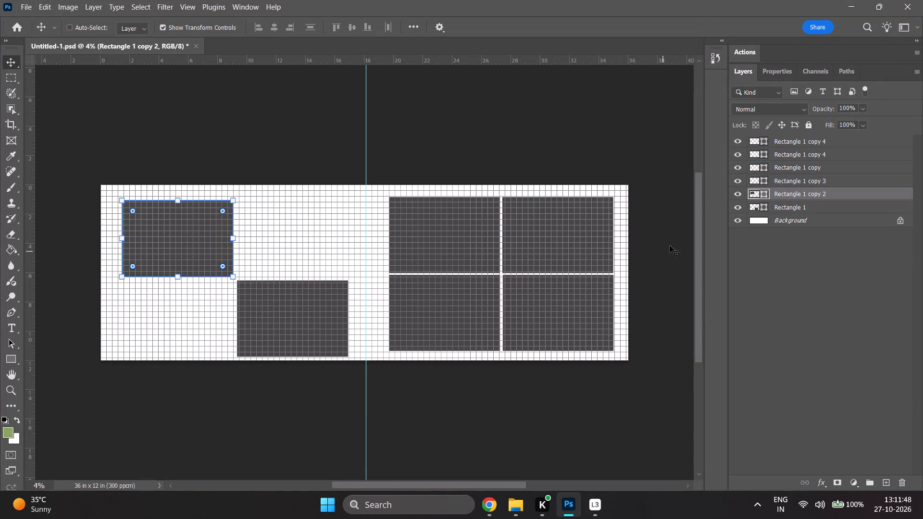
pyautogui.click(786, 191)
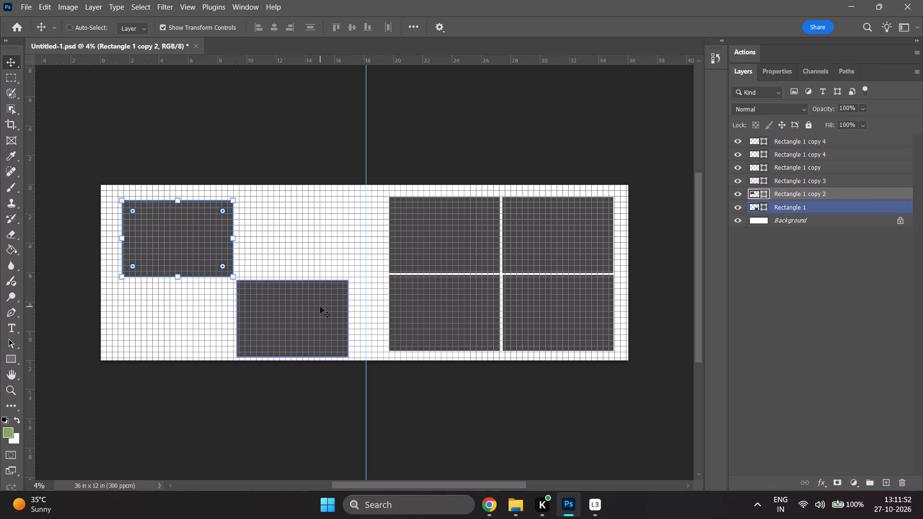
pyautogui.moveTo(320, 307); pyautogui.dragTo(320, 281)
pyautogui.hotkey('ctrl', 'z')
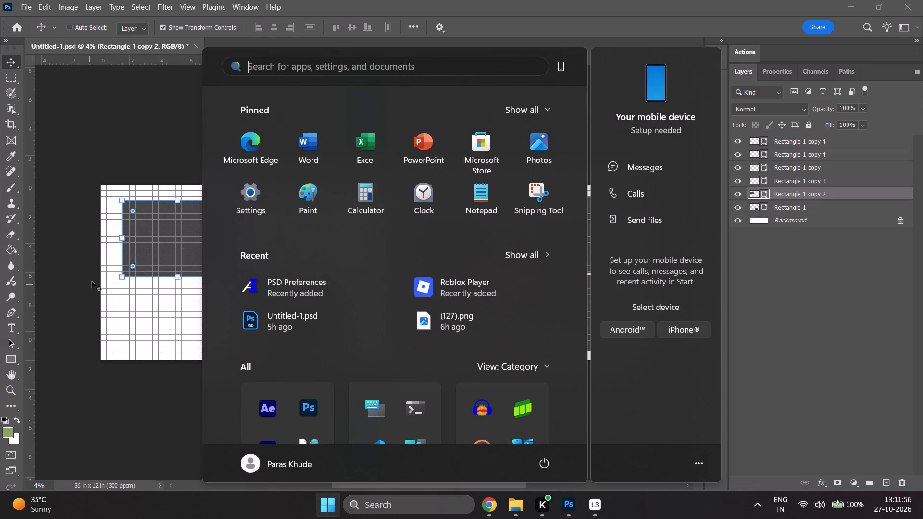
# Move the Rectangle 1 copy 2 frame toward the page's upper-left corner, about 0.7 in from the left and top page edges.
pyautogui.keyDown('alt'); pyautogui.scroll(5, 93, 275); pyautogui.keyUp('alt')
pyautogui.keyDown('ctrl'); pyautogui.scroll(6, 119, 273); pyautogui.keyUp('ctrl')
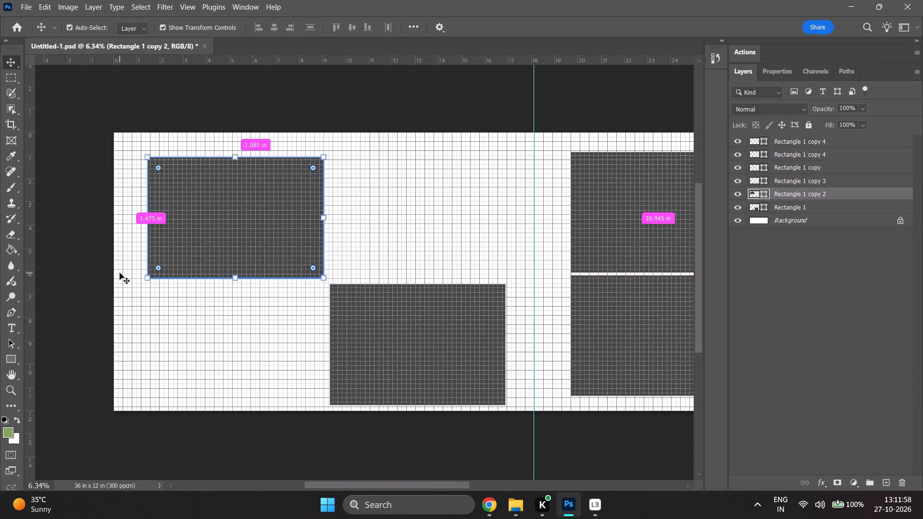
pyautogui.keyDown('ctrl'); pyautogui.scroll(3, 120, 273); pyautogui.keyUp('ctrl')
pyautogui.moveTo(243, 233); pyautogui.dragTo(231, 225)
pyautogui.scroll(1, 239, 228)
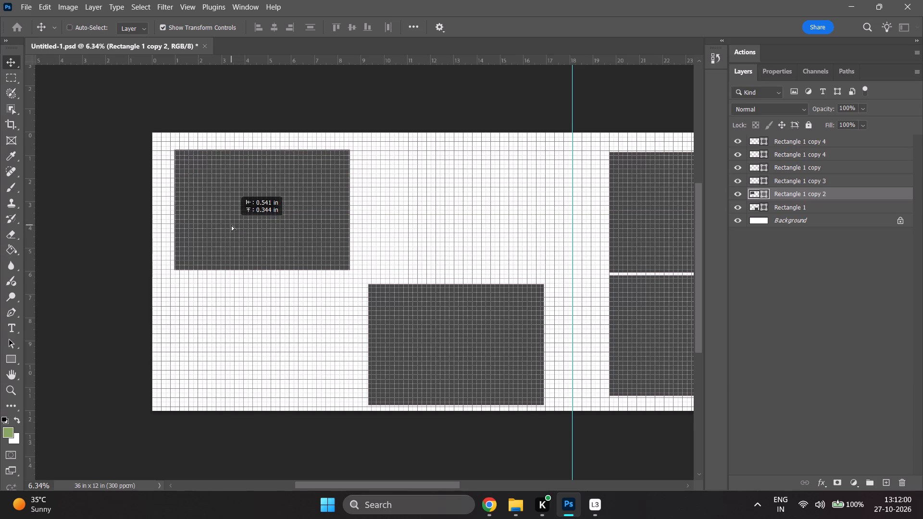
pyautogui.moveTo(231, 225); pyautogui.dragTo(226, 224)
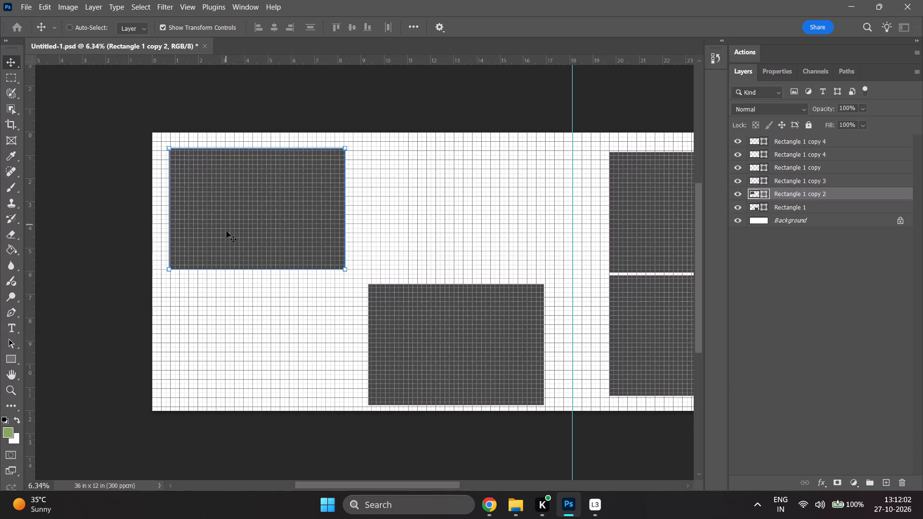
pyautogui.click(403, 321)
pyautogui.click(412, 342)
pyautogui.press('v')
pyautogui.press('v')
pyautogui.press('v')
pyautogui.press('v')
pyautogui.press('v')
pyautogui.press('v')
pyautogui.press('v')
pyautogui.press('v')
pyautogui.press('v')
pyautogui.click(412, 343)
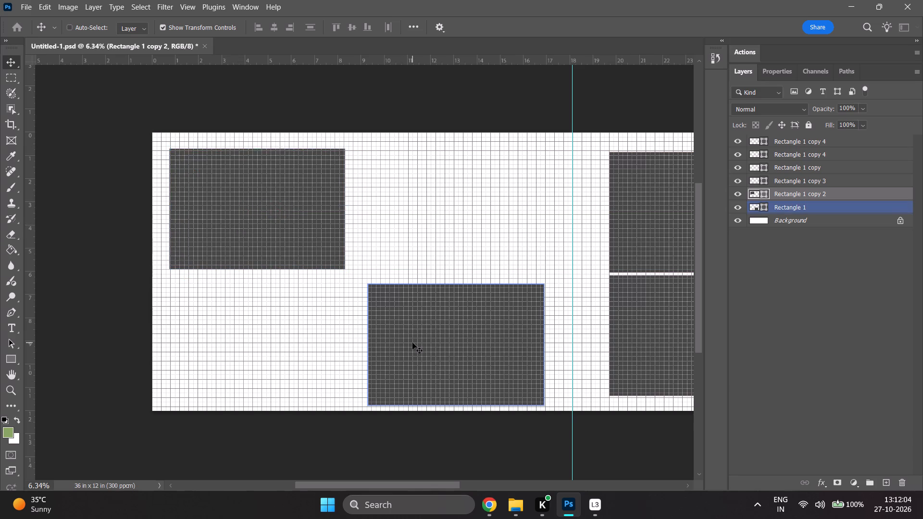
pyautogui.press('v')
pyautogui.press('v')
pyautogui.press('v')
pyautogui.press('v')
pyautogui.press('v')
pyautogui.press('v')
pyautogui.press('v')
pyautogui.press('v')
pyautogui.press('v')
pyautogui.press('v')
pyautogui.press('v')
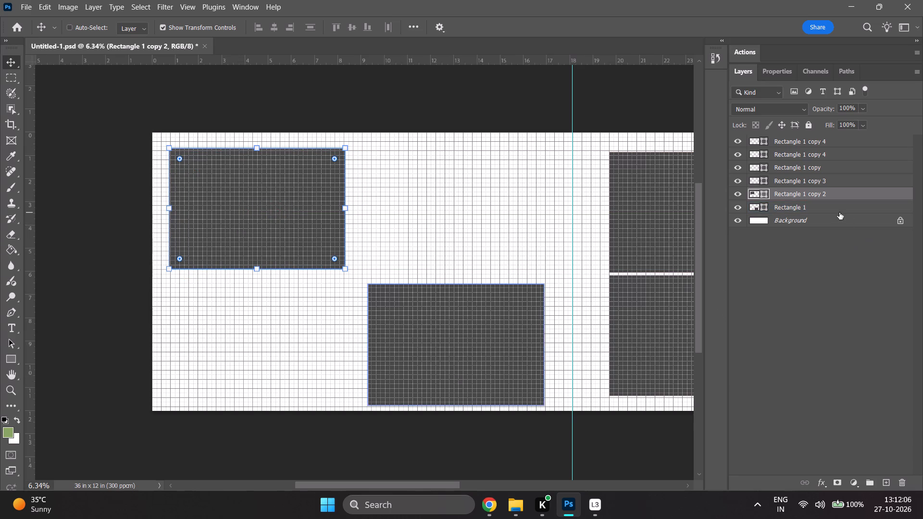
# Move Rectangle 1 up beside the upper-left frame, aligning their top edges and leaving a gap of about 1.4 in between them.
pyautogui.click(839, 212)
pyautogui.moveTo(447, 368); pyautogui.dragTo(433, 241)
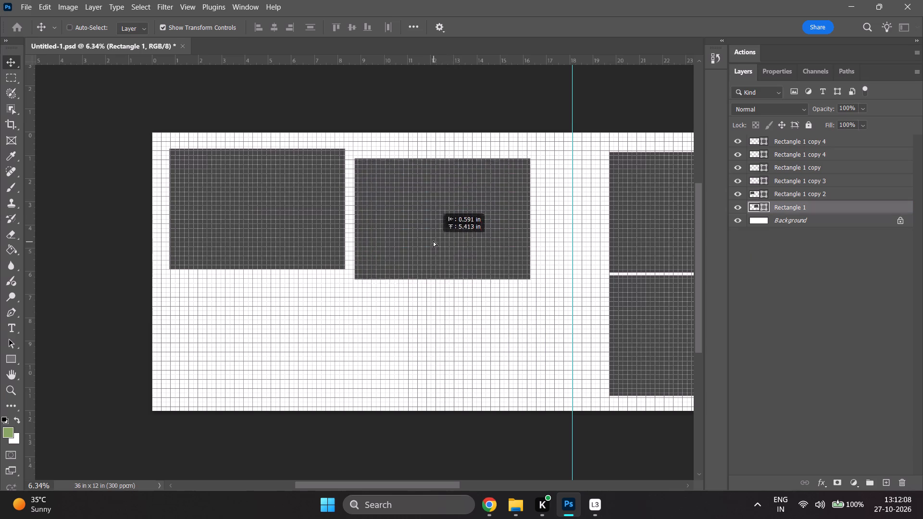
pyautogui.moveTo(433, 241); pyautogui.dragTo(432, 231)
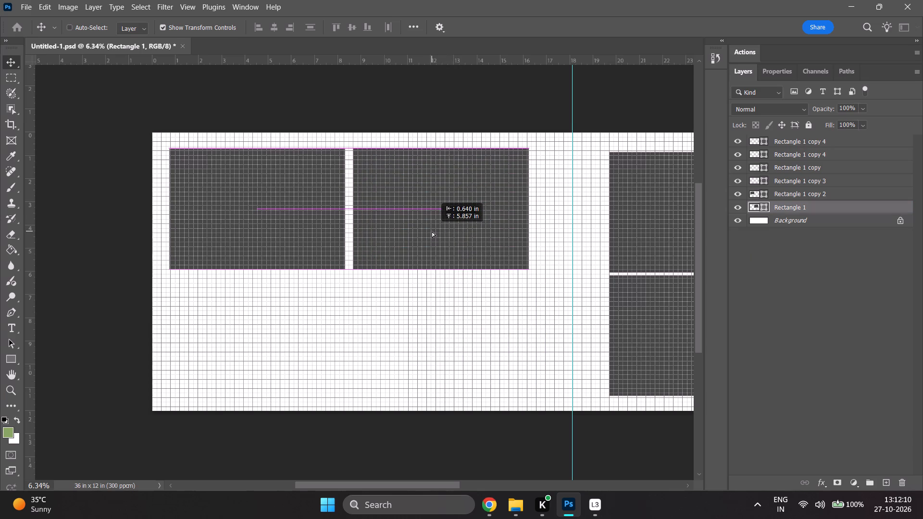
pyautogui.moveTo(432, 231); pyautogui.dragTo(438, 230)
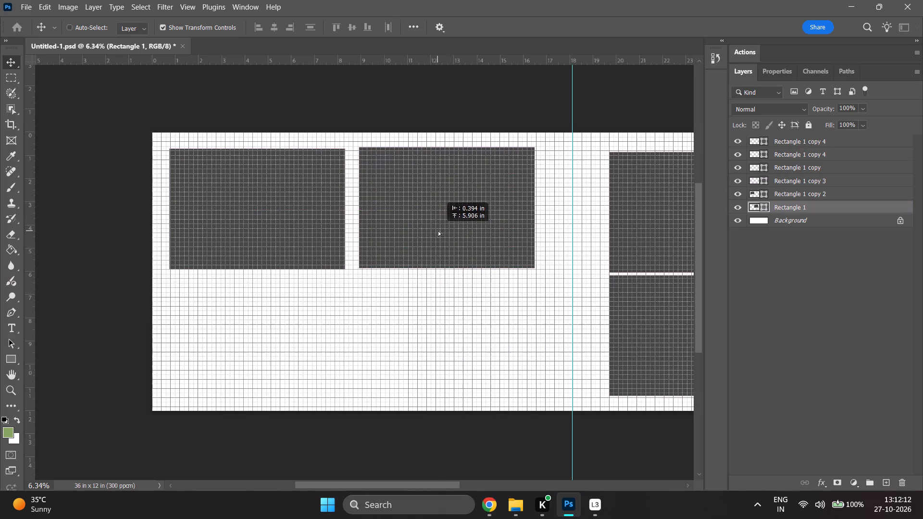
pyautogui.moveTo(438, 230); pyautogui.dragTo(448, 232)
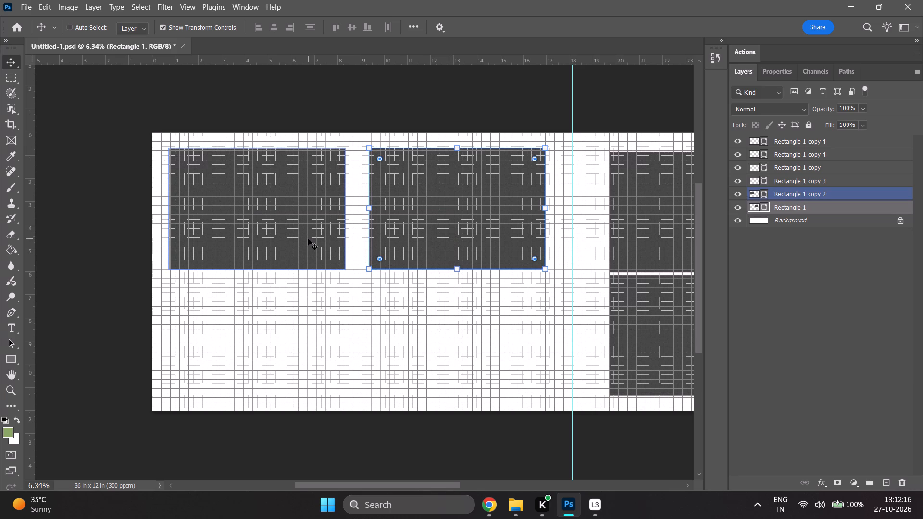
pyautogui.moveTo(308, 239); pyautogui.dragTo(314, 239)
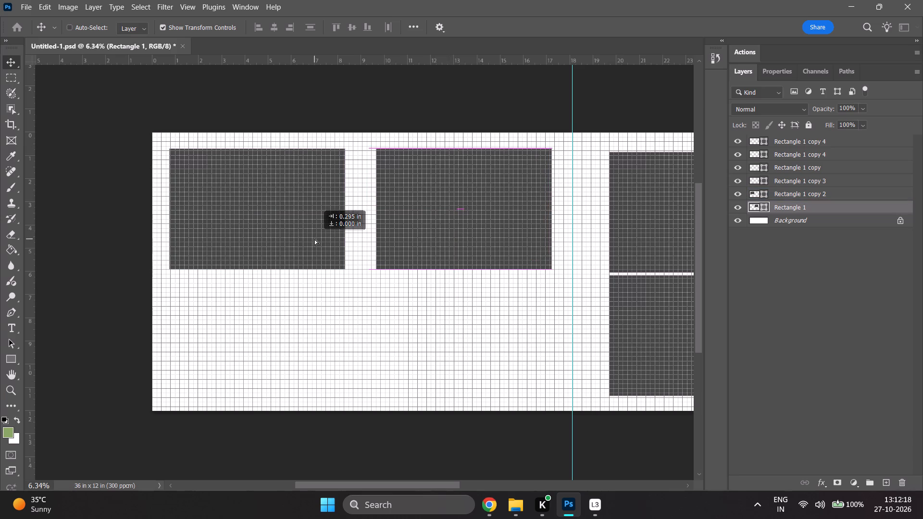
pyautogui.moveTo(314, 239); pyautogui.dragTo(317, 239)
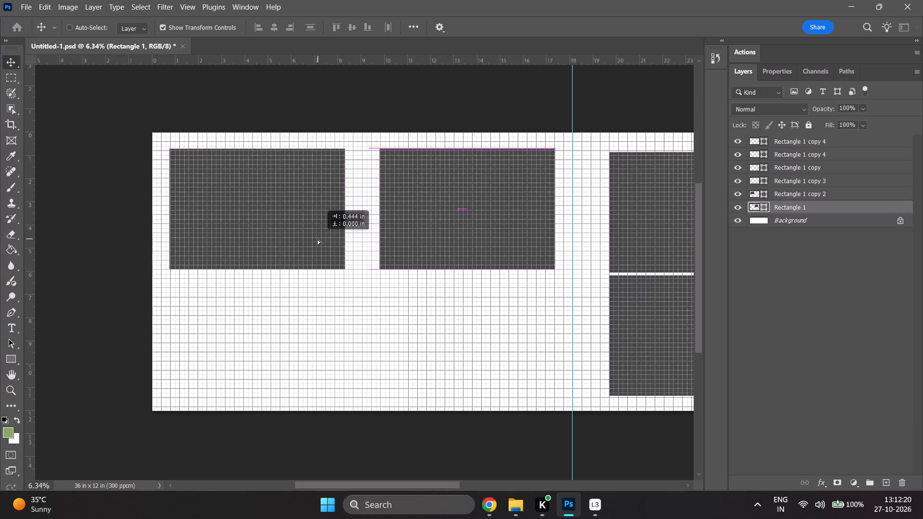
pyautogui.moveTo(317, 239); pyautogui.dragTo(317, 239)
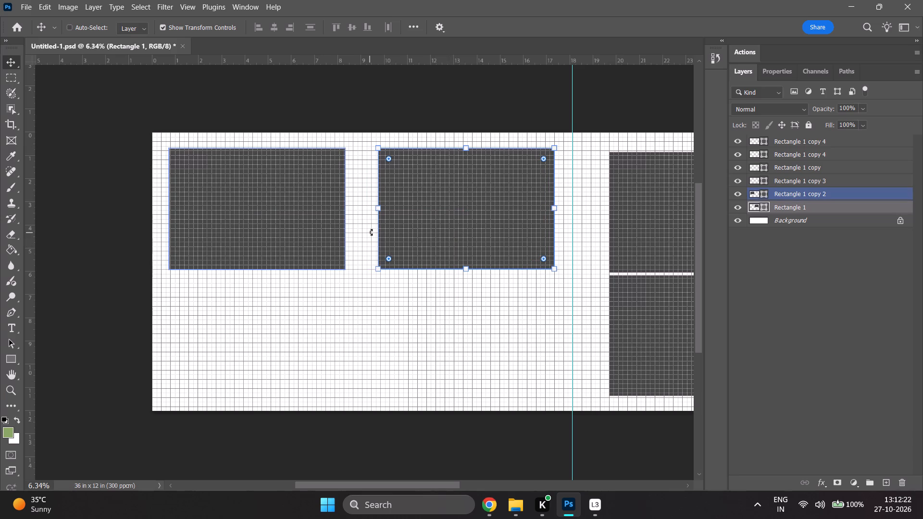
# Stretch Rectangle 1's left edge toward the neighbouring frame, widening it to about 107.6%.
pyautogui.keyDown('alt'); pyautogui.scroll(9, 371, 232); pyautogui.keyUp('alt')
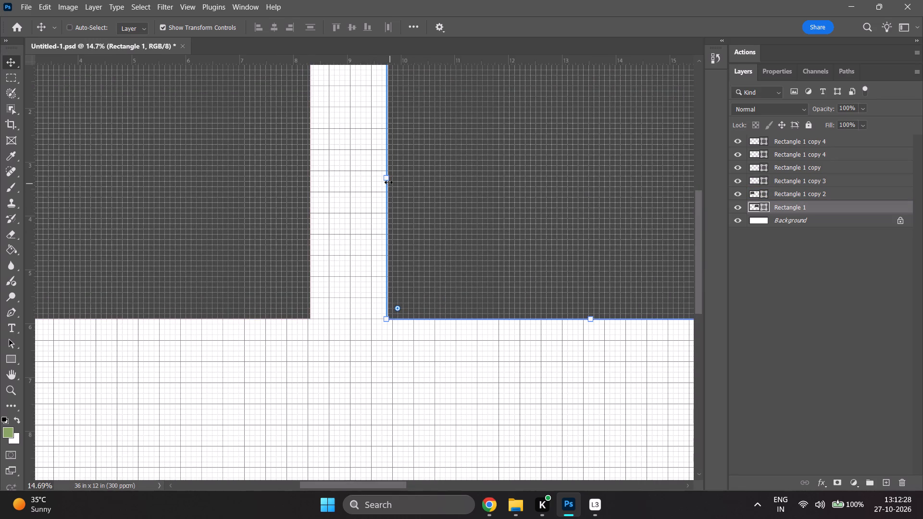
pyautogui.keyDown('shift'); pyautogui.moveTo(387, 179); pyautogui.dragTo(351, 186); pyautogui.keyUp('shift')
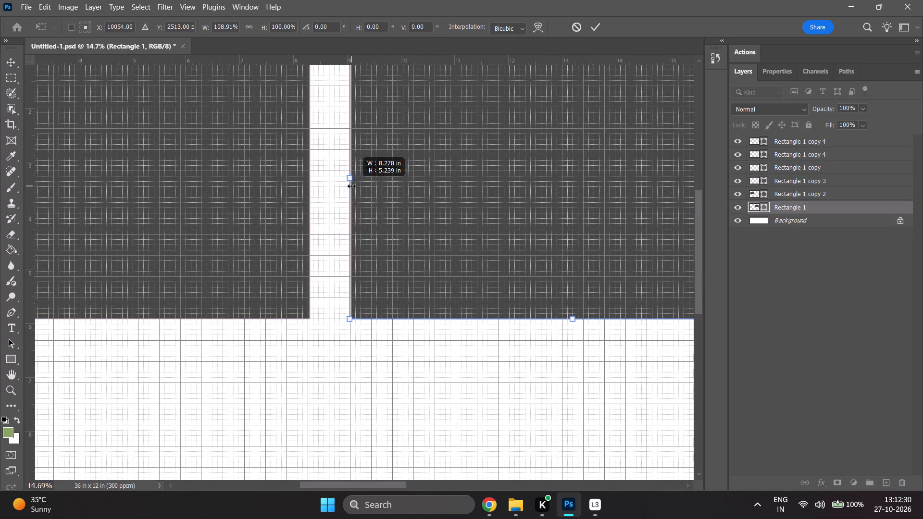
pyautogui.keyDown('shift'); pyautogui.moveTo(351, 186); pyautogui.dragTo(356, 186); pyautogui.keyUp('shift')
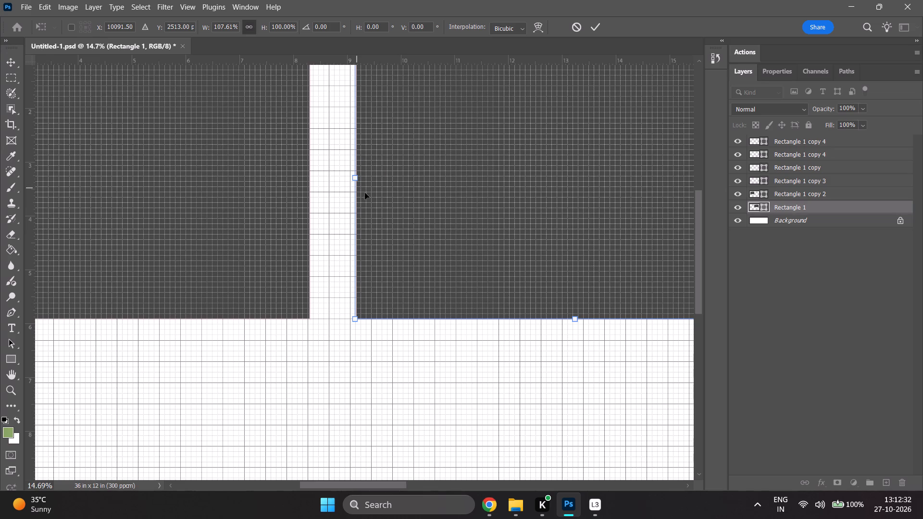
# Stretch Rectangle 1 copy 2's right edge to about 108.3% width, leaving a narrow gap between the two upper frames.
pyautogui.click(849, 198)
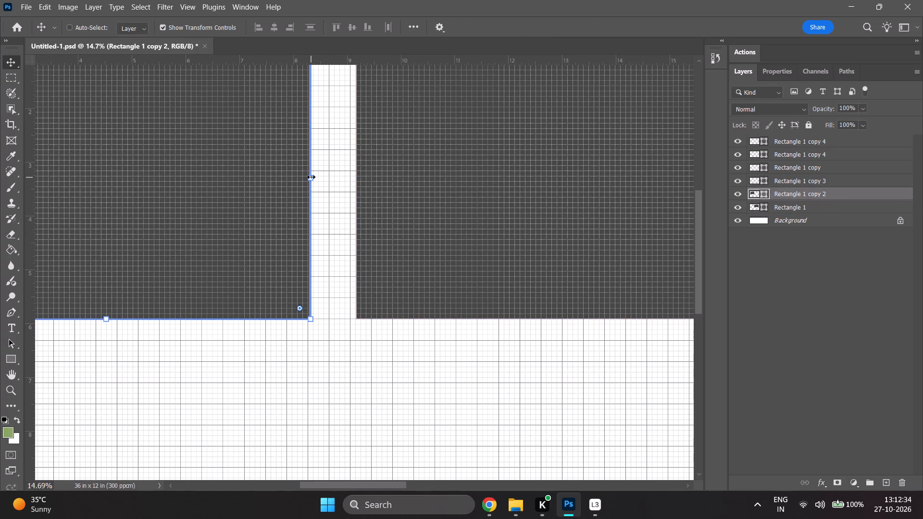
pyautogui.keyDown('shift'); pyautogui.moveTo(311, 177); pyautogui.dragTo(338, 176); pyautogui.keyUp('shift')
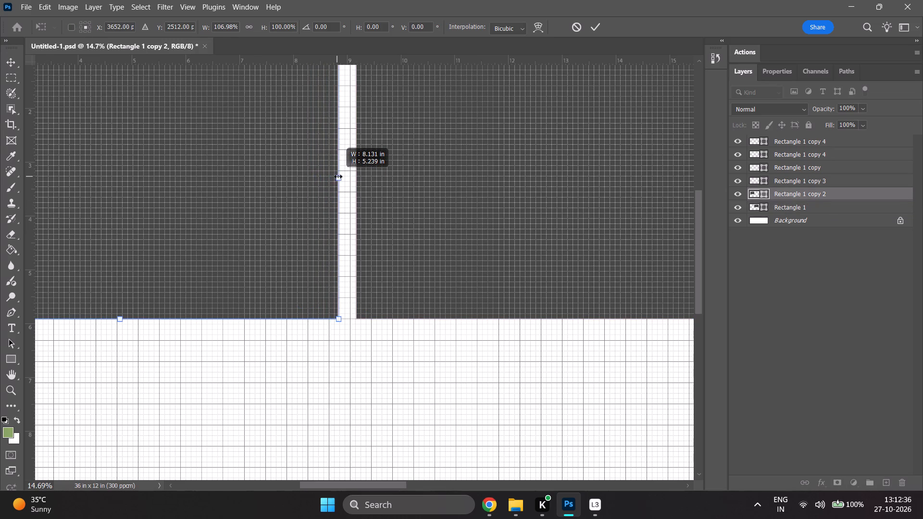
pyautogui.keyDown('shift'); pyautogui.moveTo(338, 176); pyautogui.dragTo(343, 176); pyautogui.keyUp('shift')
pyautogui.scroll(11, 403, 304)
pyautogui.scroll(-6, 403, 304)
pyautogui.click(832, 402)
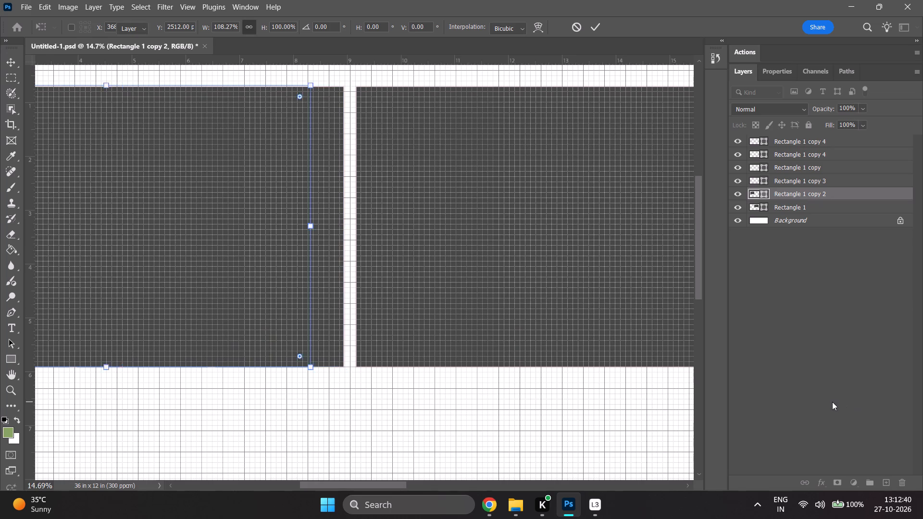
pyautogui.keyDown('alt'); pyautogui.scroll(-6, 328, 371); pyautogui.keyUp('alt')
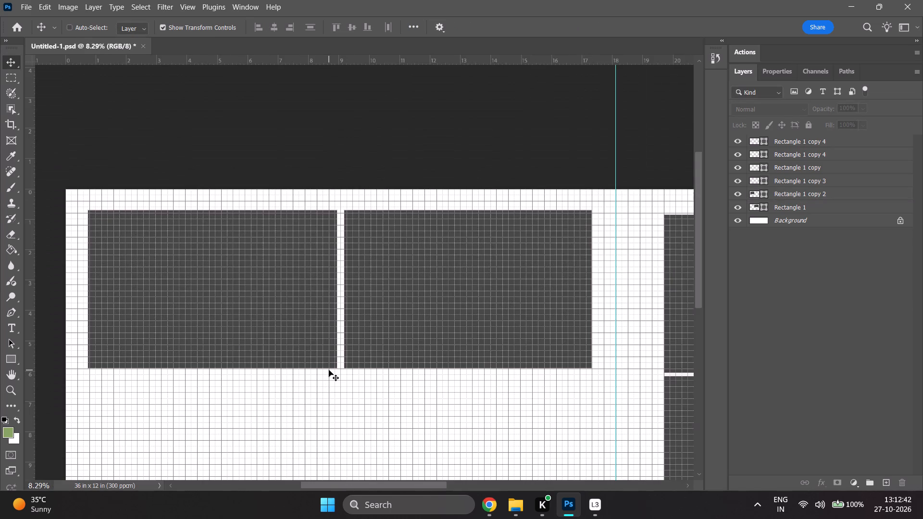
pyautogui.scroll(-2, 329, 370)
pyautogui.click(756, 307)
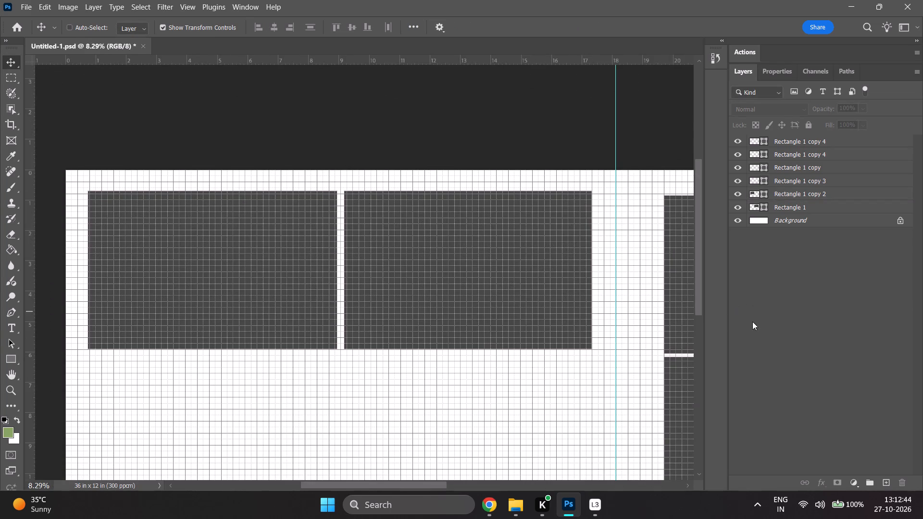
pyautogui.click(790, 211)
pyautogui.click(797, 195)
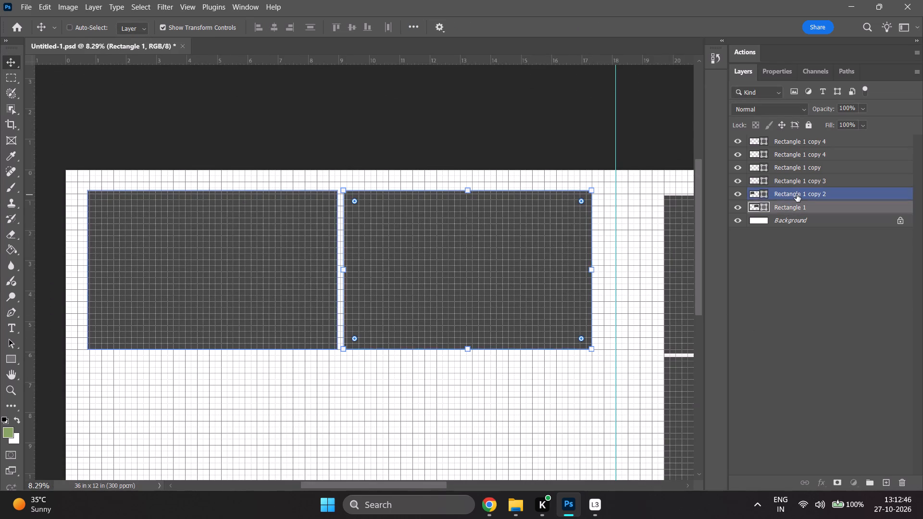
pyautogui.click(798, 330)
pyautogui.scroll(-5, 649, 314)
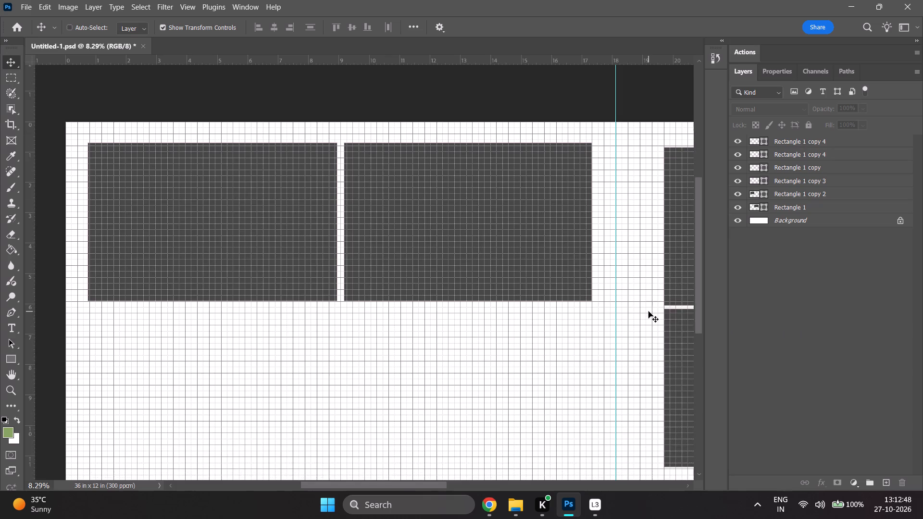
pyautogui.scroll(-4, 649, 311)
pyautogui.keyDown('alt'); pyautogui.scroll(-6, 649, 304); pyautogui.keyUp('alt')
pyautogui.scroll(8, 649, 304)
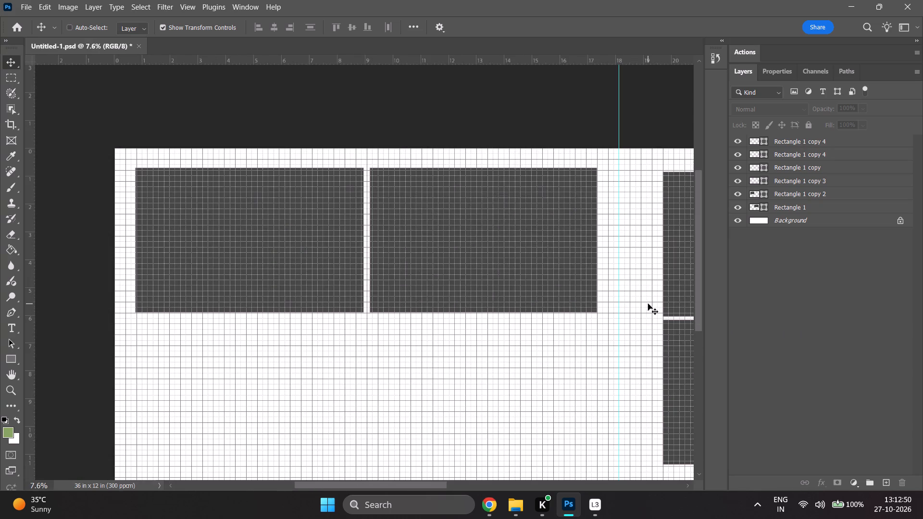
# Duplicate Rectangle 1 and place the copy below the two upper frames, roughly centred under the gap between them.
pyautogui.click(488, 268)
pyautogui.click(440, 197)
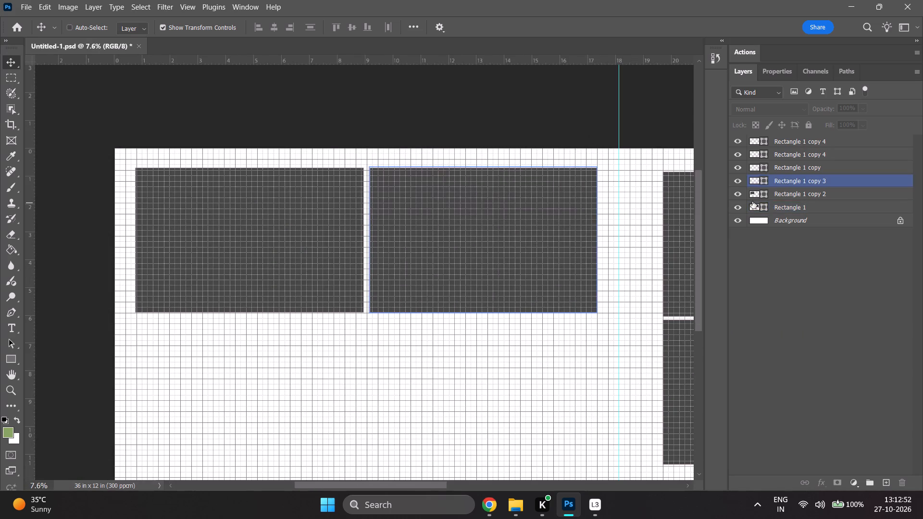
pyautogui.click(767, 204)
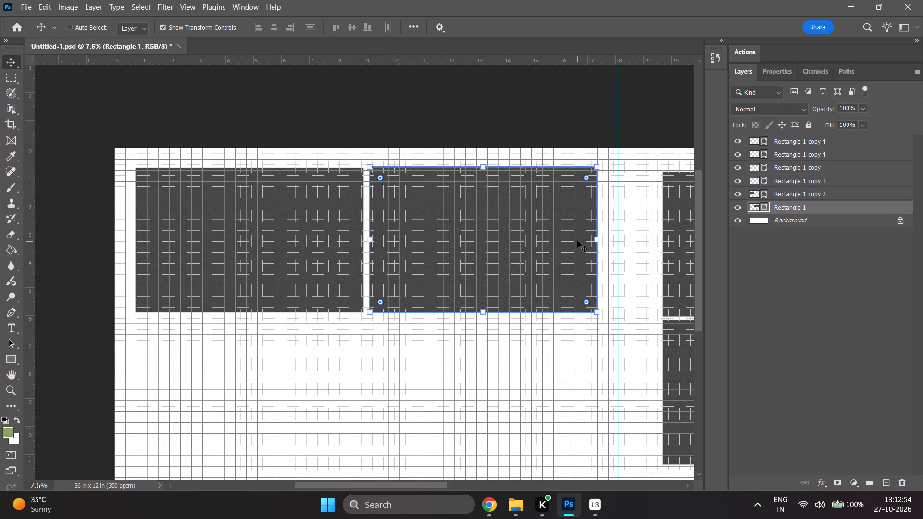
pyautogui.hotkey('ctrl', 'j')
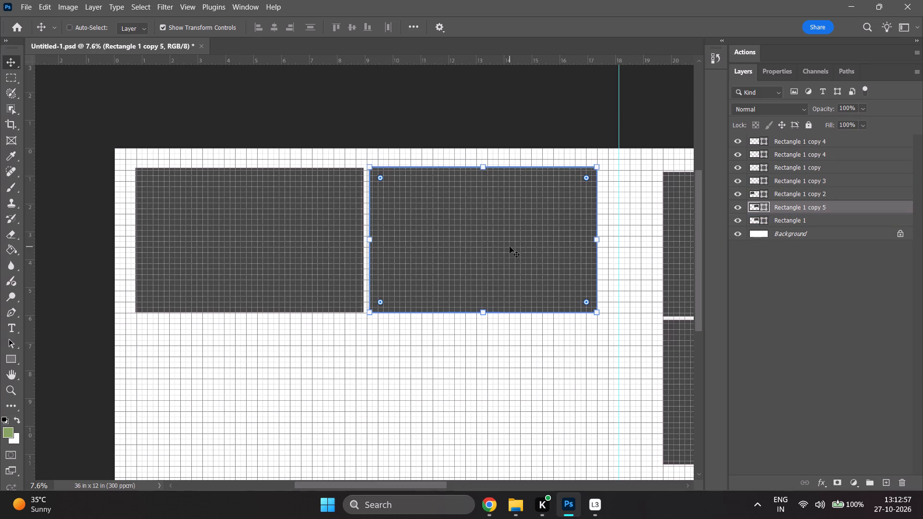
pyautogui.moveTo(510, 247); pyautogui.dragTo(411, 423)
pyautogui.scroll(-4, 401, 382)
pyautogui.moveTo(389, 381); pyautogui.dragTo(387, 366)
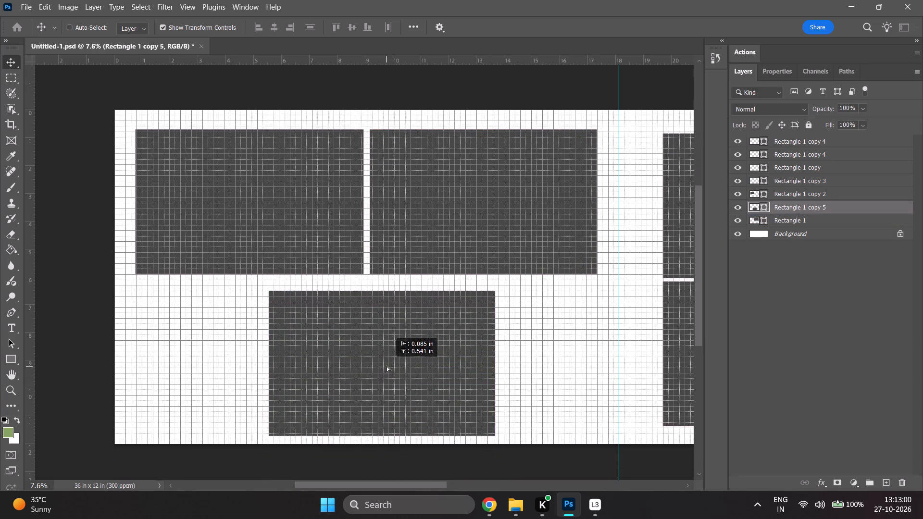
pyautogui.moveTo(387, 366); pyautogui.dragTo(383, 361)
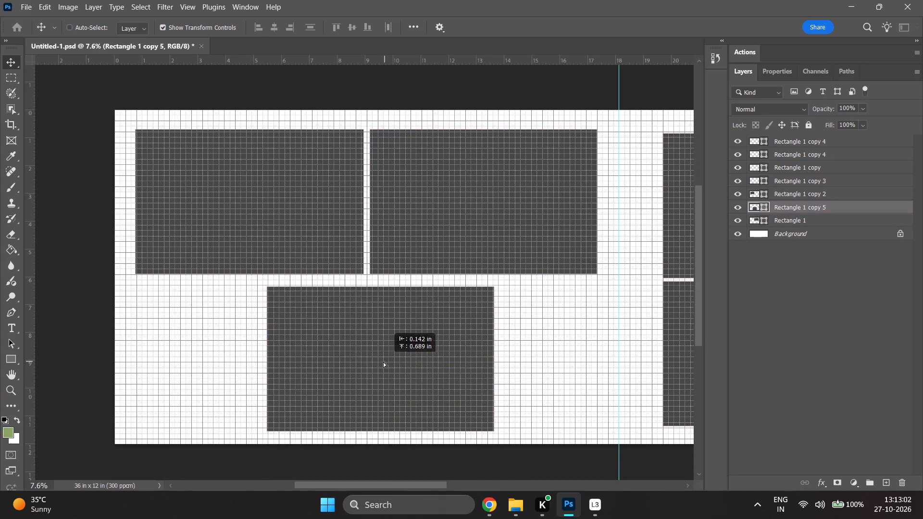
pyautogui.moveTo(383, 361); pyautogui.dragTo(397, 360)
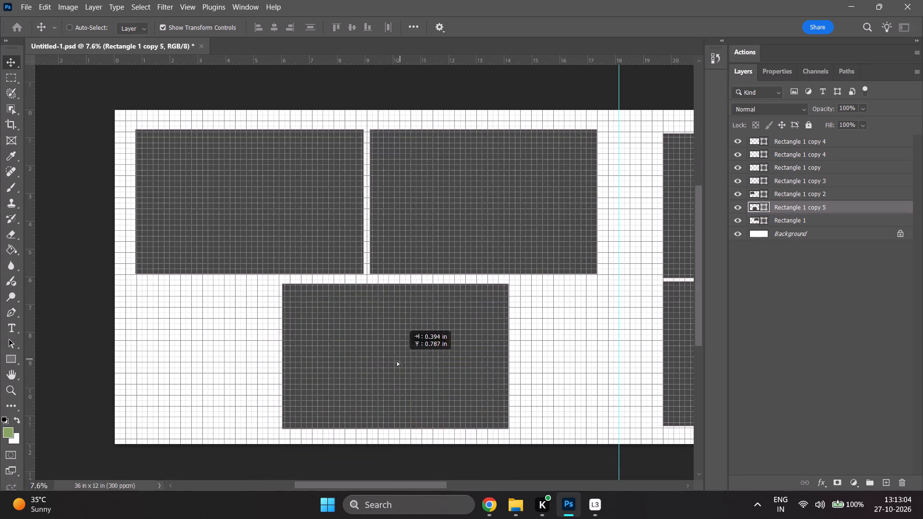
pyautogui.moveTo(397, 360); pyautogui.dragTo(379, 369)
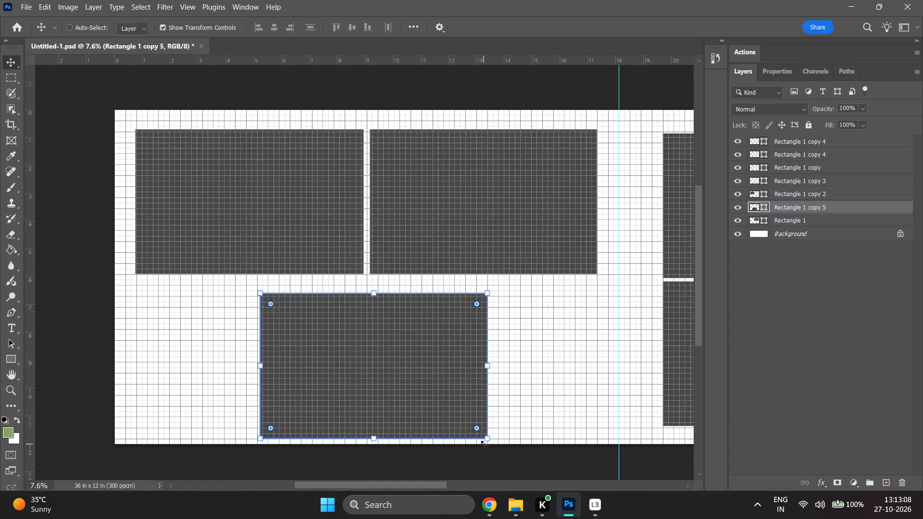
# Shrink Rectangle 1 copy 5 to about 81.8% width and 86.7% height, and centre it roughly under the gap between the upper frames.
pyautogui.keyDown('shift'); pyautogui.moveTo(487, 440); pyautogui.dragTo(446, 422); pyautogui.keyUp('shift')
pyautogui.keyDown('shift'); pyautogui.moveTo(377, 373); pyautogui.dragTo(397, 385); pyautogui.keyUp('shift')
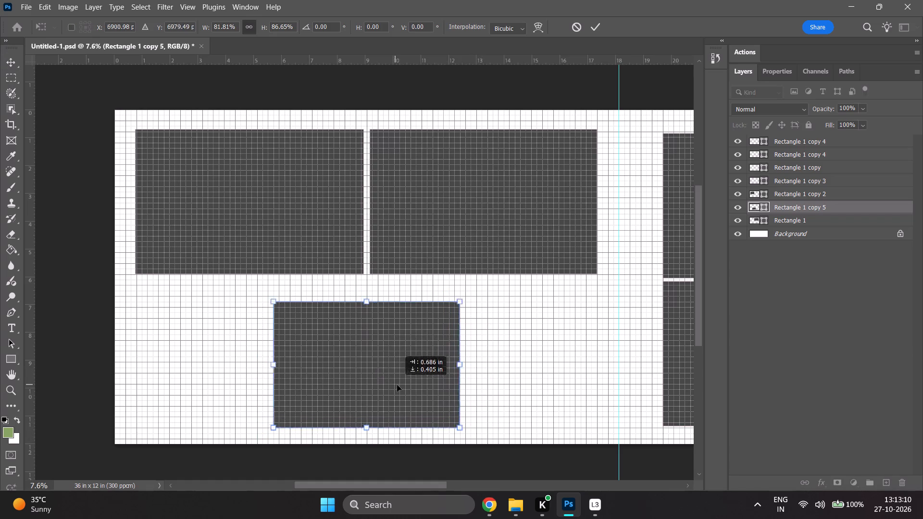
pyautogui.keyDown('shift'); pyautogui.moveTo(397, 385); pyautogui.dragTo(395, 379); pyautogui.keyUp('shift')
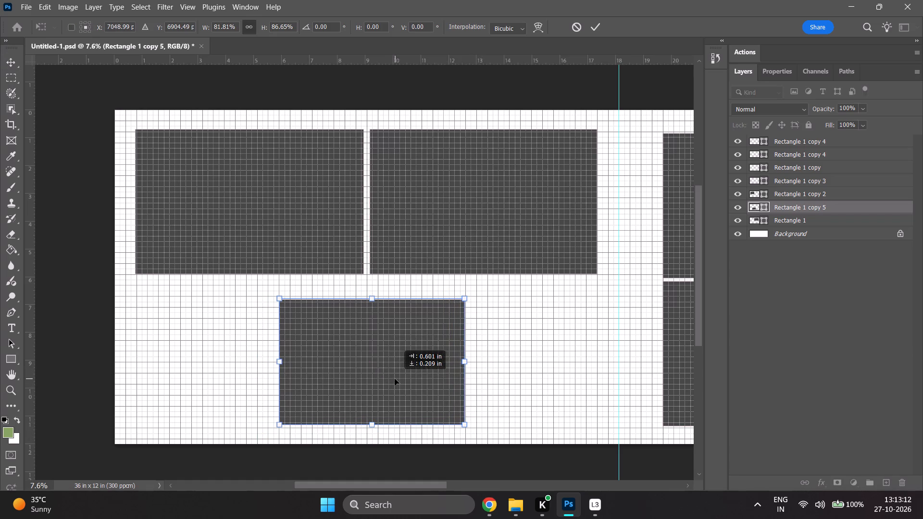
pyautogui.keyDown('shift'); pyautogui.moveTo(395, 379); pyautogui.dragTo(394, 379); pyautogui.keyUp('shift')
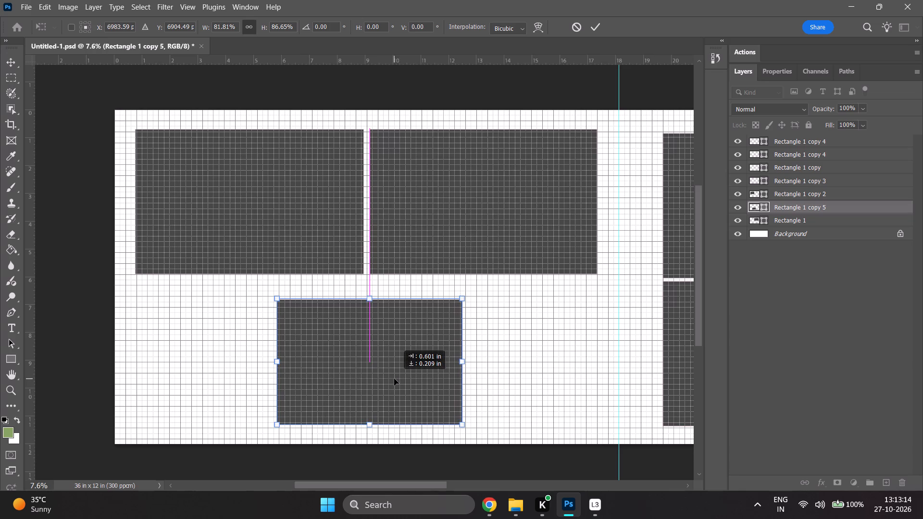
pyautogui.keyDown('shift'); pyautogui.moveTo(394, 379); pyautogui.dragTo(395, 379); pyautogui.keyUp('shift')
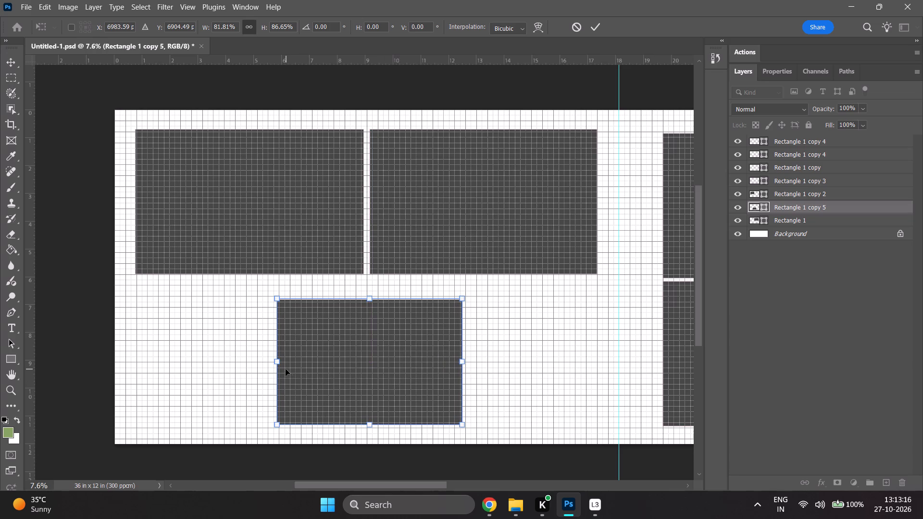
# Stretch the lower frame outward on both sides to about 8.76 in wide and apply the transform.
pyautogui.keyDown('shift'); pyautogui.moveTo(280, 362); pyautogui.dragTo(245, 361); pyautogui.keyUp('shift')
pyautogui.keyDown('shift'); pyautogui.moveTo(461, 361); pyautogui.dragTo(486, 362); pyautogui.keyUp('shift')
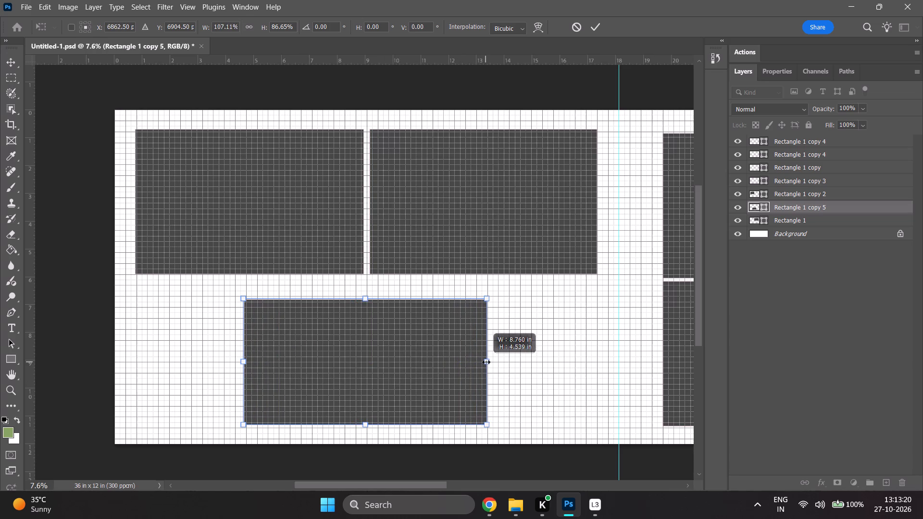
pyautogui.keyDown('shift'); pyautogui.moveTo(486, 362); pyautogui.dragTo(484, 362); pyautogui.keyUp('shift')
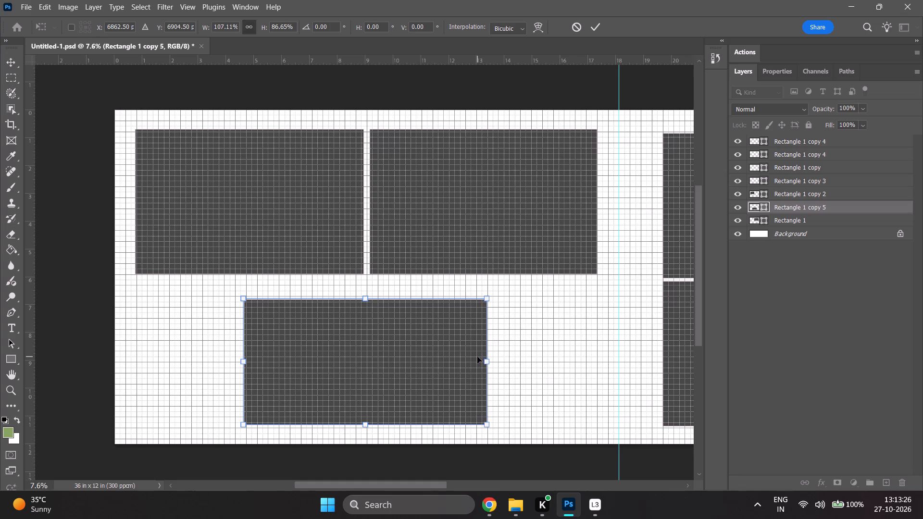
pyautogui.click(808, 353)
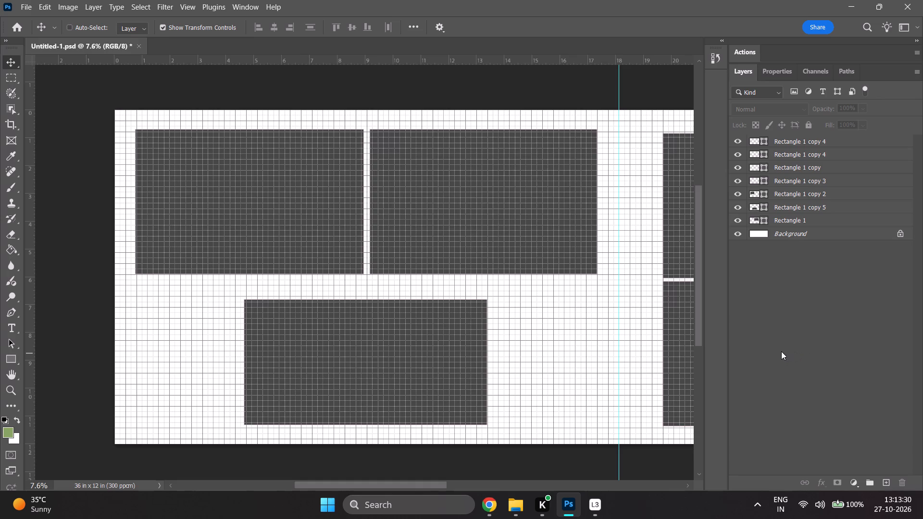
# Draw a rectangle shape about 12.4 x 4.33 in over the lower frame, extending past both of its sides.
pyautogui.press('u')
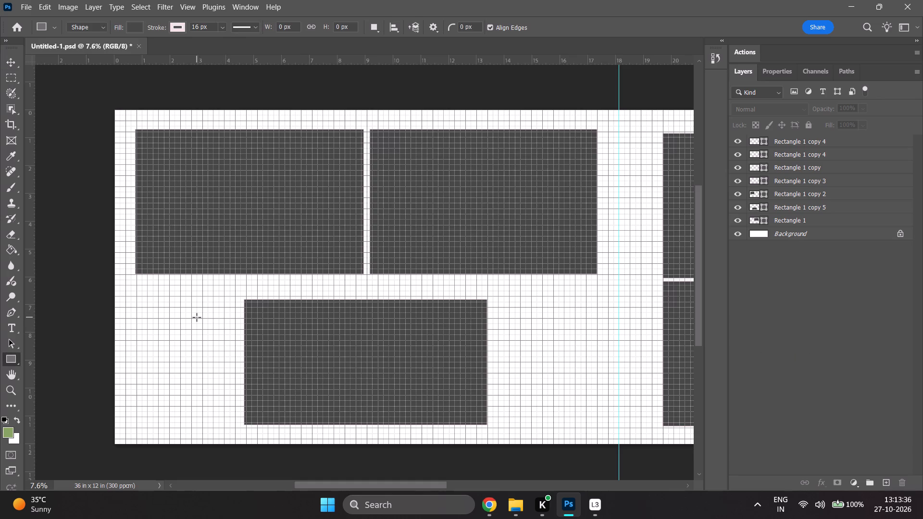
pyautogui.moveTo(197, 317); pyautogui.dragTo(520, 414)
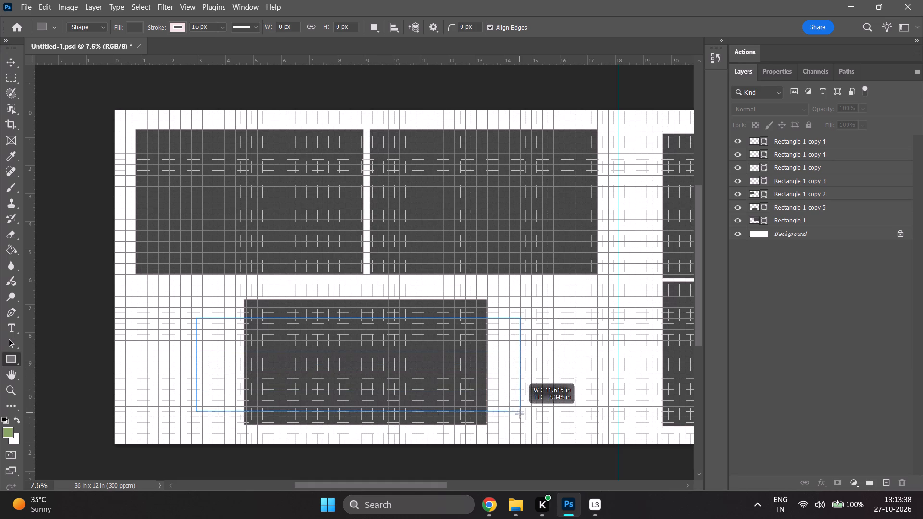
pyautogui.moveTo(520, 414); pyautogui.dragTo(525, 440)
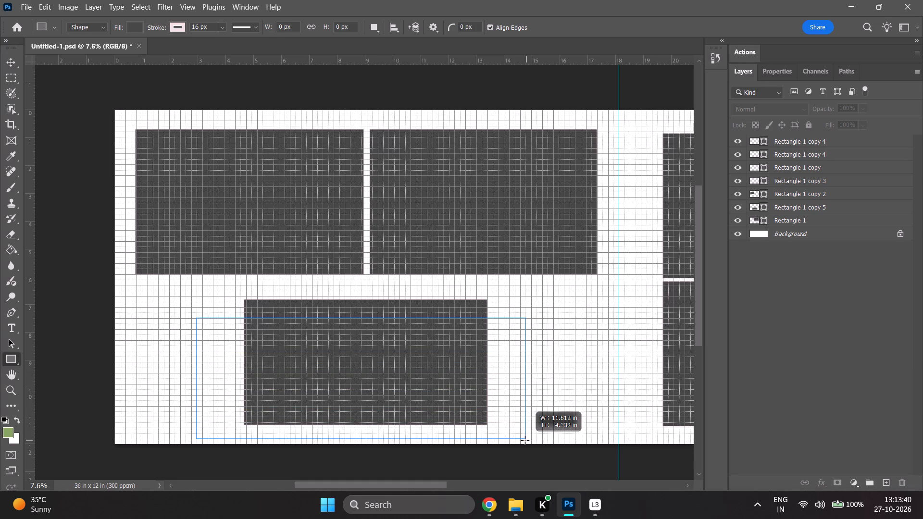
pyautogui.moveTo(525, 440); pyautogui.dragTo(518, 440)
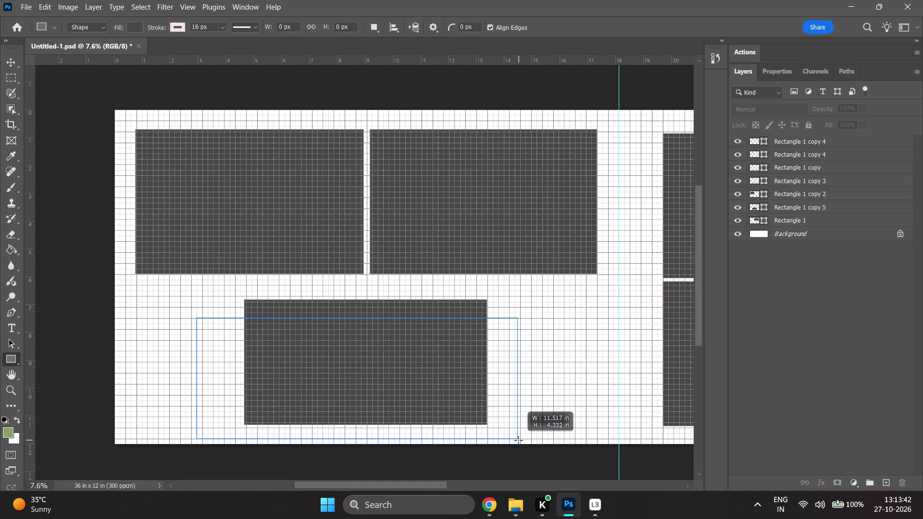
pyautogui.moveTo(518, 440); pyautogui.dragTo(528, 439)
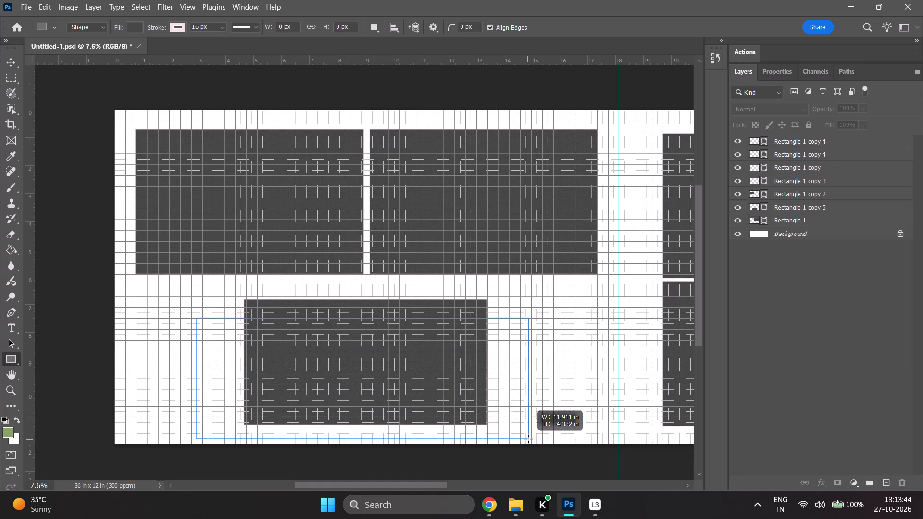
pyautogui.moveTo(528, 439); pyautogui.dragTo(532, 438)
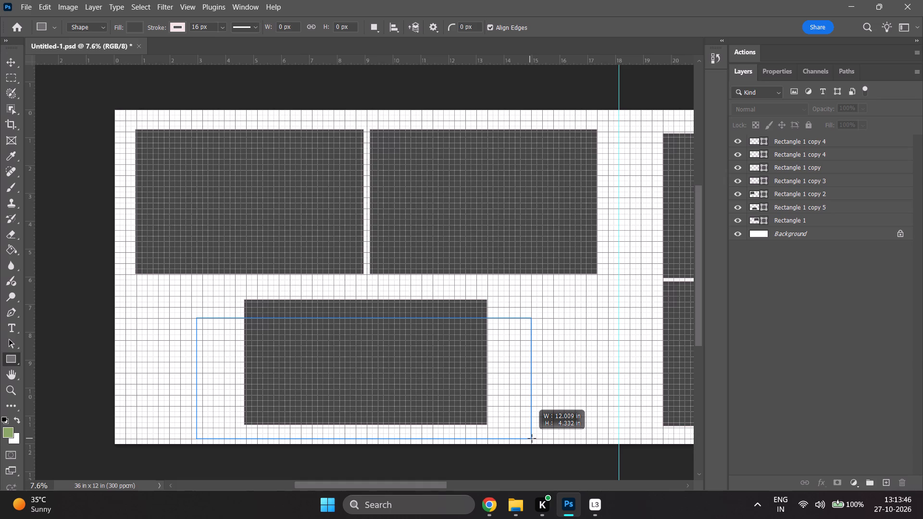
pyautogui.moveTo(532, 438); pyautogui.dragTo(542, 438)
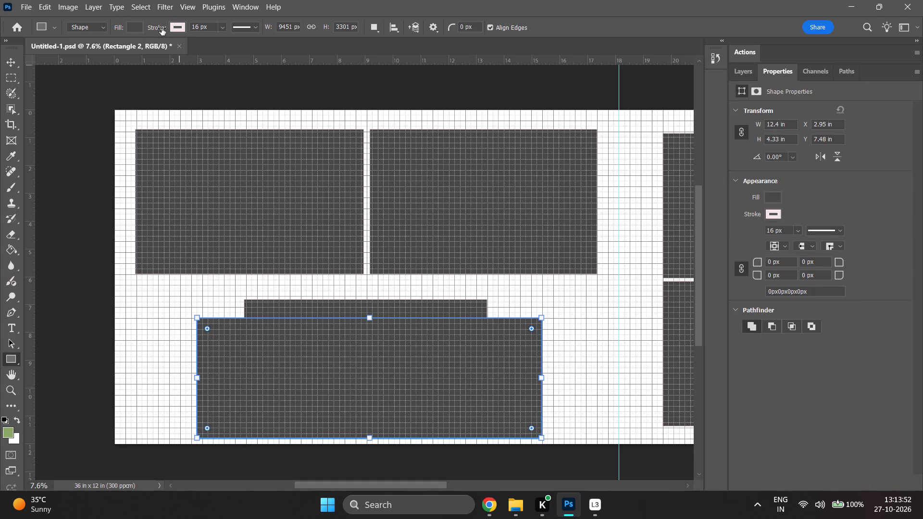
# Give the new rectangle no fill and thicken its pale pink stroke to 614 px.
pyautogui.click(135, 28)
pyautogui.click(68, 51)
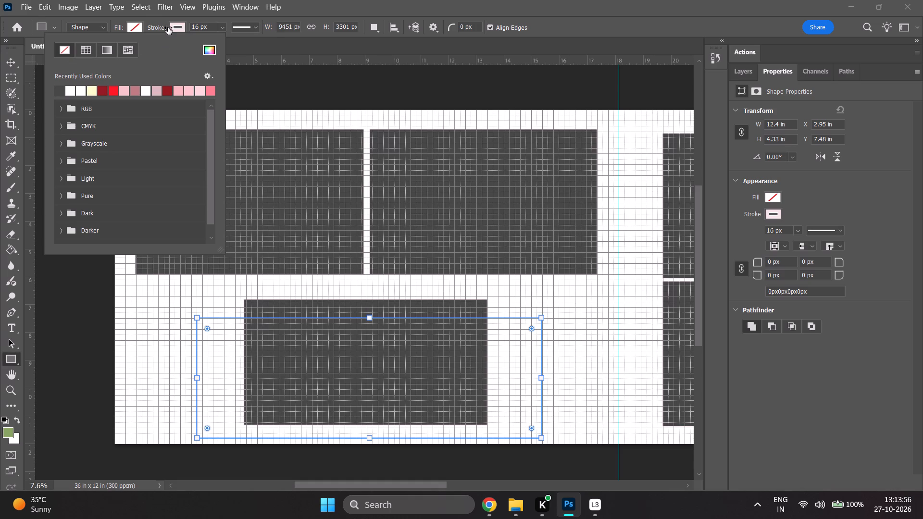
pyautogui.moveTo(157, 26); pyautogui.dragTo(239, 23)
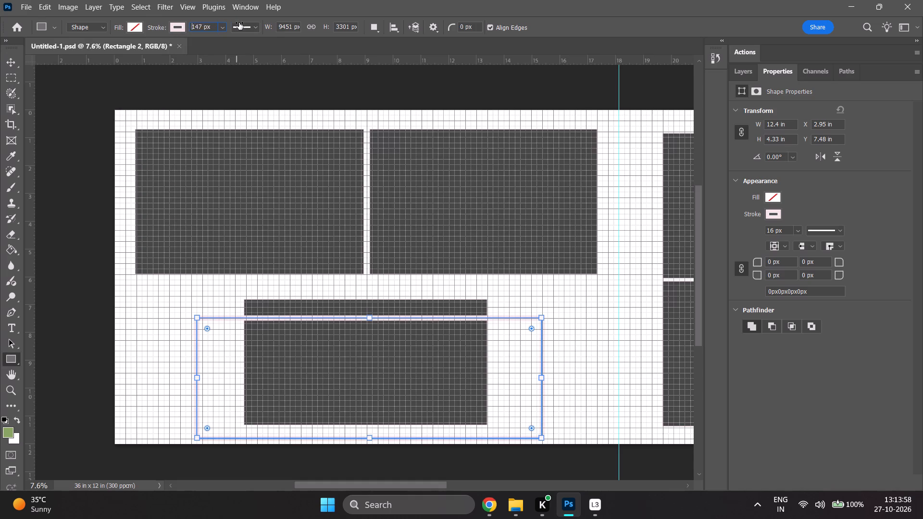
pyautogui.moveTo(239, 23); pyautogui.dragTo(711, 21)
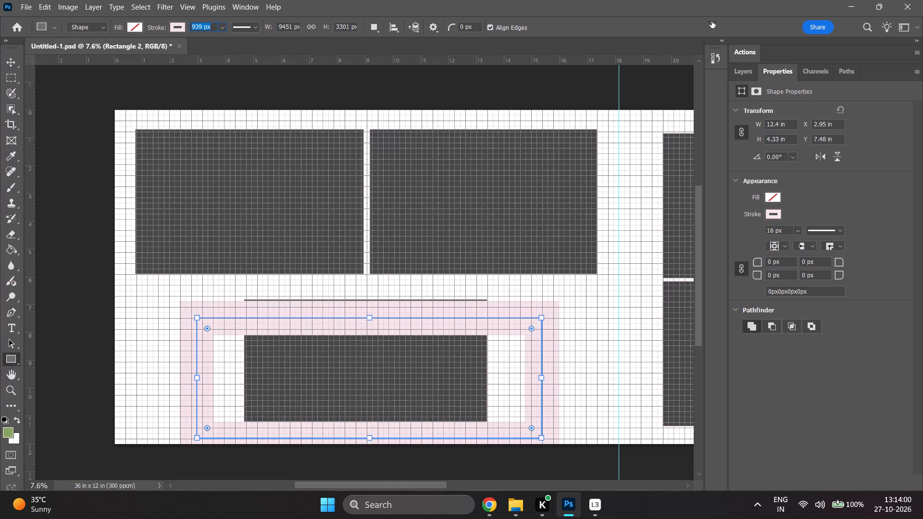
pyautogui.moveTo(711, 21); pyautogui.dragTo(464, 22)
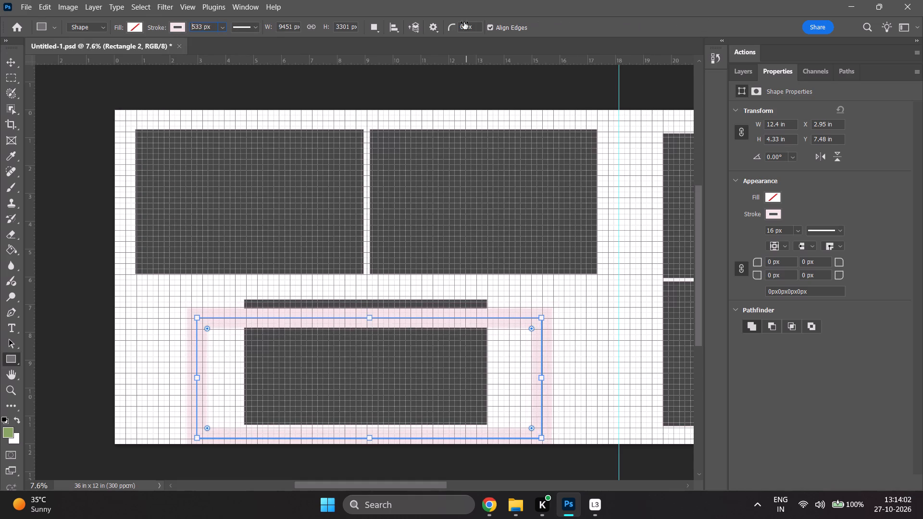
pyautogui.moveTo(464, 22); pyautogui.dragTo(516, 15)
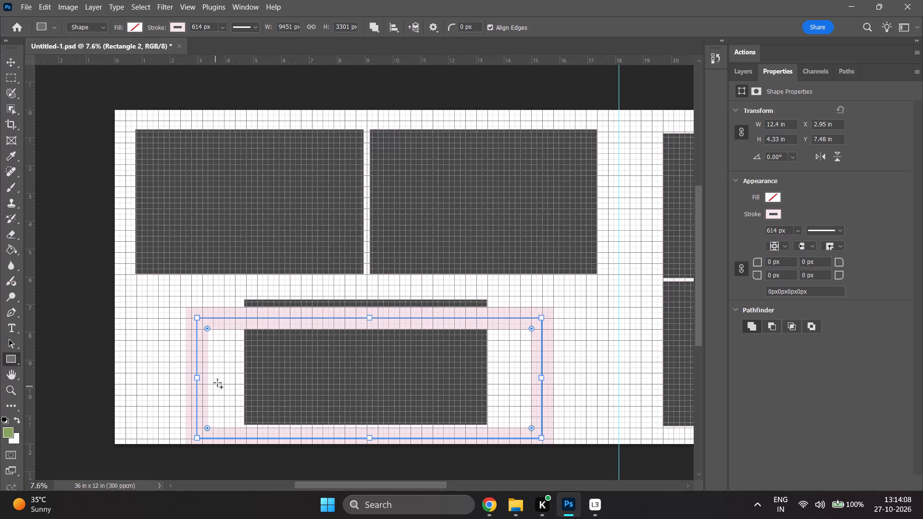
# Pull in both sides of the outlined rectangle proportionally, reducing it to about 10.43 x 3.64 in around the lower frame.
pyautogui.keyDown('shift'); pyautogui.moveTo(196, 375); pyautogui.dragTo(205, 376); pyautogui.keyUp('shift')
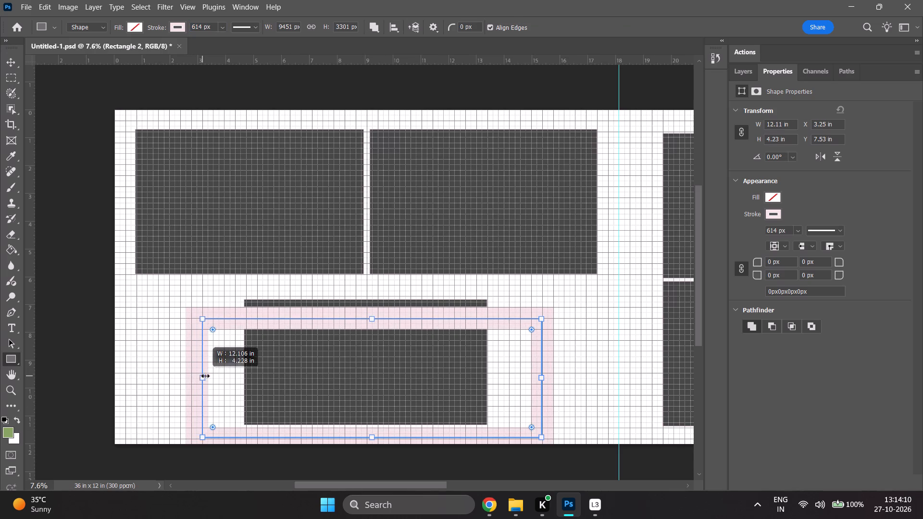
pyautogui.keyDown('shift'); pyautogui.moveTo(205, 376); pyautogui.dragTo(219, 374); pyautogui.keyUp('shift')
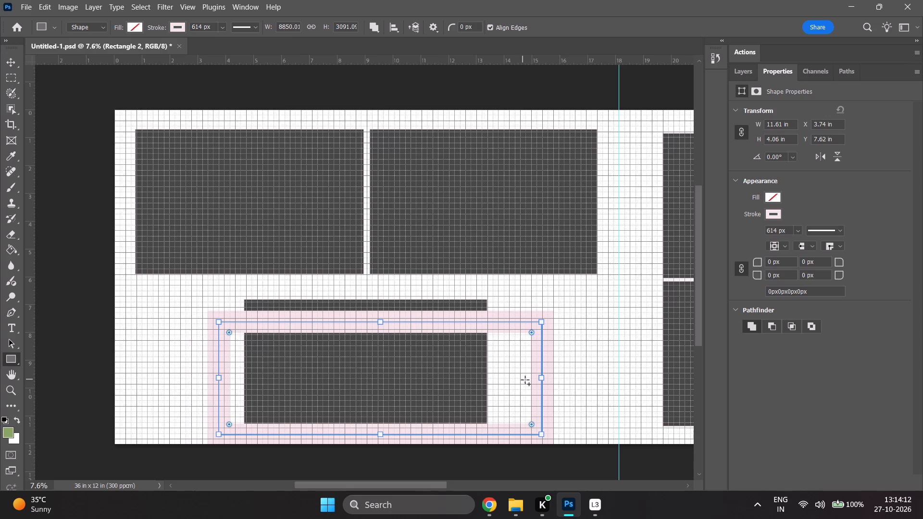
pyautogui.keyDown('shift'); pyautogui.moveTo(544, 379); pyautogui.dragTo(513, 379); pyautogui.keyUp('shift')
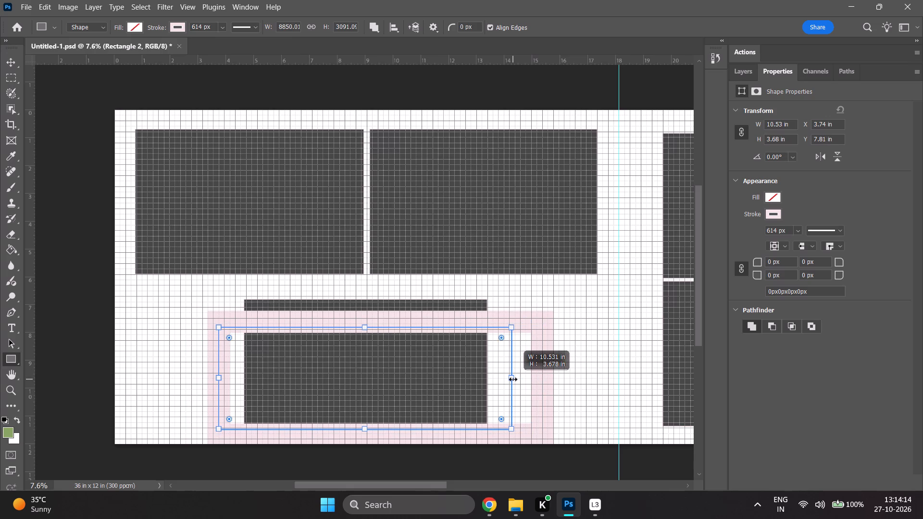
pyautogui.keyDown('shift'); pyautogui.moveTo(513, 379); pyautogui.dragTo(511, 378); pyautogui.keyUp('shift')
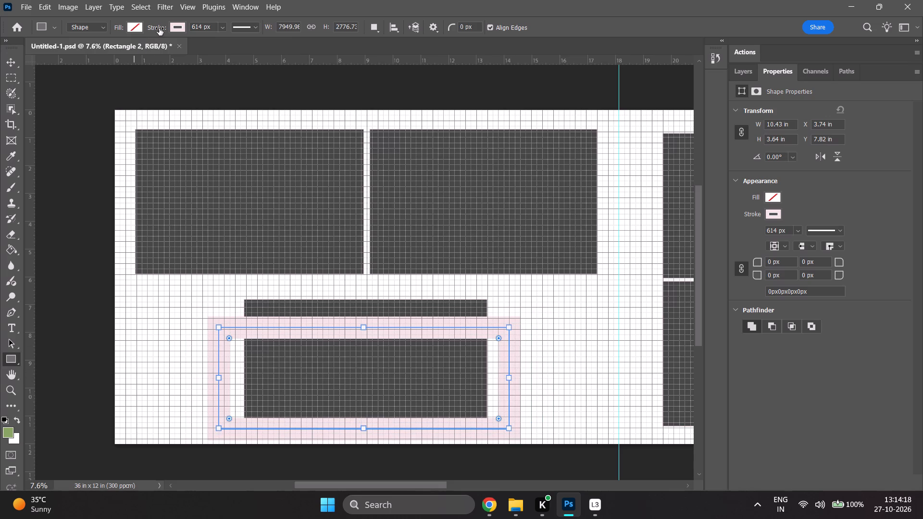
# Set the outlined rectangle's stroke width to 347 px.
pyautogui.moveTo(161, 26); pyautogui.dragTo(0, 38)
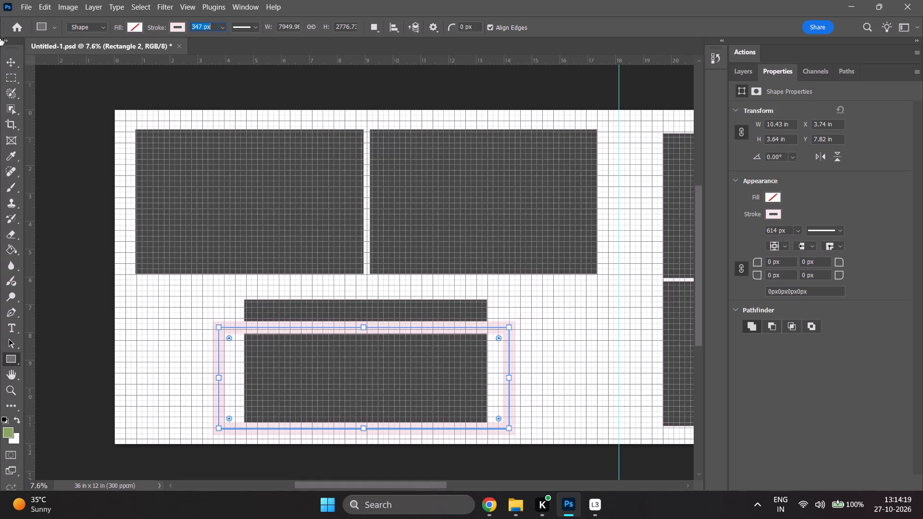
pyautogui.moveTo(0, 38); pyautogui.dragTo(0, 48)
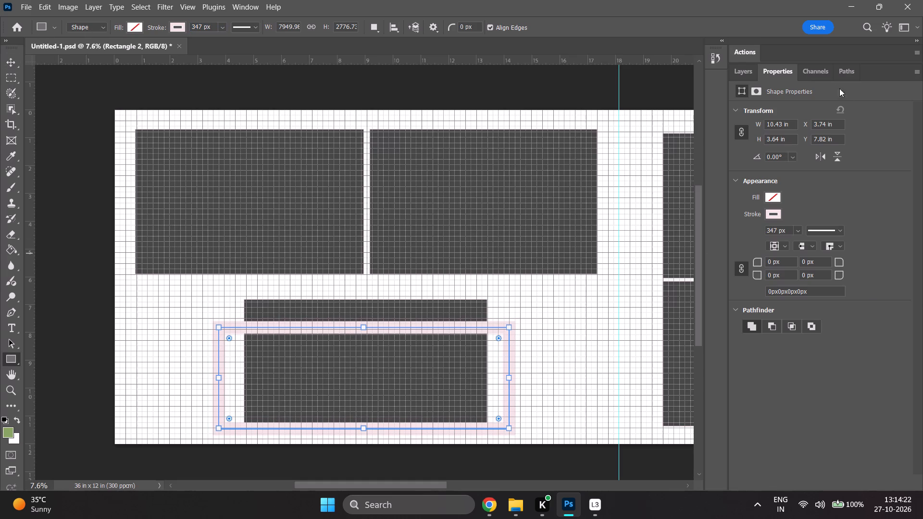
# Move the Rectangle 2 layer directly below Rectangle 1 copy 5, placing the pink outline behind the lower frame.
pyautogui.click(745, 76)
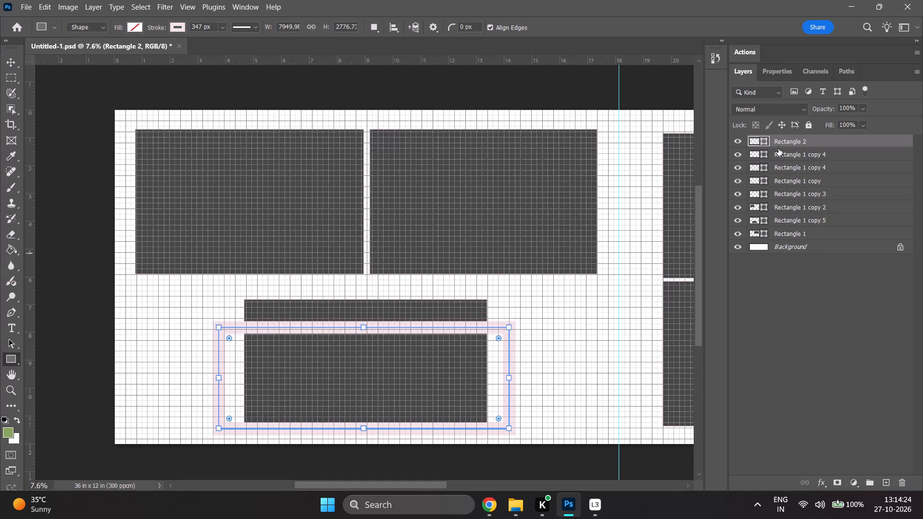
pyautogui.click(778, 143)
pyautogui.press('v')
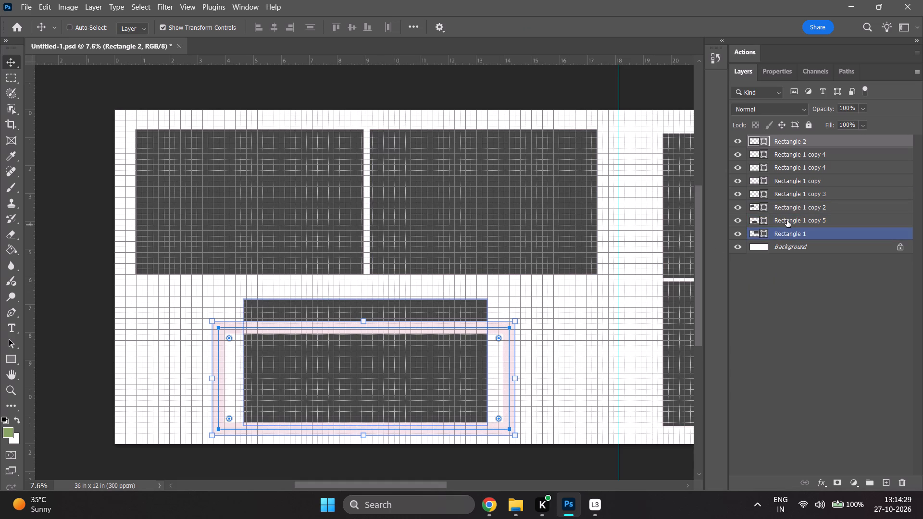
pyautogui.moveTo(796, 142); pyautogui.dragTo(796, 158)
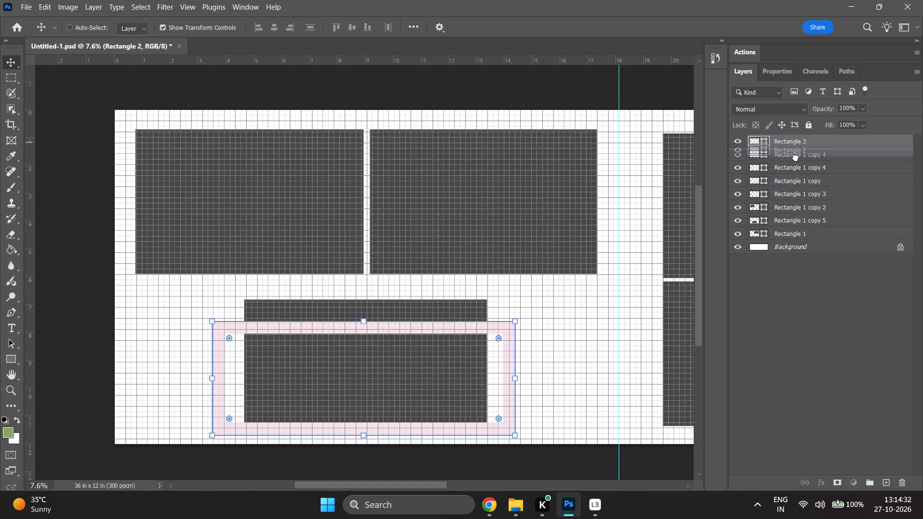
pyautogui.moveTo(796, 158); pyautogui.dragTo(813, 226)
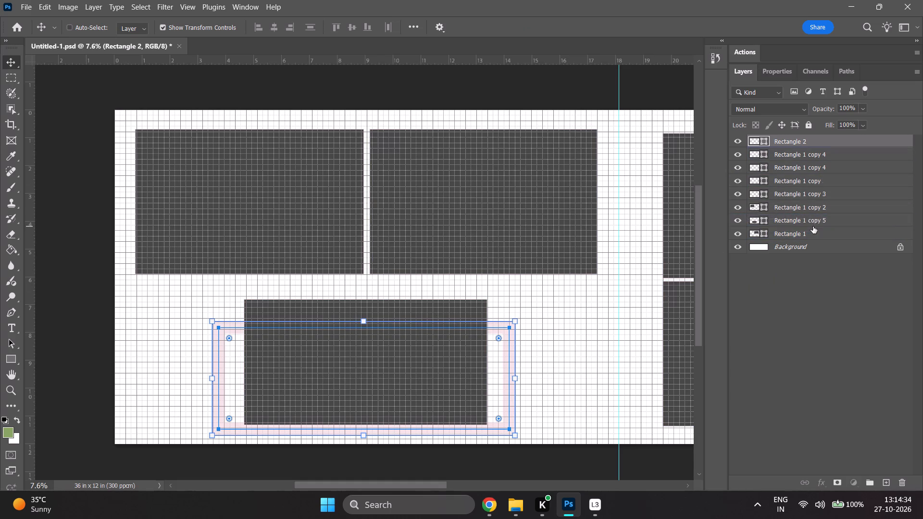
pyautogui.click(748, 395)
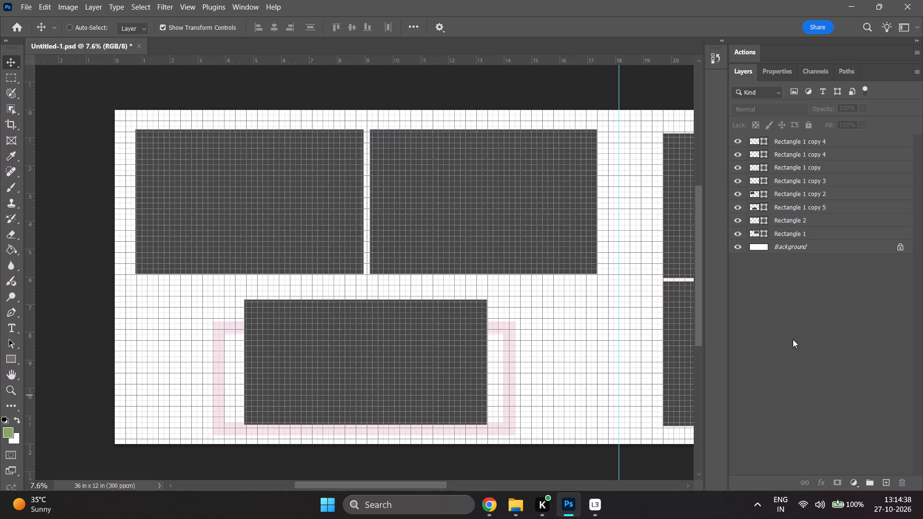
# Stretch Rectangle 2's top edge up to about 119.4% height, level with the lower frame's top edge.
pyautogui.click(812, 221)
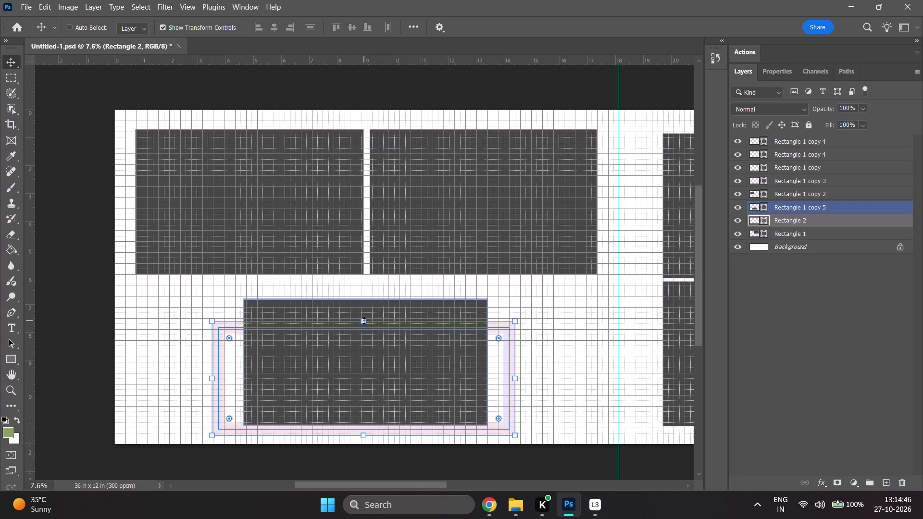
pyautogui.keyDown('shift'); pyautogui.moveTo(364, 321); pyautogui.dragTo(365, 308); pyautogui.keyUp('shift')
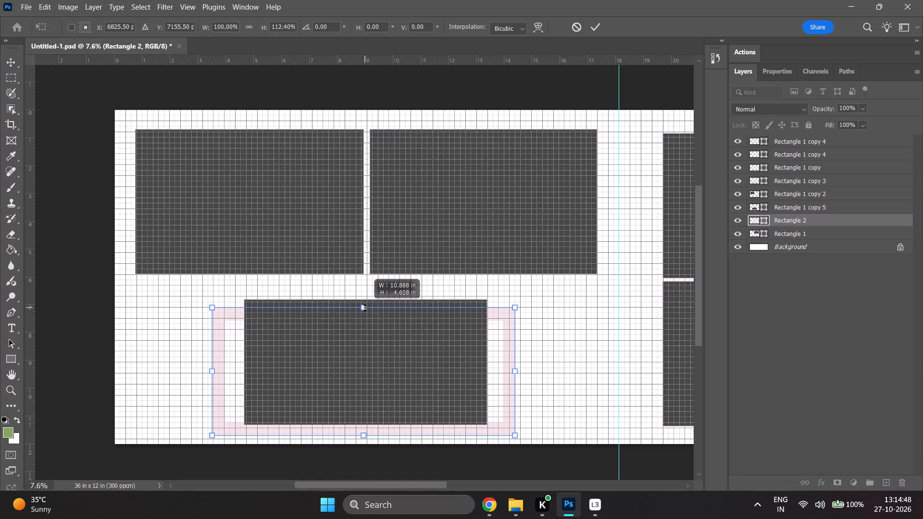
pyautogui.keyDown('shift'); pyautogui.moveTo(365, 308); pyautogui.dragTo(365, 301); pyautogui.keyUp('shift')
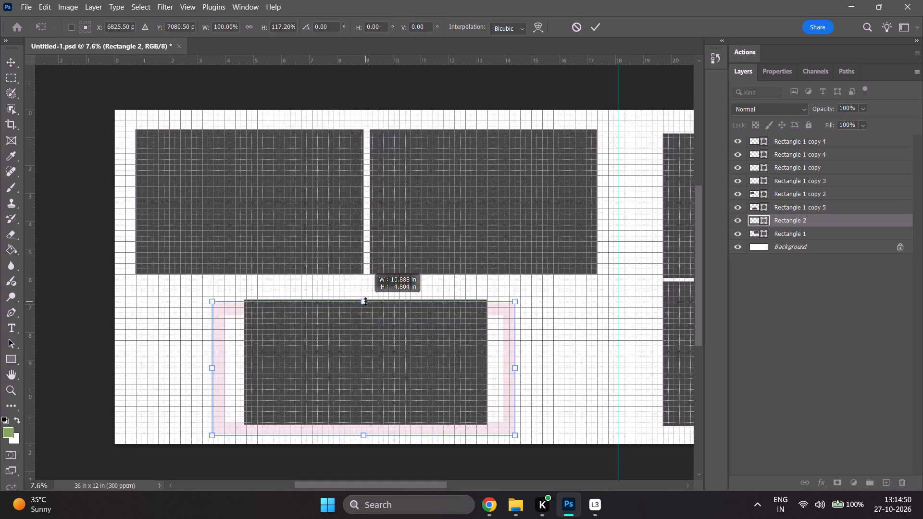
pyautogui.keyDown('shift'); pyautogui.moveTo(365, 301); pyautogui.dragTo(365, 298); pyautogui.keyUp('shift')
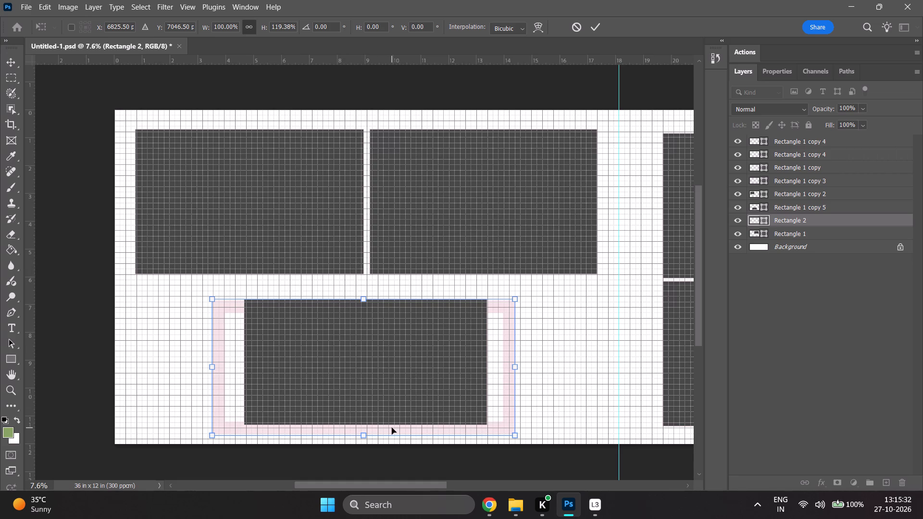
# Stretch Rectangle 2's bottom edge down toward the page edge, to about 105.4% height (about 5.06 in), keeping its width at 100%.
pyautogui.click(777, 228)
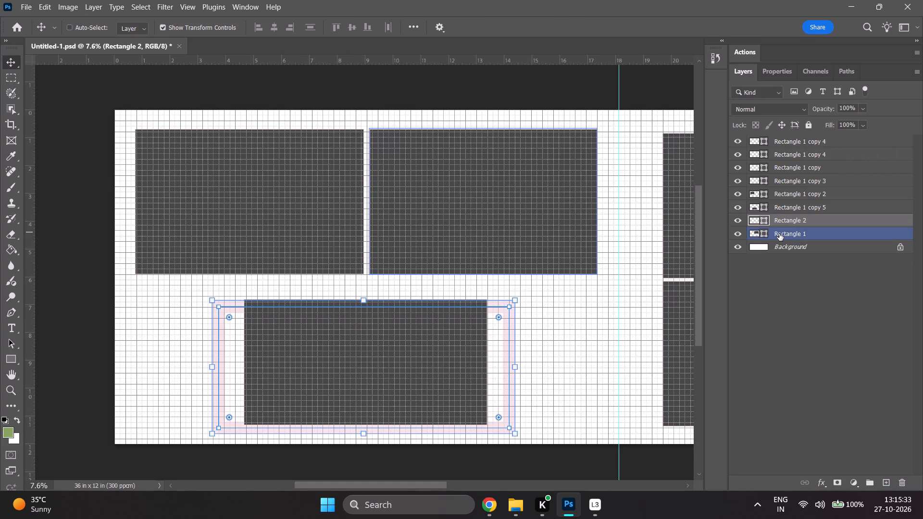
pyautogui.click(785, 219)
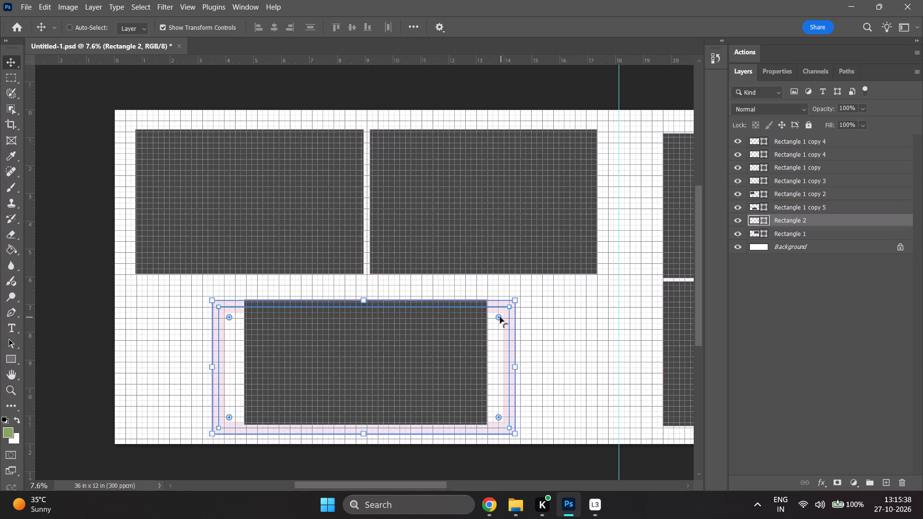
pyautogui.keyDown('alt'); pyautogui.scroll(5, 235, 346); pyautogui.keyUp('alt')
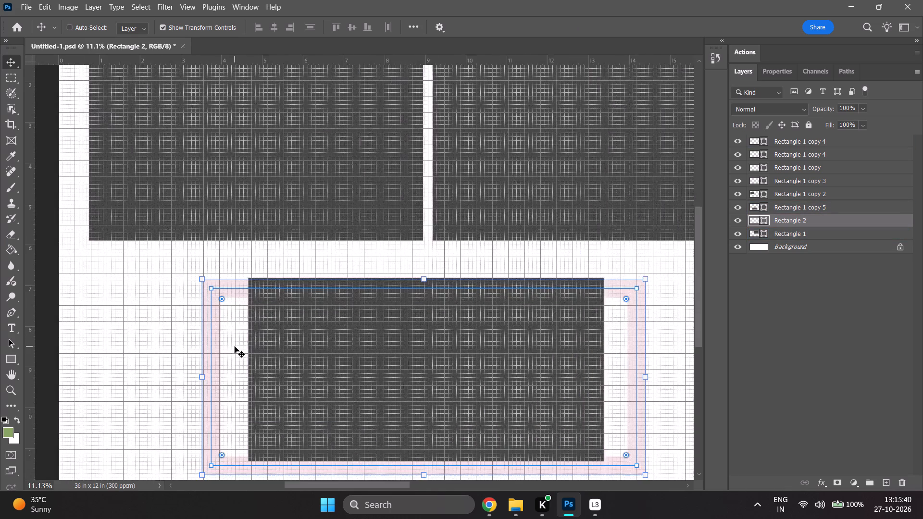
pyautogui.keyDown('alt'); pyautogui.scroll(7, 235, 346); pyautogui.keyUp('alt')
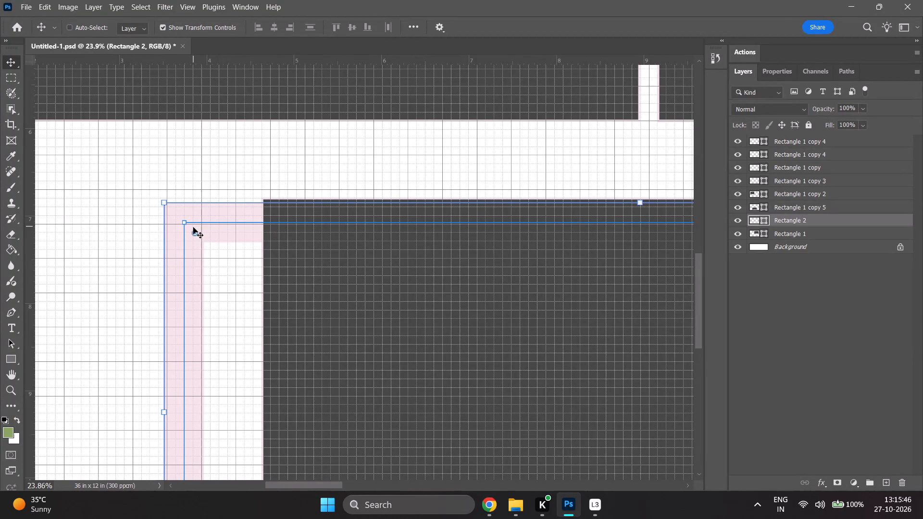
pyautogui.keyDown('ctrl'); pyautogui.scroll(-4, 193, 227); pyautogui.keyUp('ctrl')
pyautogui.keyDown('alt'); pyautogui.scroll(-7, 195, 220); pyautogui.keyUp('alt')
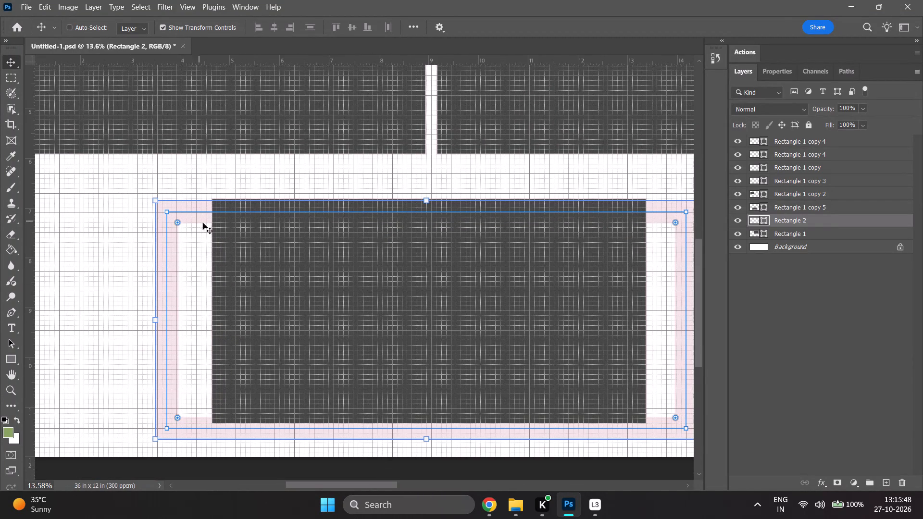
pyautogui.scroll(-6, 203, 223)
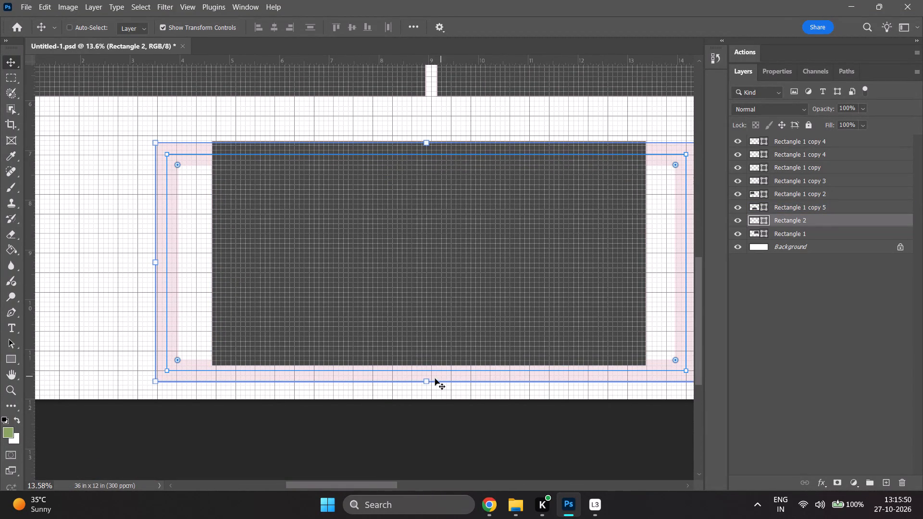
pyautogui.click(786, 233)
pyautogui.click(778, 221)
pyautogui.keyDown('shift'); pyautogui.moveTo(427, 380); pyautogui.dragTo(427, 392); pyautogui.keyUp('shift')
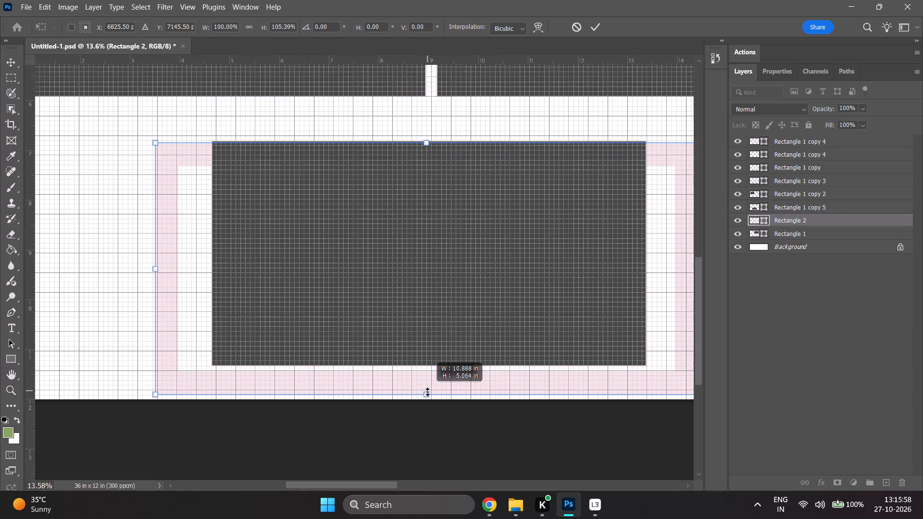
pyautogui.keyDown('shift'); pyautogui.moveTo(427, 392); pyautogui.dragTo(427, 392); pyautogui.keyUp('shift')
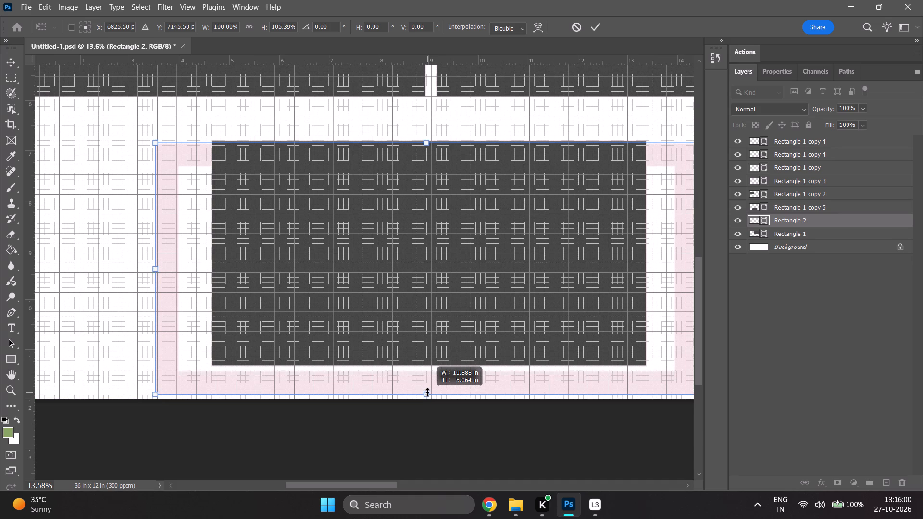
pyautogui.keyDown('shift'); pyautogui.moveTo(427, 392); pyautogui.dragTo(429, 388); pyautogui.keyUp('shift')
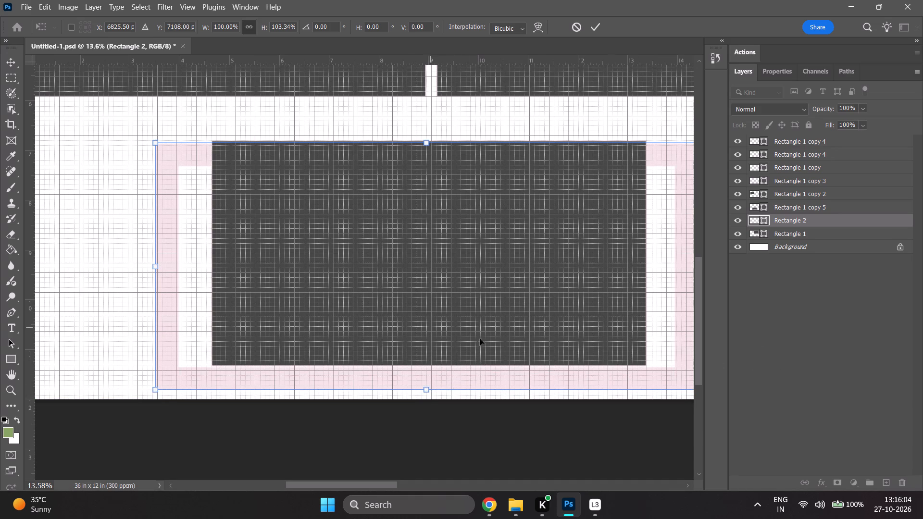
pyautogui.moveTo(425, 392); pyautogui.dragTo(425, 395)
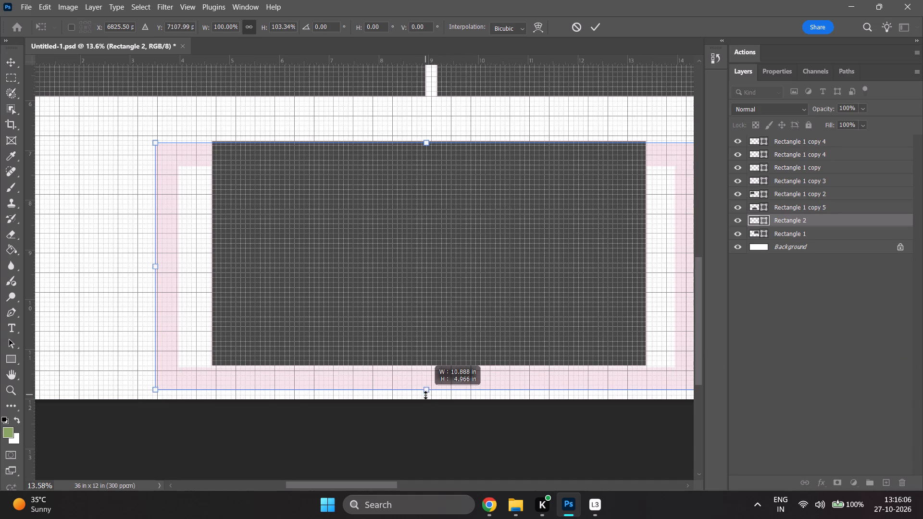
pyautogui.moveTo(425, 395); pyautogui.dragTo(424, 395)
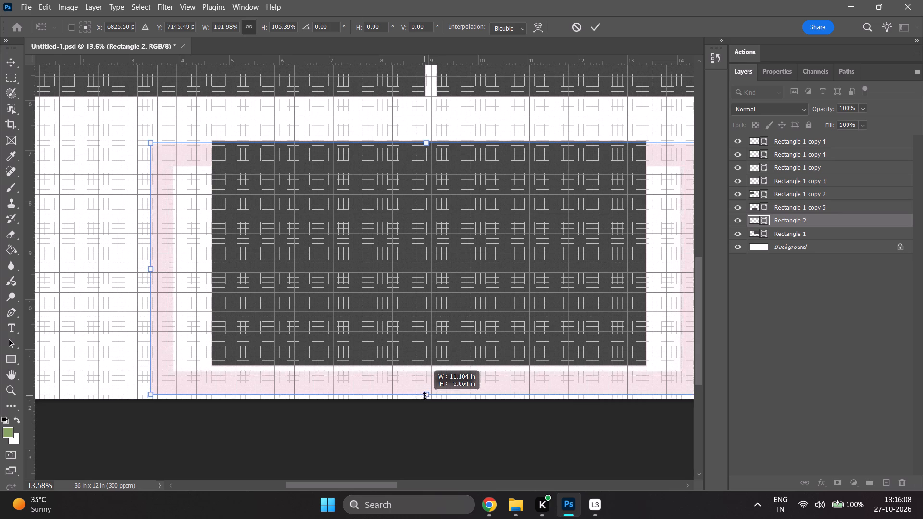
pyautogui.moveTo(424, 395); pyautogui.dragTo(425, 399)
pyautogui.click(880, 378)
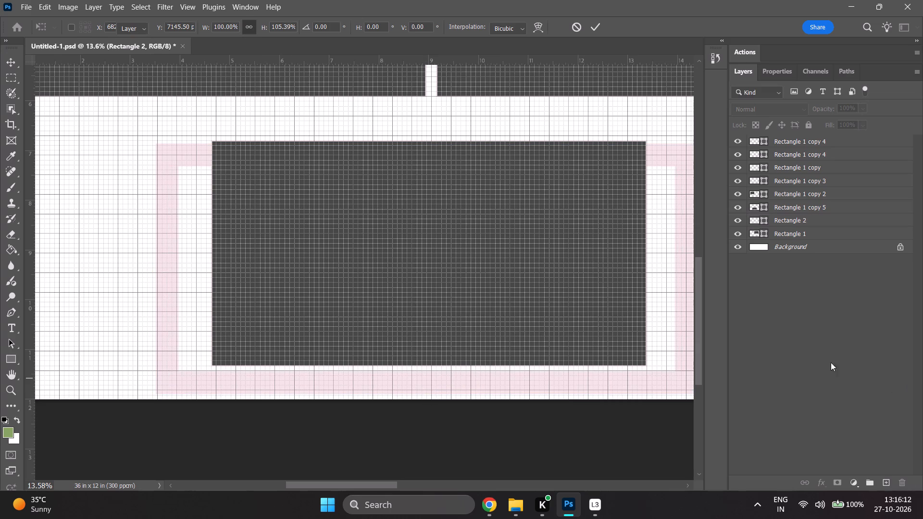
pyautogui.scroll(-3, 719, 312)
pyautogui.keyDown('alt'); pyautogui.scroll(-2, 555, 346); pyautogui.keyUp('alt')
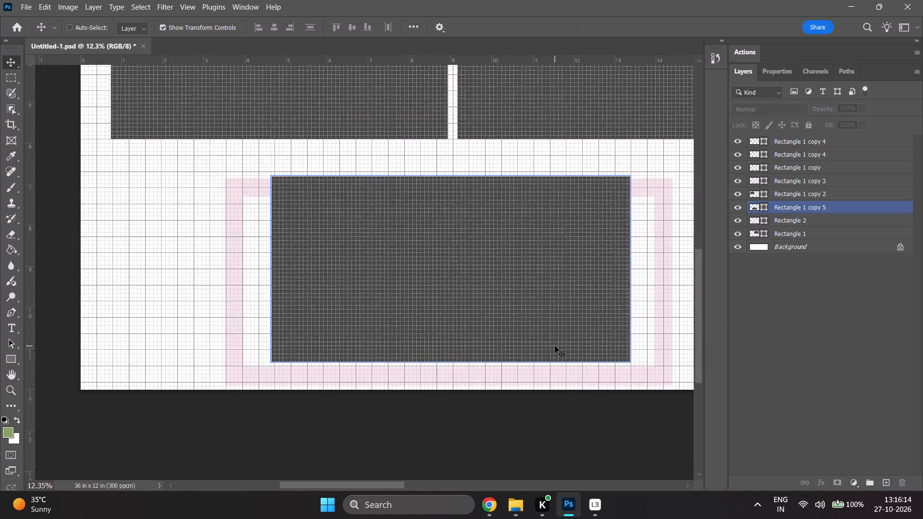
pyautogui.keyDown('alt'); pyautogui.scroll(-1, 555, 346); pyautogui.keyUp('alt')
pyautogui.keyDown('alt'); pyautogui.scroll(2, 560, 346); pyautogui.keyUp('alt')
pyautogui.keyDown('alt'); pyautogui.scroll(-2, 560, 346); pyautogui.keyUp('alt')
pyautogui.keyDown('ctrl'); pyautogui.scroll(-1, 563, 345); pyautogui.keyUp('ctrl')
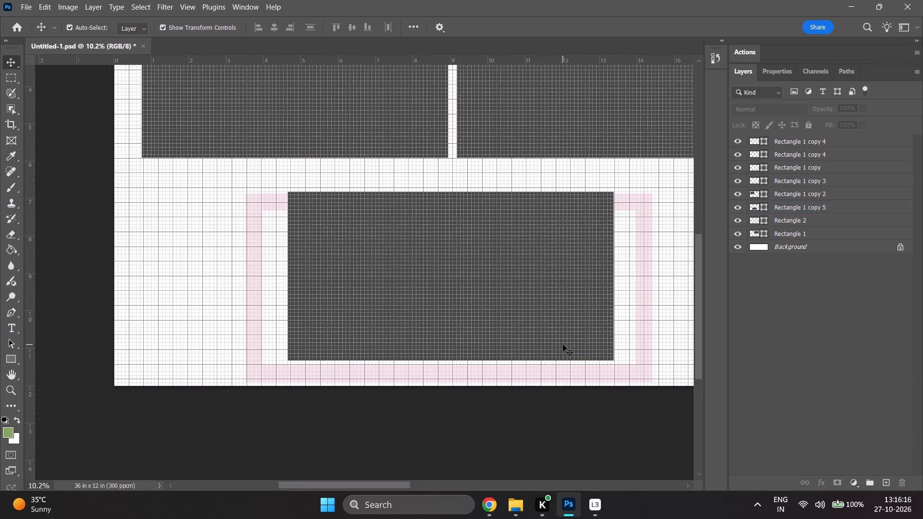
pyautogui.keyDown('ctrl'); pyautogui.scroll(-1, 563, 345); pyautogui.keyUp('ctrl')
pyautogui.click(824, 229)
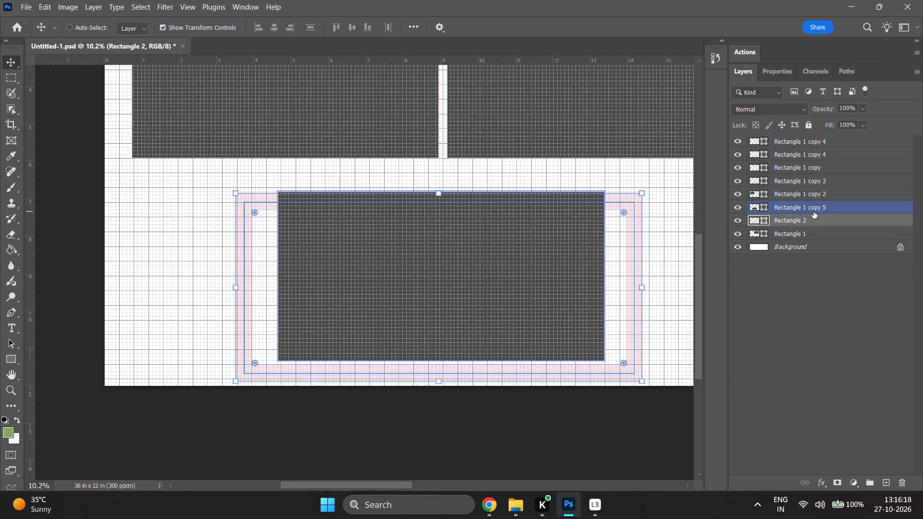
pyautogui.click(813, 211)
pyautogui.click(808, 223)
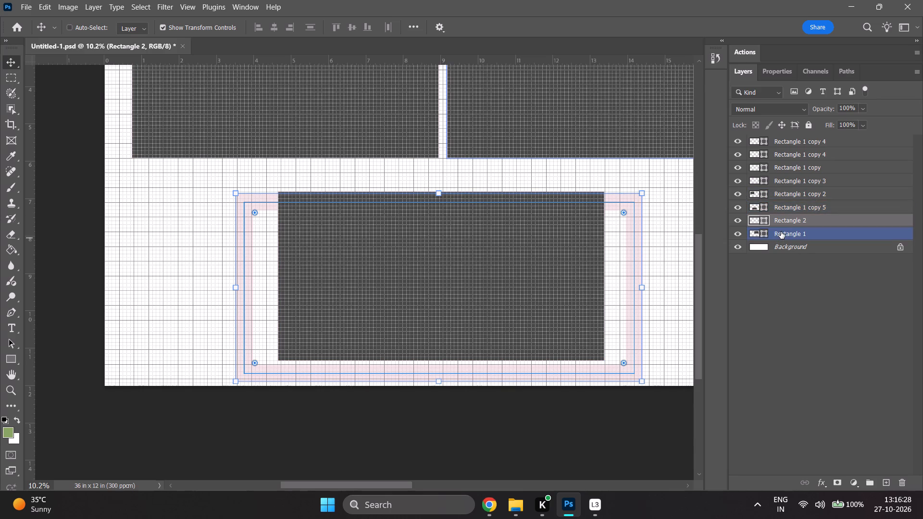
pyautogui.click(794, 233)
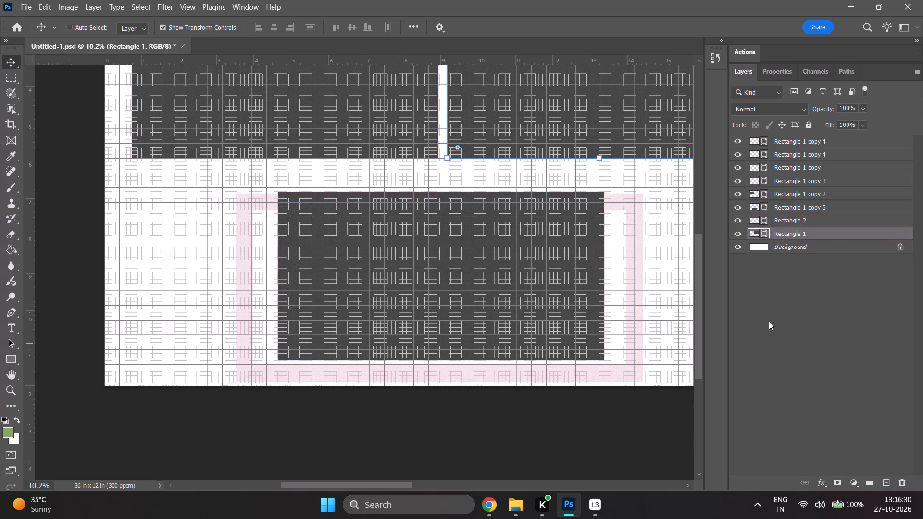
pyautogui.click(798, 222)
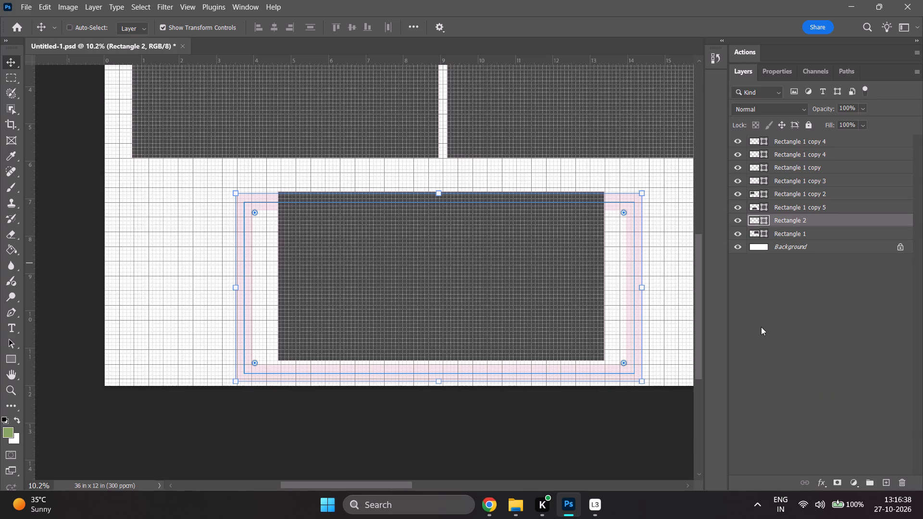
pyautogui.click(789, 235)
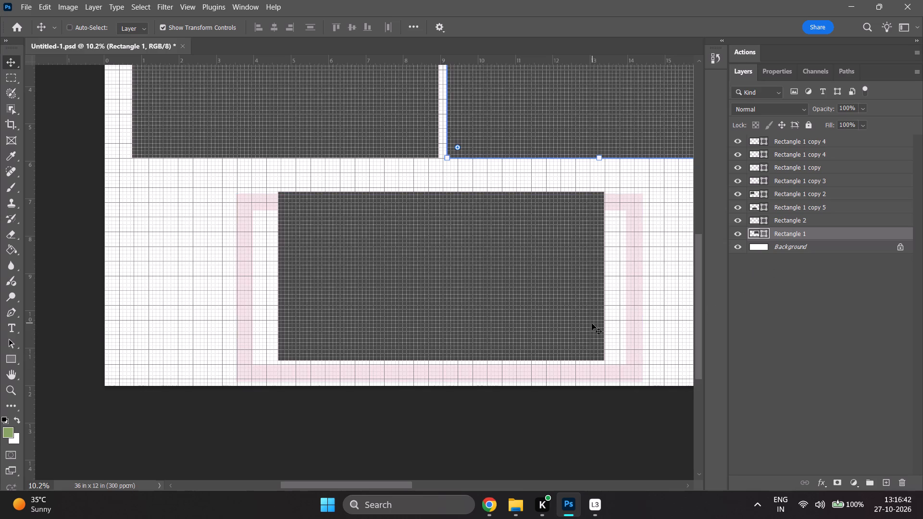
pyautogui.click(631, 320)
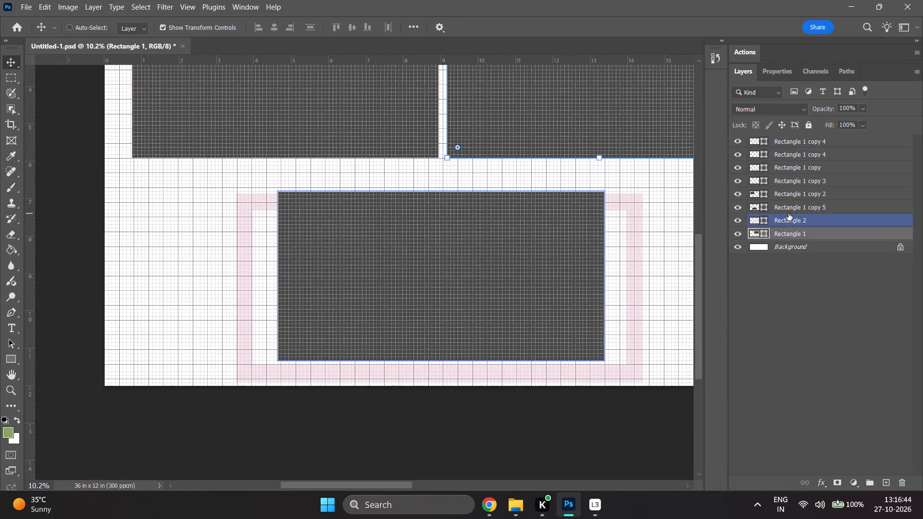
# Change Rectangle 2's stroke colour to the recently used dark red.
pyautogui.click(787, 218)
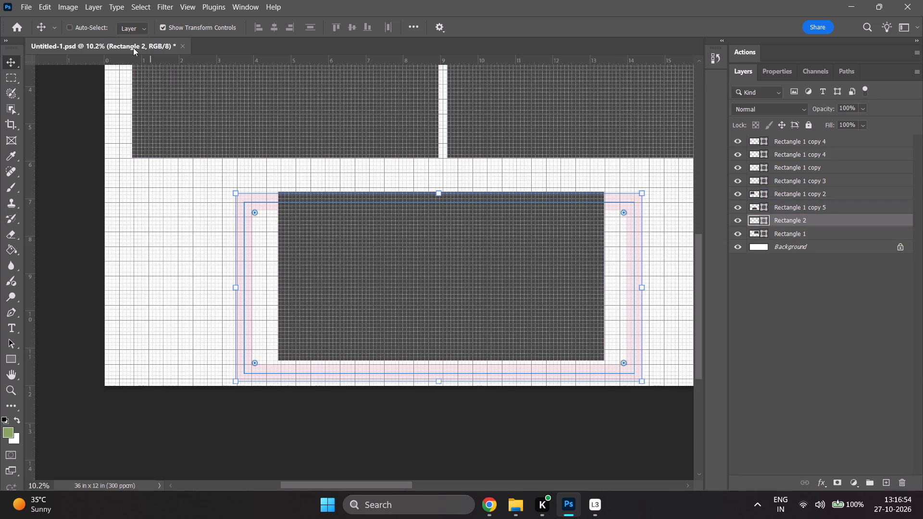
pyautogui.click(767, 70)
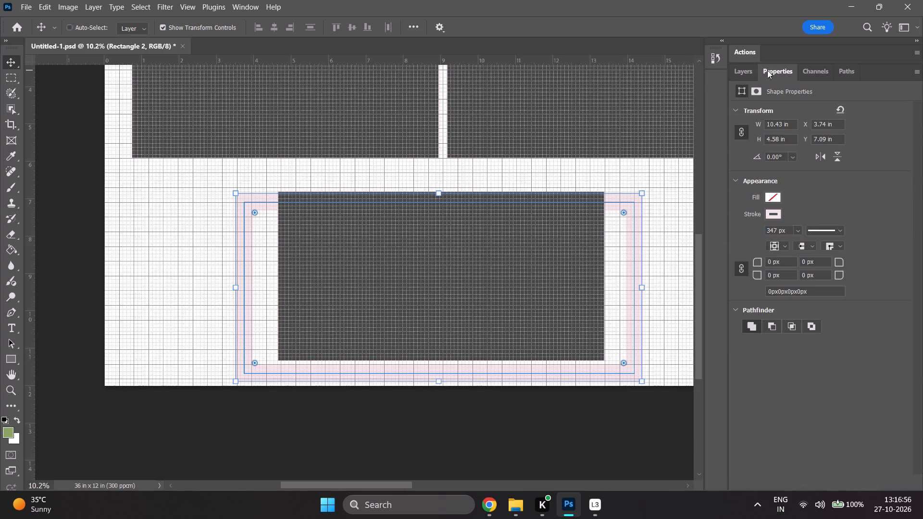
pyautogui.click(775, 216)
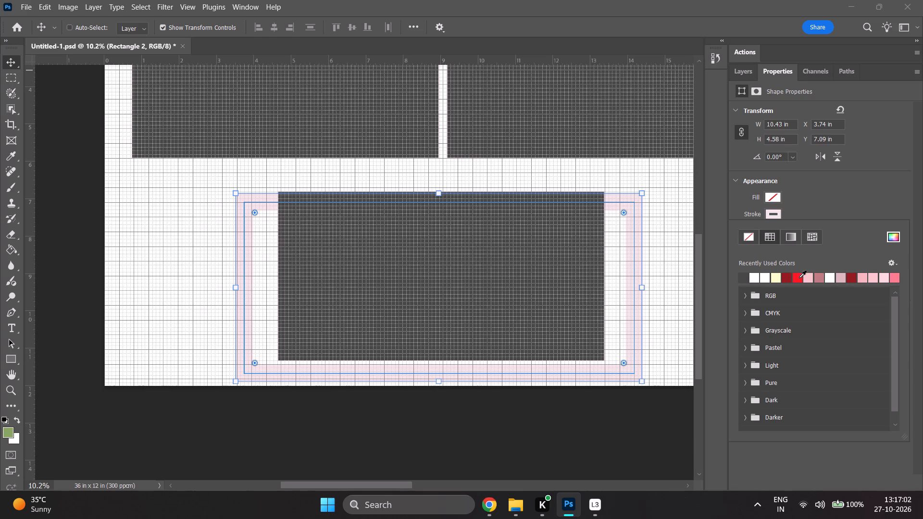
pyautogui.click(786, 278)
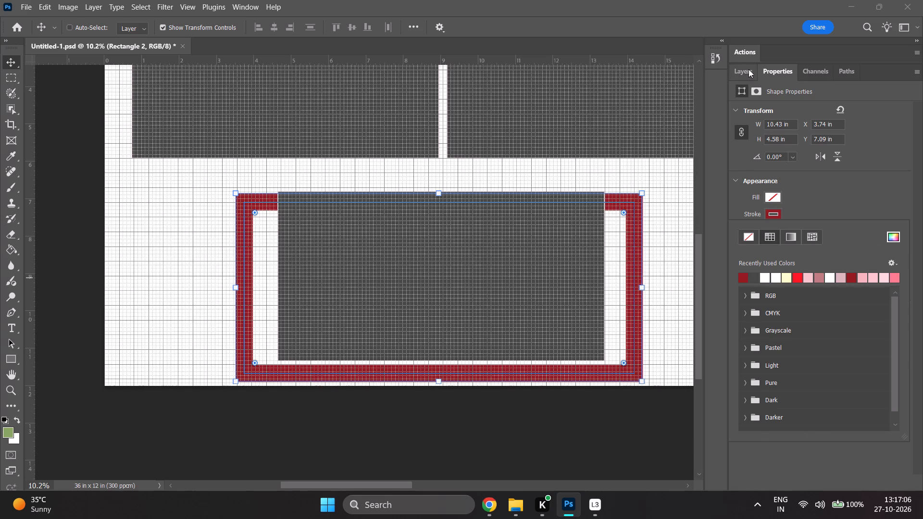
pyautogui.click(746, 55)
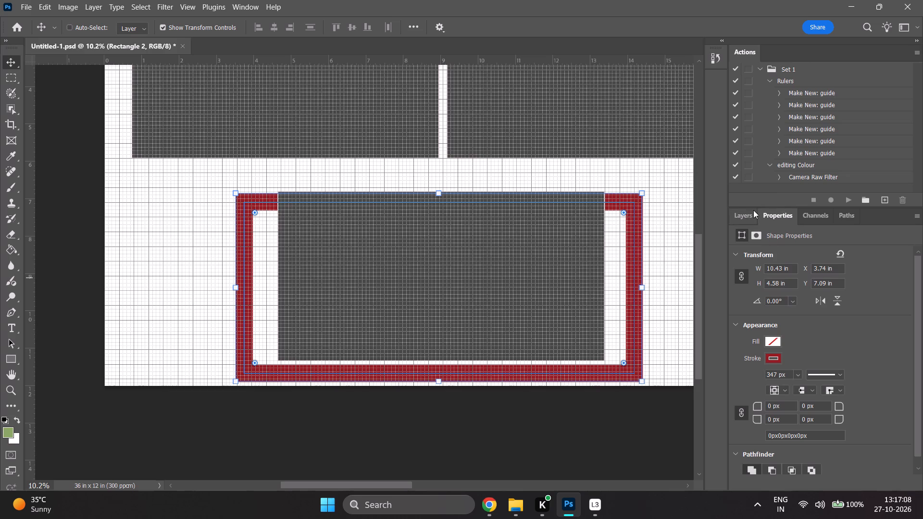
pyautogui.click(752, 210)
pyautogui.click(740, 55)
pyautogui.rightClick(740, 55)
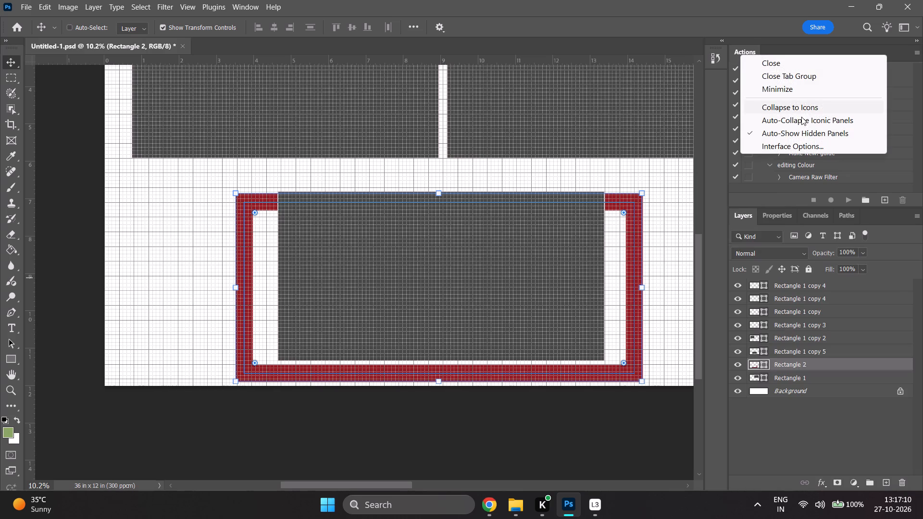
pyautogui.click(793, 94)
pyautogui.click(786, 328)
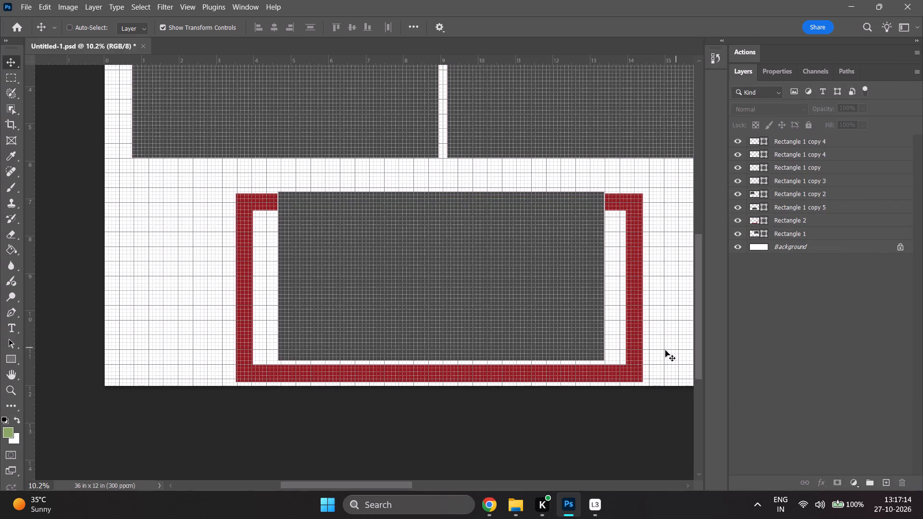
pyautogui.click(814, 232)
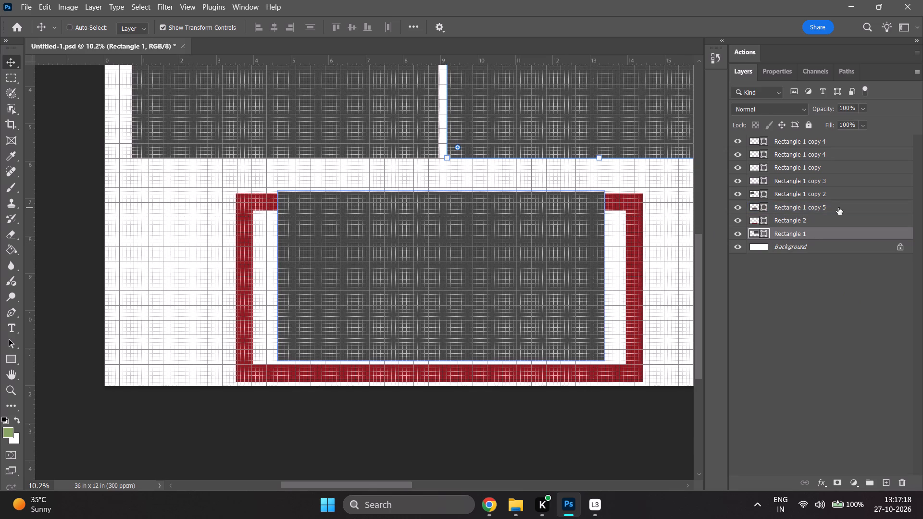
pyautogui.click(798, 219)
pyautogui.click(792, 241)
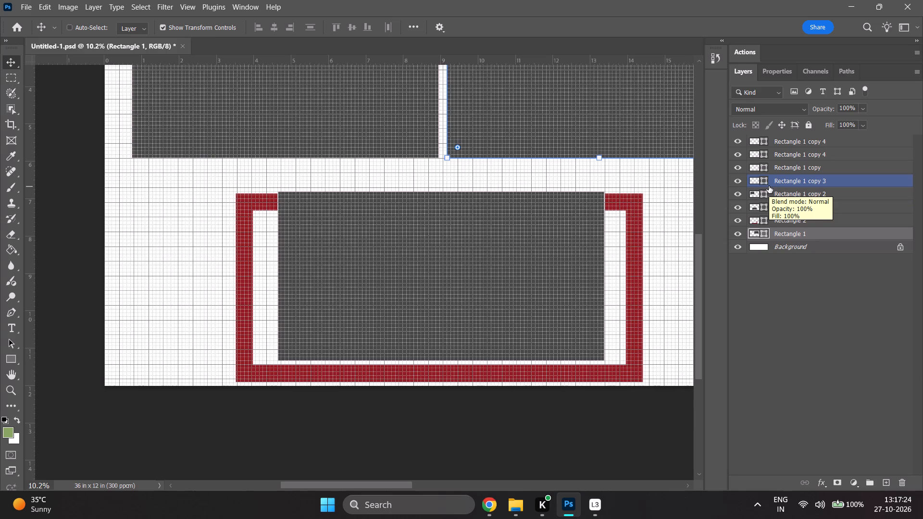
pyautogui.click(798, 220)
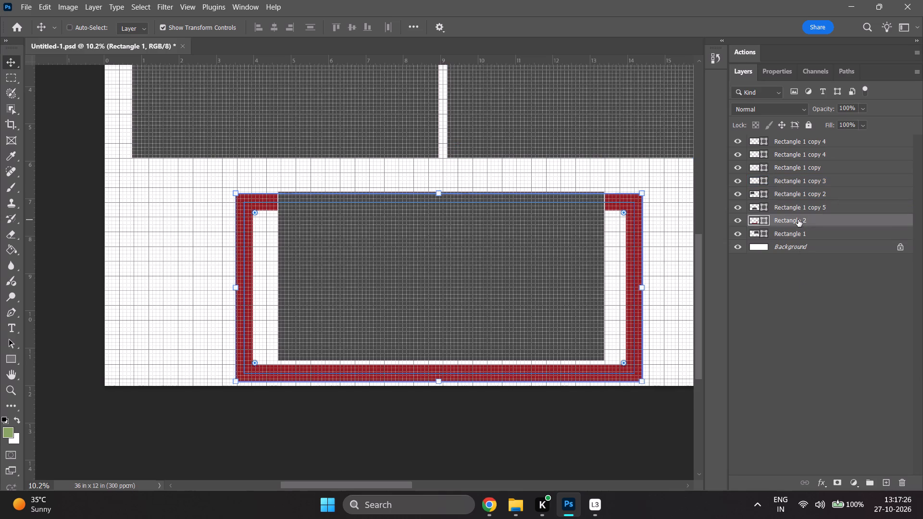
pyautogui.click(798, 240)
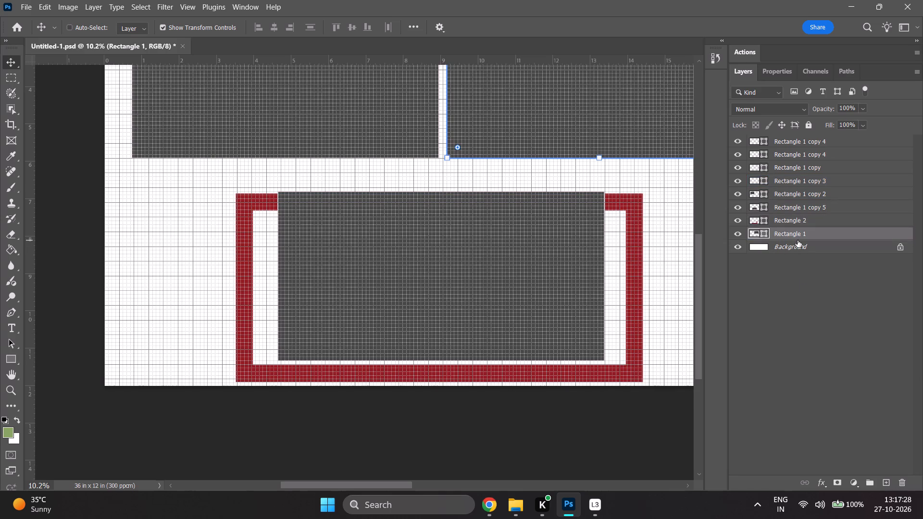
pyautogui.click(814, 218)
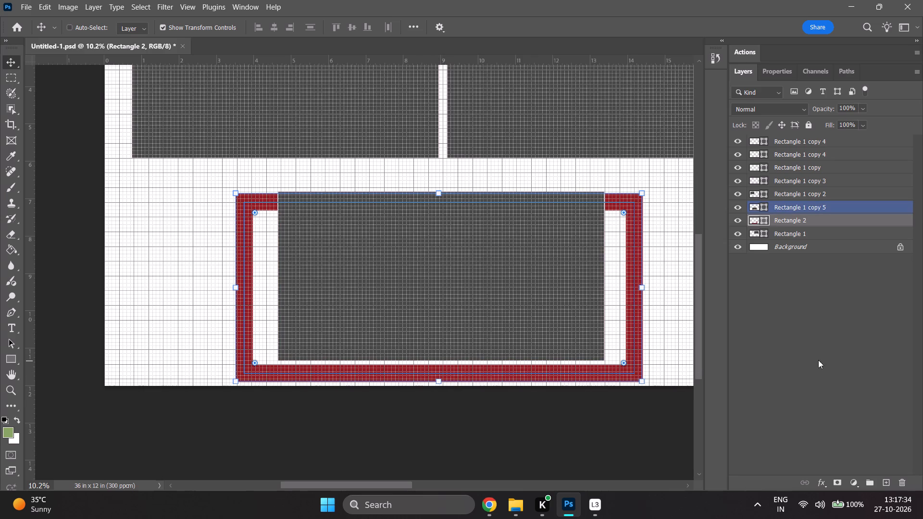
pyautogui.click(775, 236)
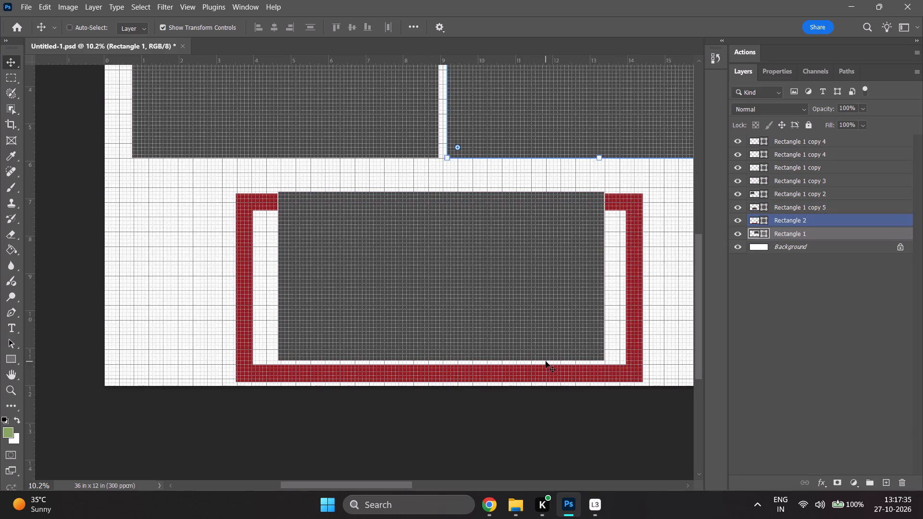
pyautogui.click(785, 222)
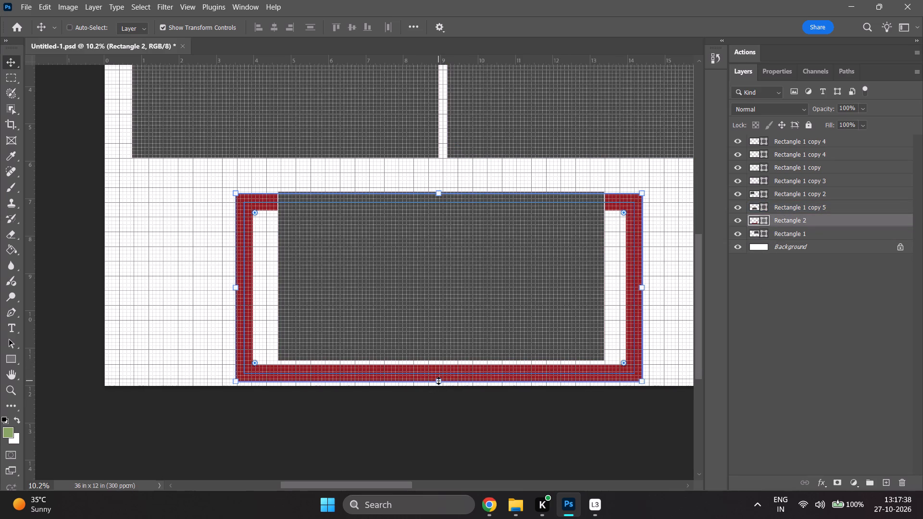
# Rescale the dark red Rectangle 2 outline proportionally from its bottom edge to about 100.24%, roughly 10.92 x 5.05 in.
pyautogui.moveTo(438, 381); pyautogui.dragTo(440, 379)
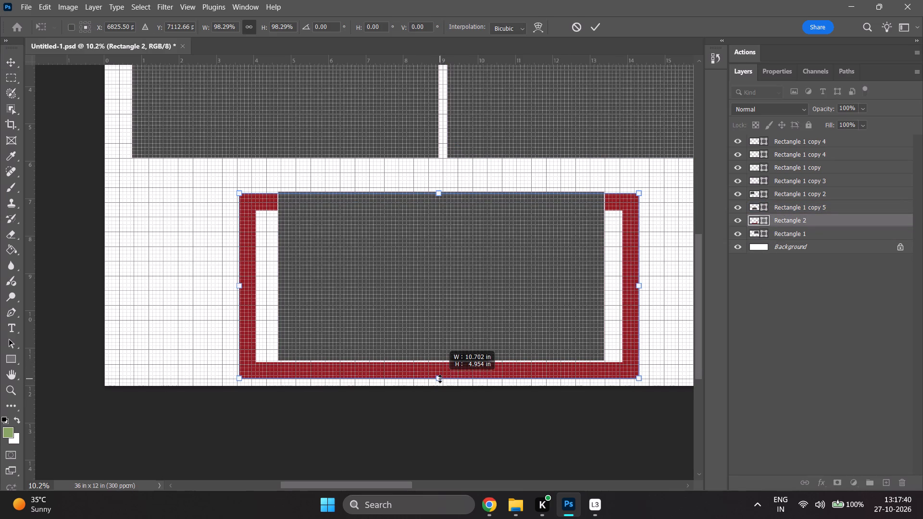
pyautogui.moveTo(440, 379); pyautogui.dragTo(440, 373)
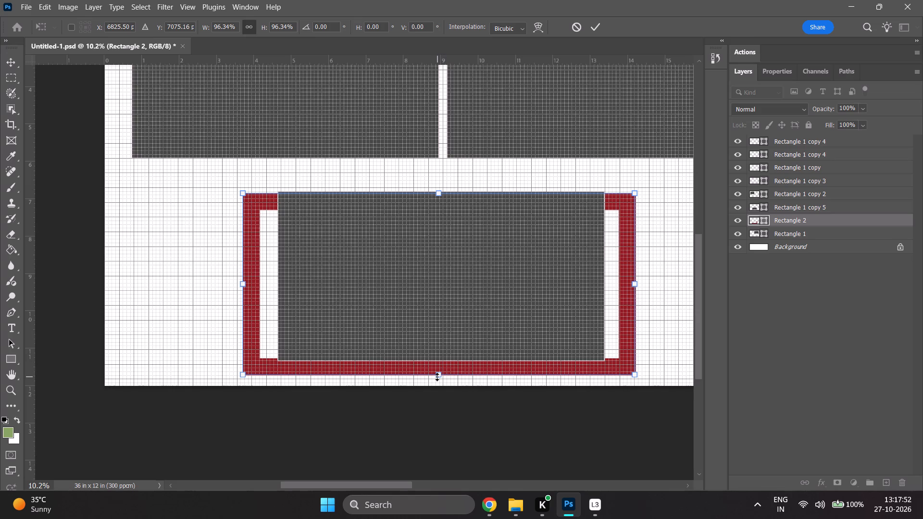
pyautogui.moveTo(437, 377); pyautogui.dragTo(434, 385)
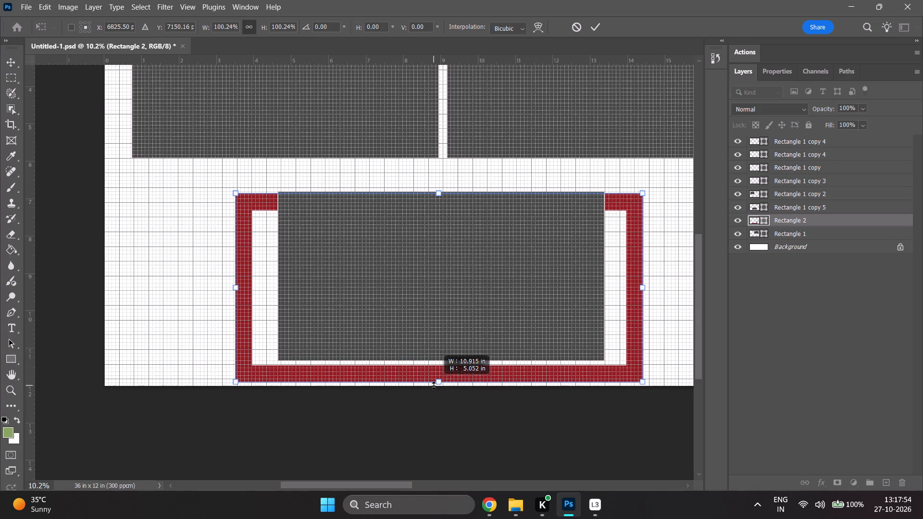
pyautogui.moveTo(434, 385); pyautogui.dragTo(433, 384)
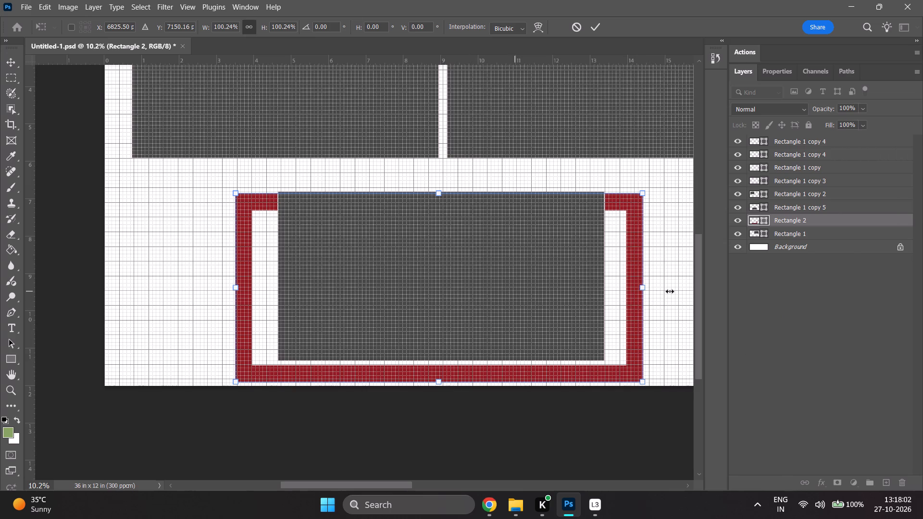
pyautogui.click(782, 232)
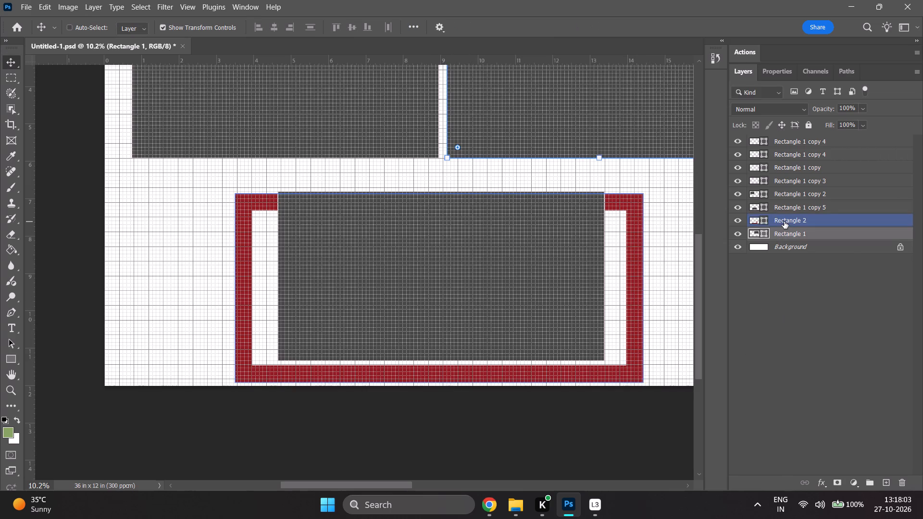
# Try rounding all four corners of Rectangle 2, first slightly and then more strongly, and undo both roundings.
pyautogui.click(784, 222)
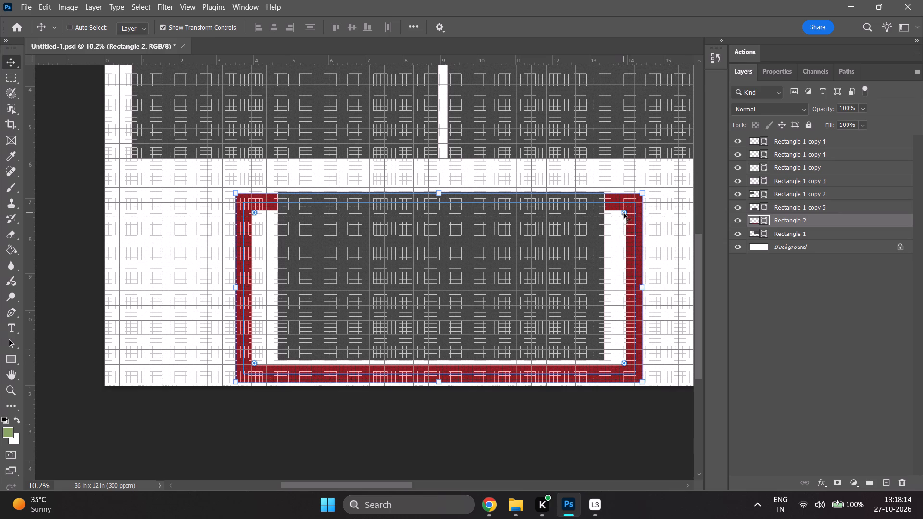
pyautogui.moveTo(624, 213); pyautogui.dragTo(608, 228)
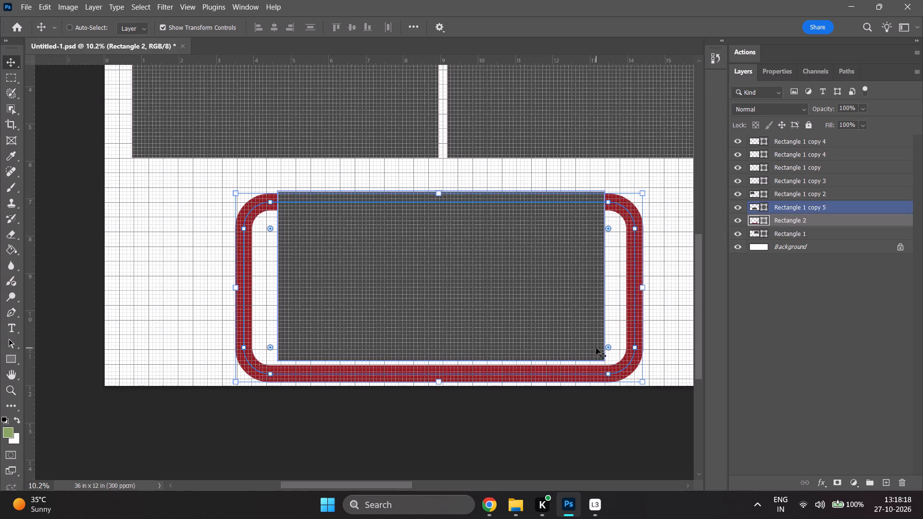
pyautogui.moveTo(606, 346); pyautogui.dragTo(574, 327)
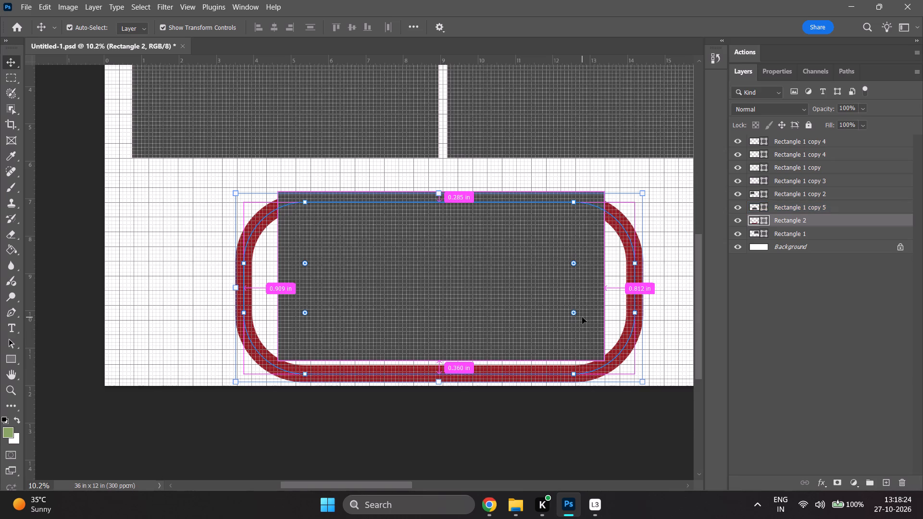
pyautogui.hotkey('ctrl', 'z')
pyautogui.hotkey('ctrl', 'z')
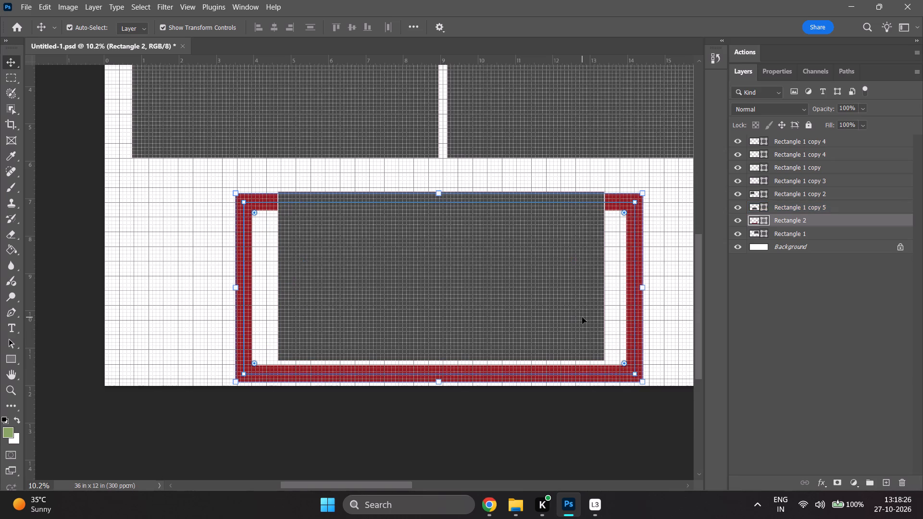
# Examine the dark red outline around the lower frame against the frame layout of the whole spread.
pyautogui.click(816, 322)
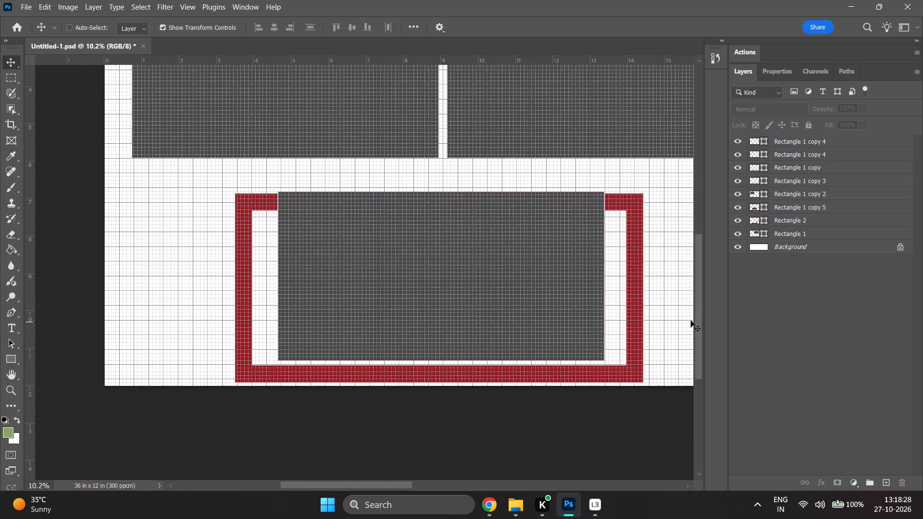
pyautogui.click(765, 234)
pyautogui.click(791, 220)
pyautogui.scroll(11, 306, 319)
pyautogui.keyDown('alt'); pyautogui.scroll(-7, 304, 312); pyautogui.keyUp('alt')
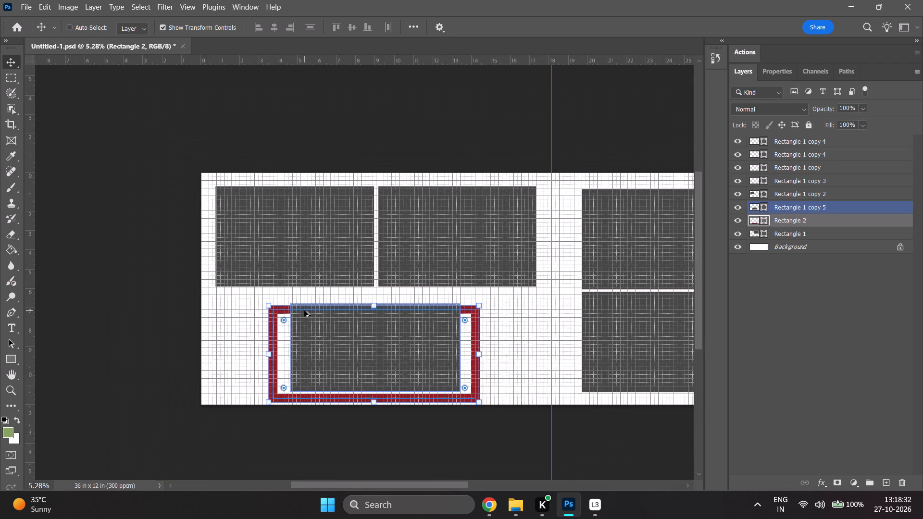
pyautogui.scroll(-2, 304, 309)
pyautogui.keyDown('ctrl'); pyautogui.scroll(-4, 304, 309); pyautogui.keyUp('ctrl')
pyautogui.keyDown('alt'); pyautogui.scroll(-3, 304, 309); pyautogui.keyUp('alt')
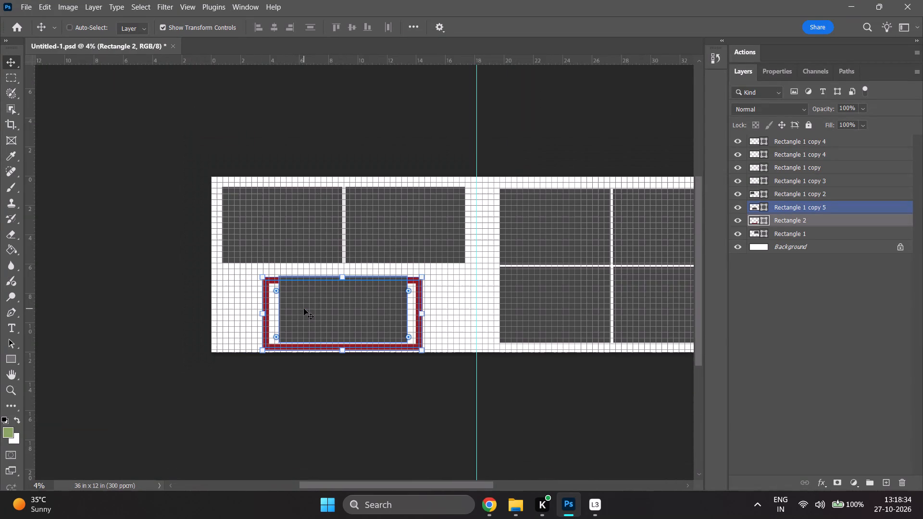
pyautogui.keyDown('ctrl'); pyautogui.scroll(-8, 304, 309); pyautogui.keyUp('ctrl')
pyautogui.keyDown('alt'); pyautogui.scroll(3, 304, 309); pyautogui.keyUp('alt')
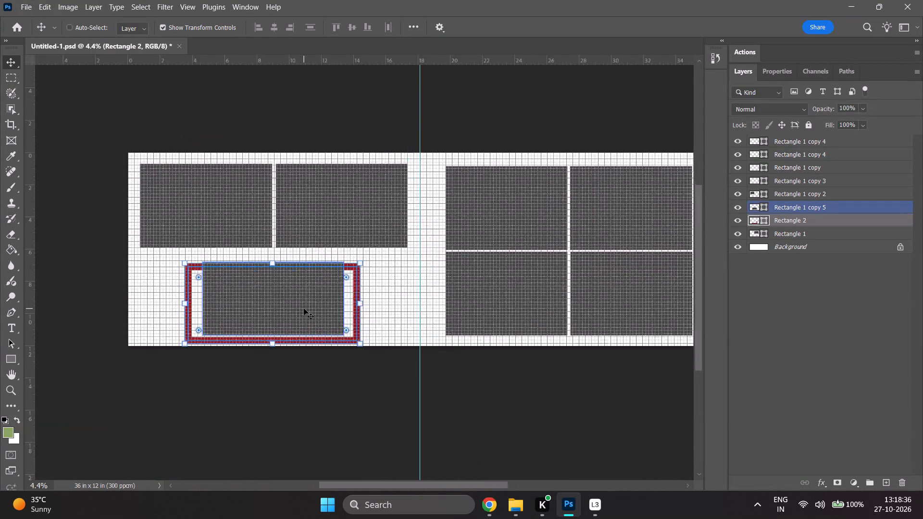
pyautogui.scroll(-8, 304, 309)
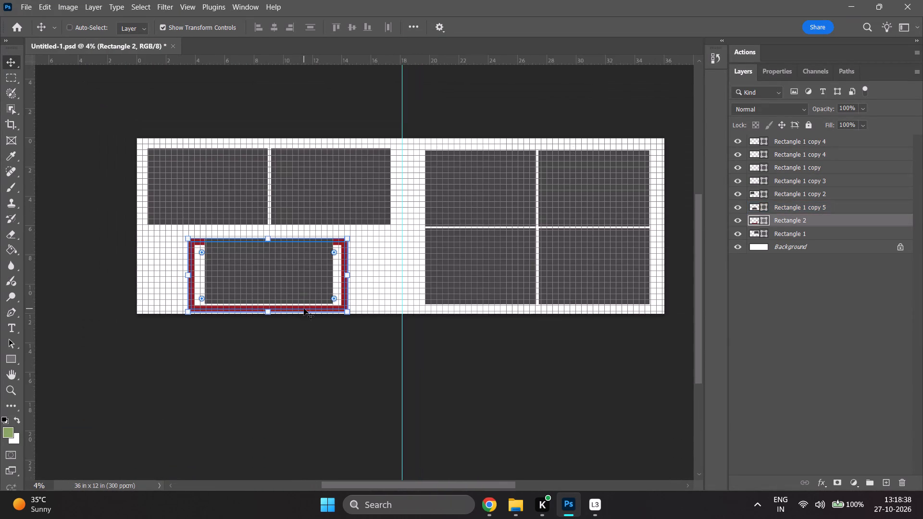
pyautogui.scroll(5, 304, 309)
pyautogui.keyDown('ctrl'); pyautogui.scroll(8, 304, 309); pyautogui.keyUp('ctrl')
pyautogui.keyDown('alt'); pyautogui.scroll(5, 304, 309); pyautogui.keyUp('alt')
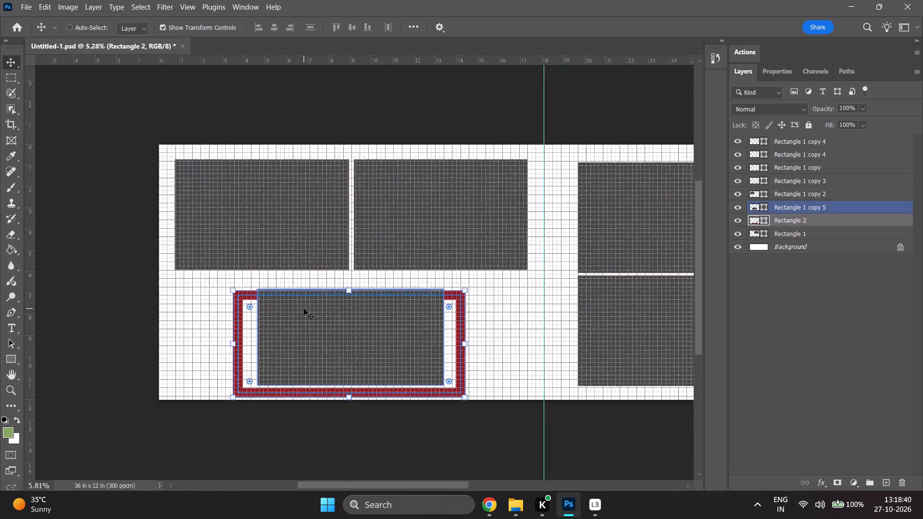
pyautogui.scroll(3, 304, 309)
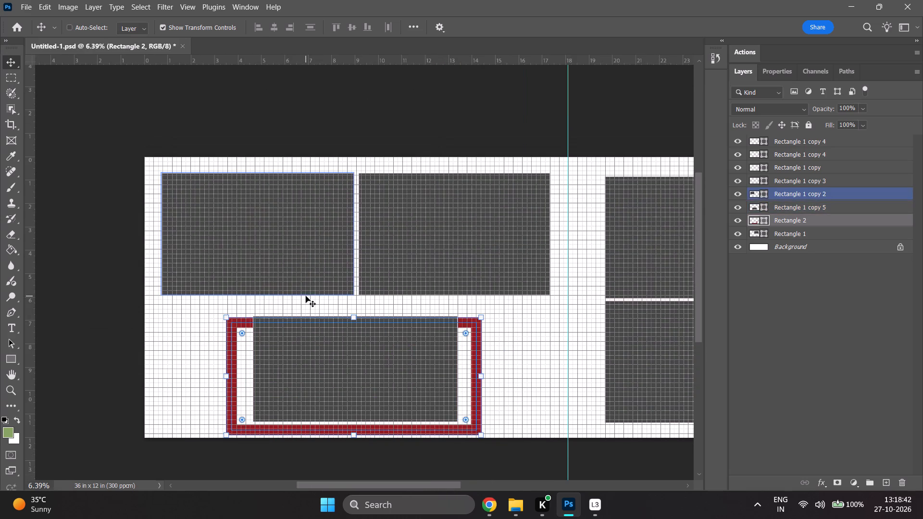
pyautogui.scroll(-4, 304, 292)
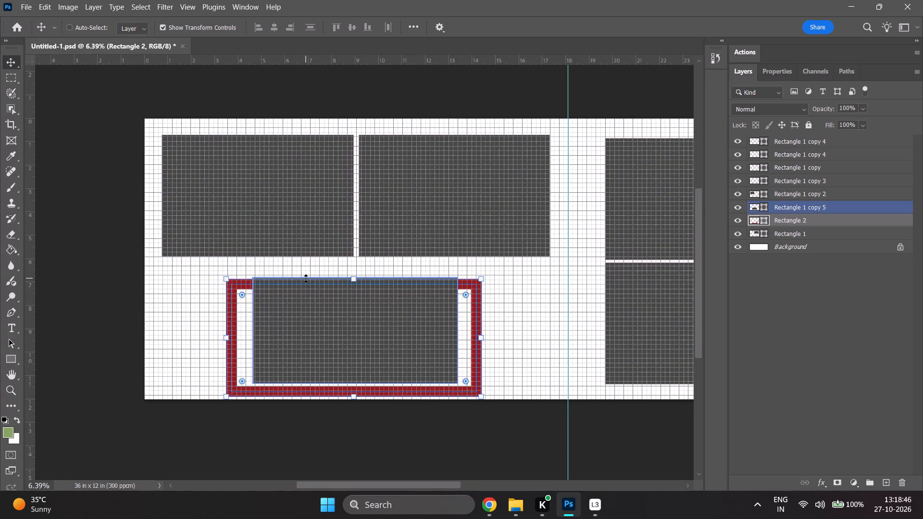
pyautogui.scroll(-1, 306, 278)
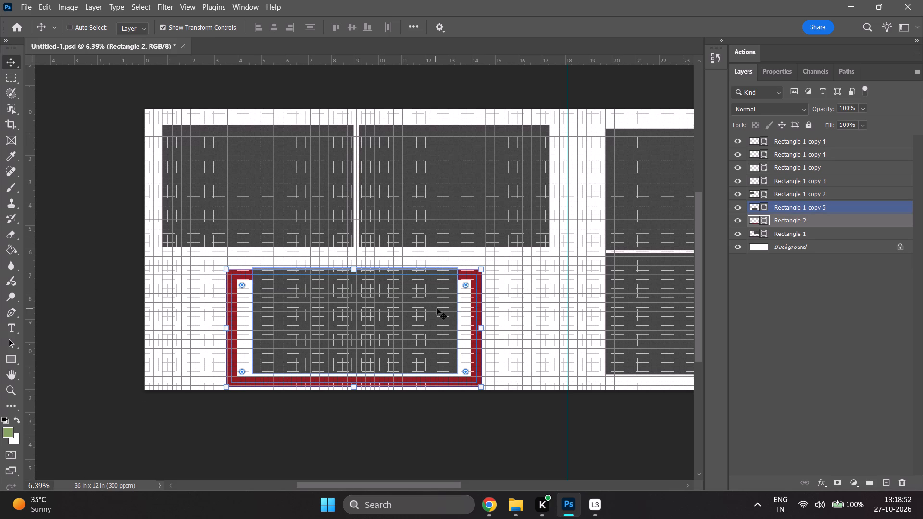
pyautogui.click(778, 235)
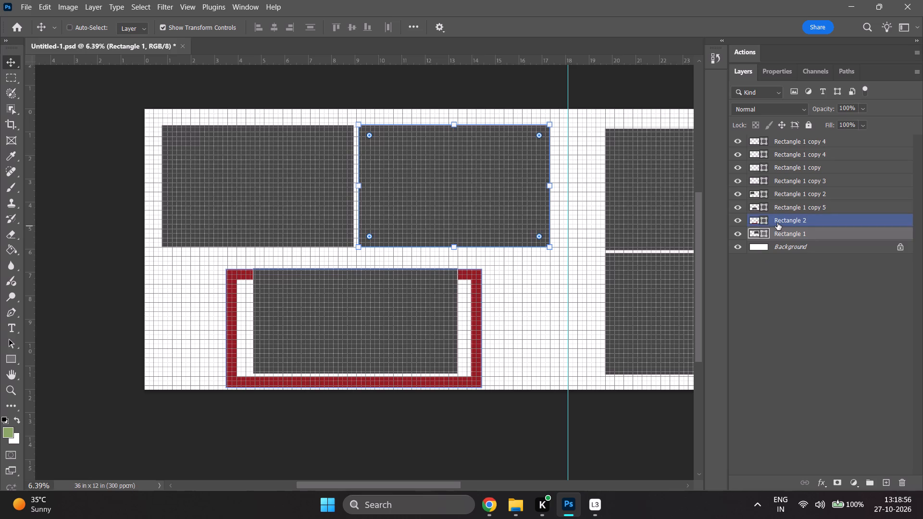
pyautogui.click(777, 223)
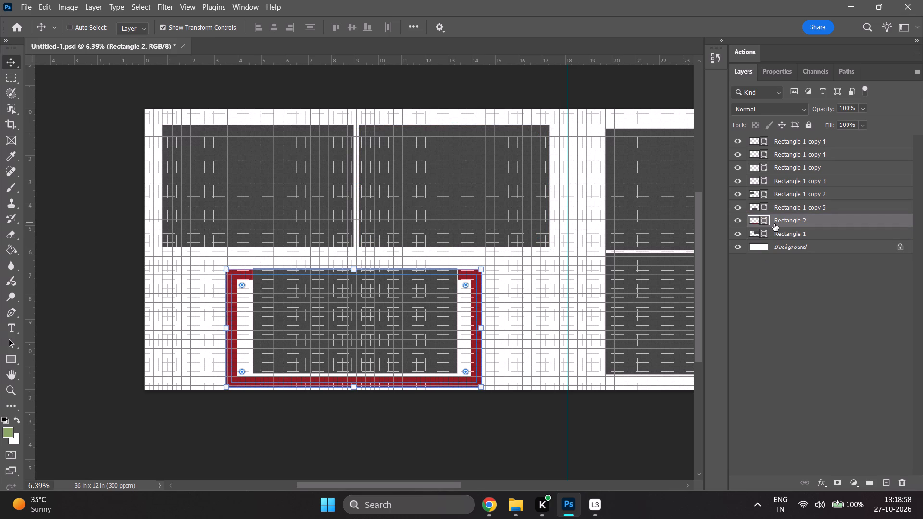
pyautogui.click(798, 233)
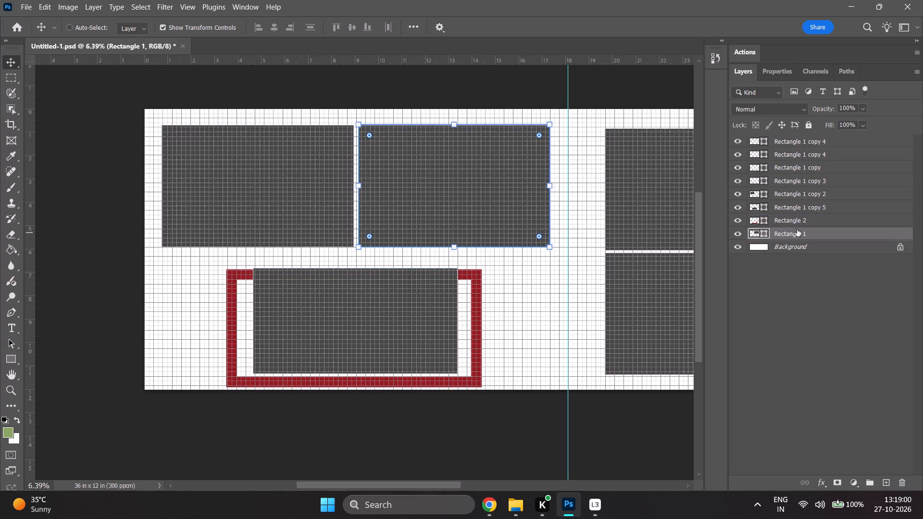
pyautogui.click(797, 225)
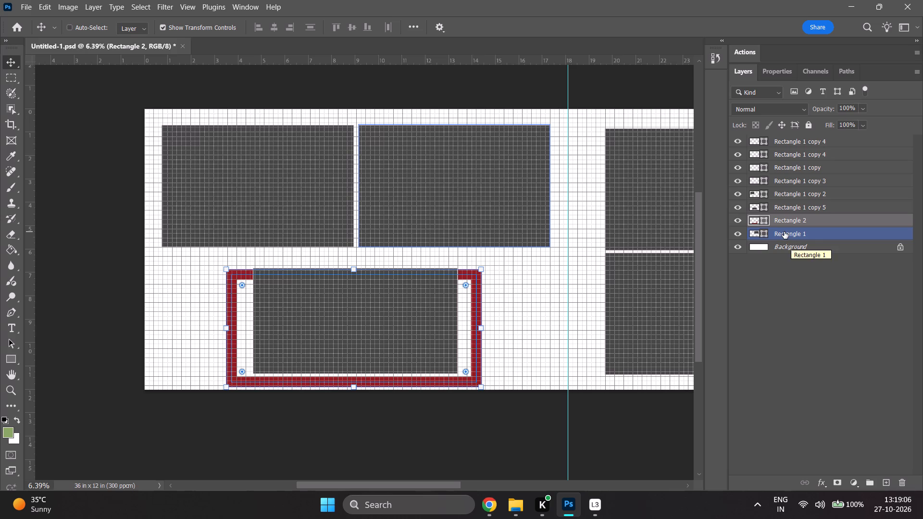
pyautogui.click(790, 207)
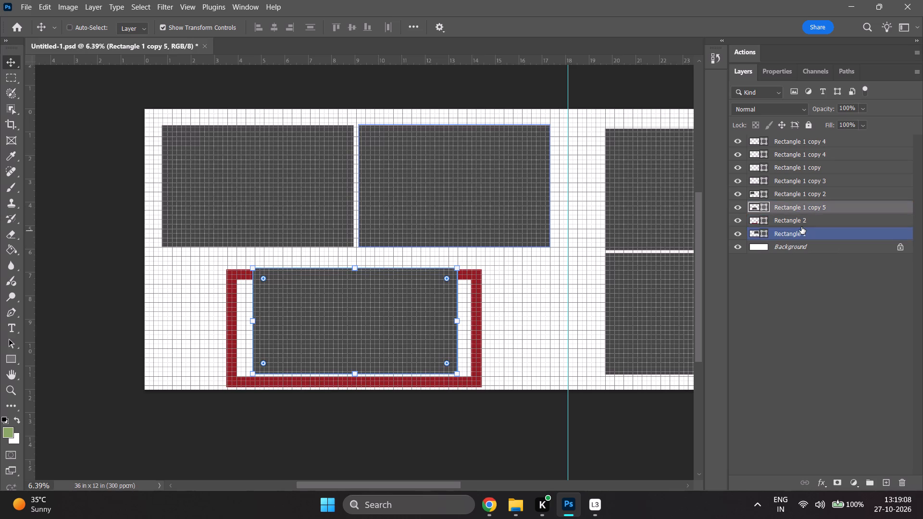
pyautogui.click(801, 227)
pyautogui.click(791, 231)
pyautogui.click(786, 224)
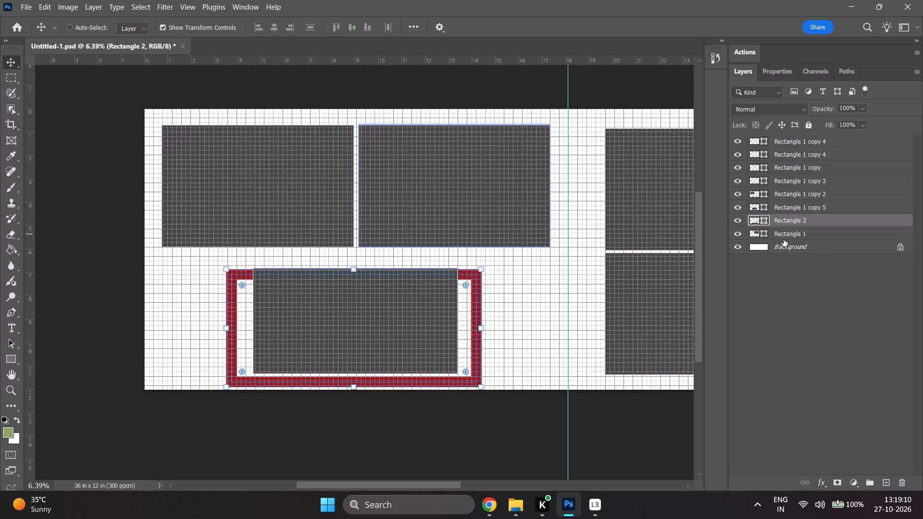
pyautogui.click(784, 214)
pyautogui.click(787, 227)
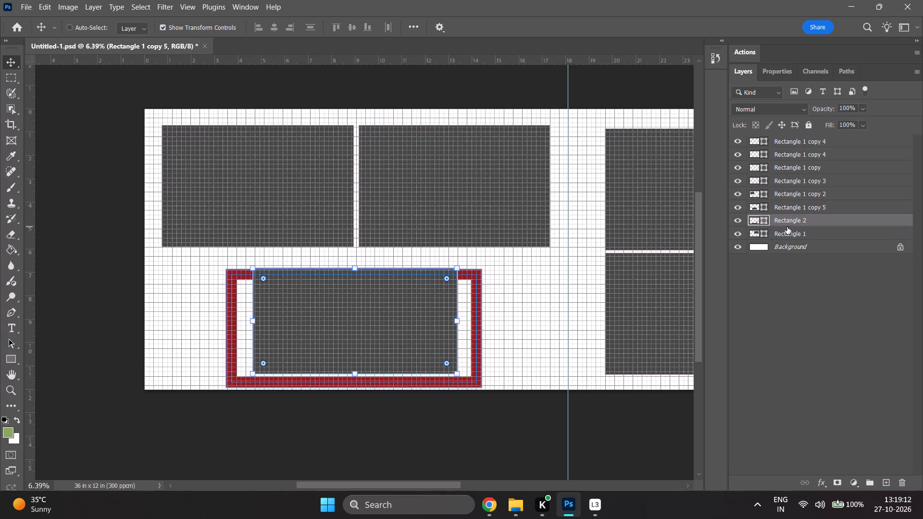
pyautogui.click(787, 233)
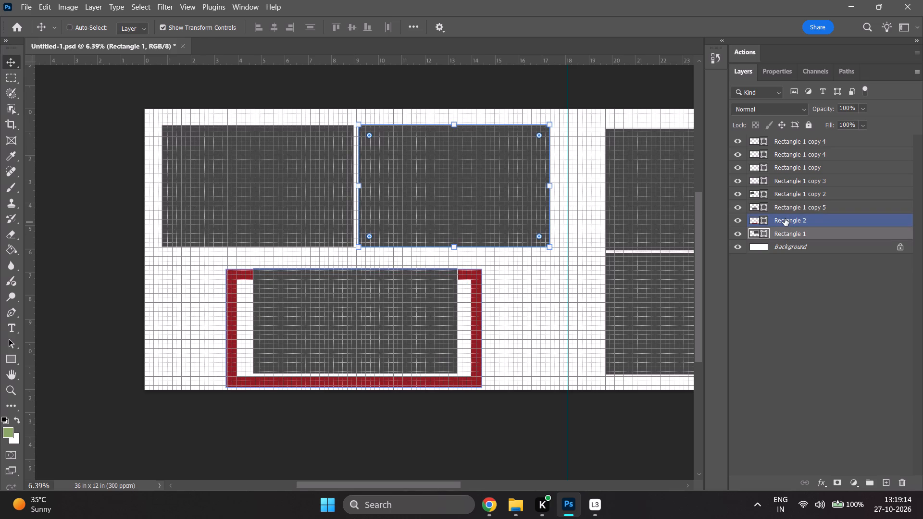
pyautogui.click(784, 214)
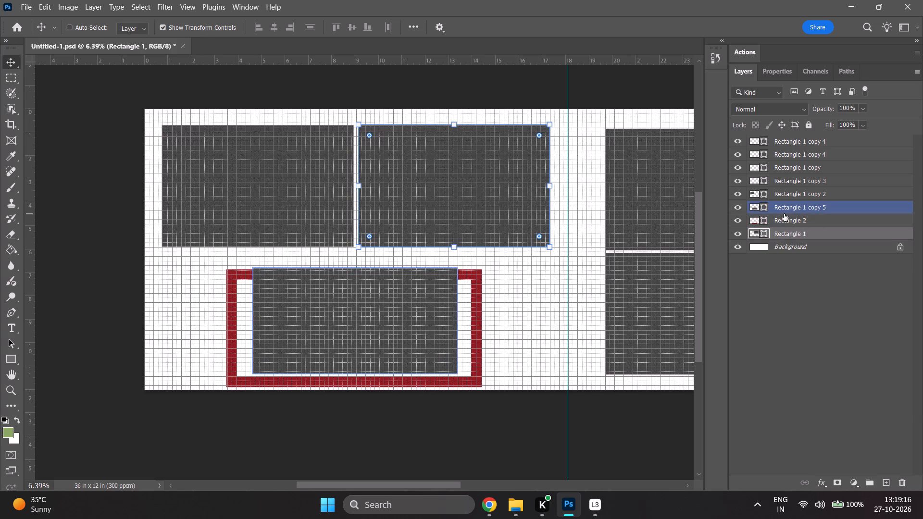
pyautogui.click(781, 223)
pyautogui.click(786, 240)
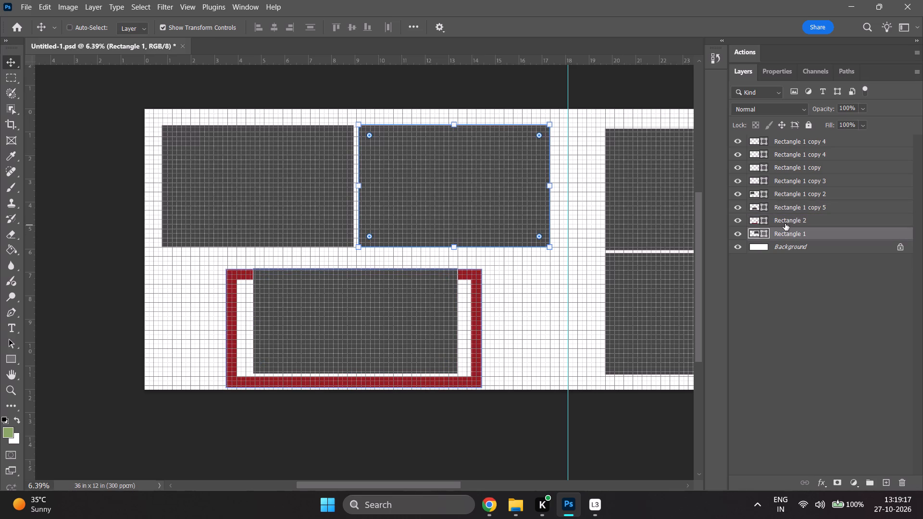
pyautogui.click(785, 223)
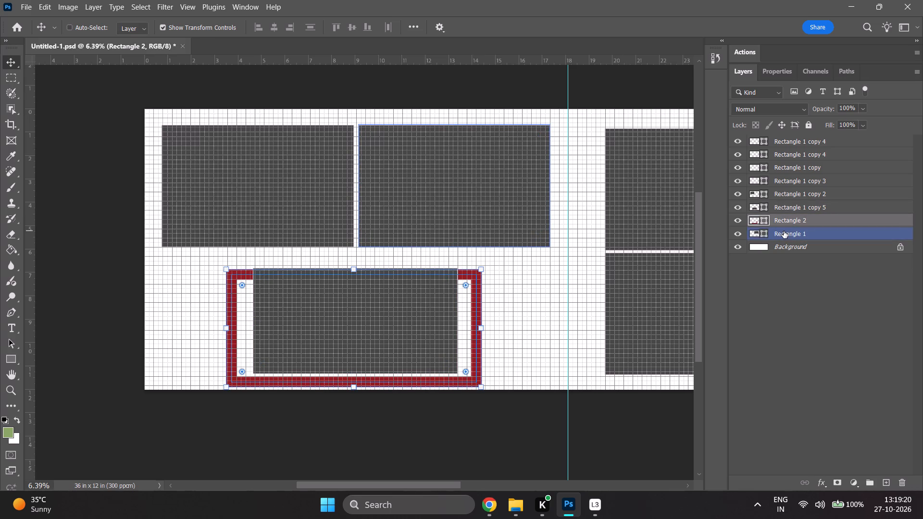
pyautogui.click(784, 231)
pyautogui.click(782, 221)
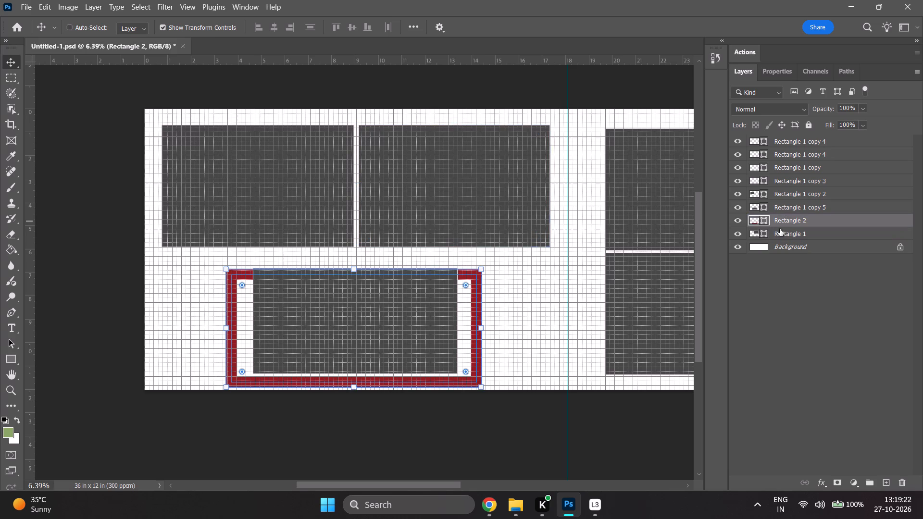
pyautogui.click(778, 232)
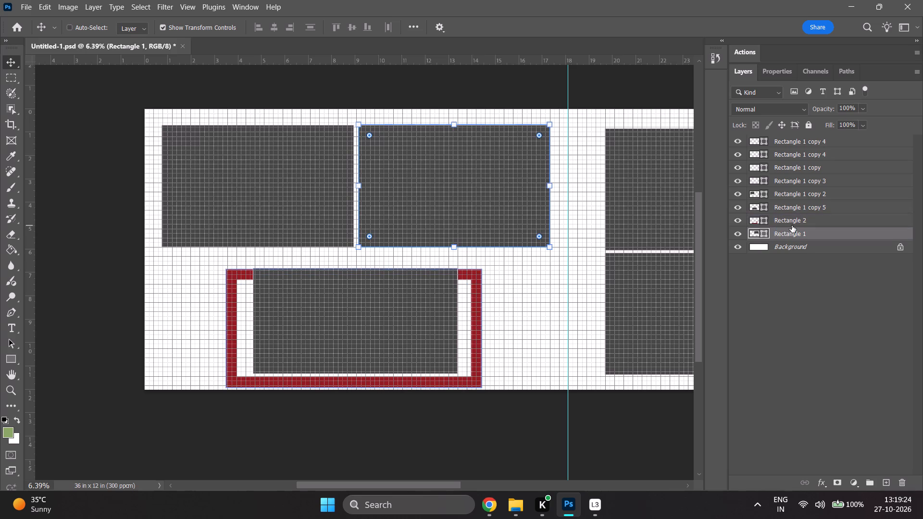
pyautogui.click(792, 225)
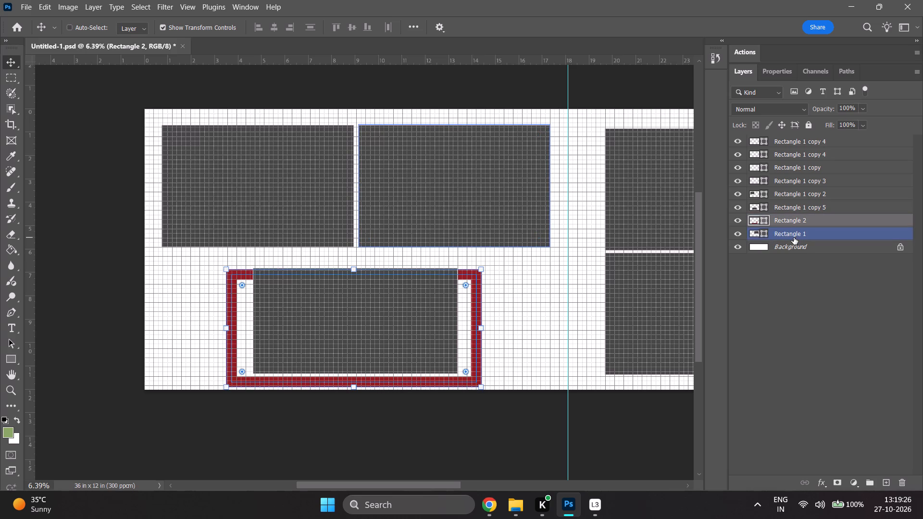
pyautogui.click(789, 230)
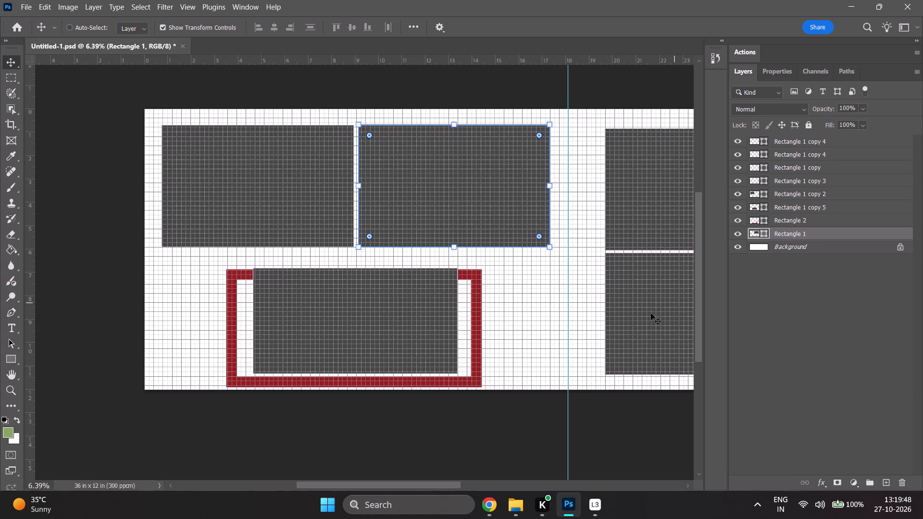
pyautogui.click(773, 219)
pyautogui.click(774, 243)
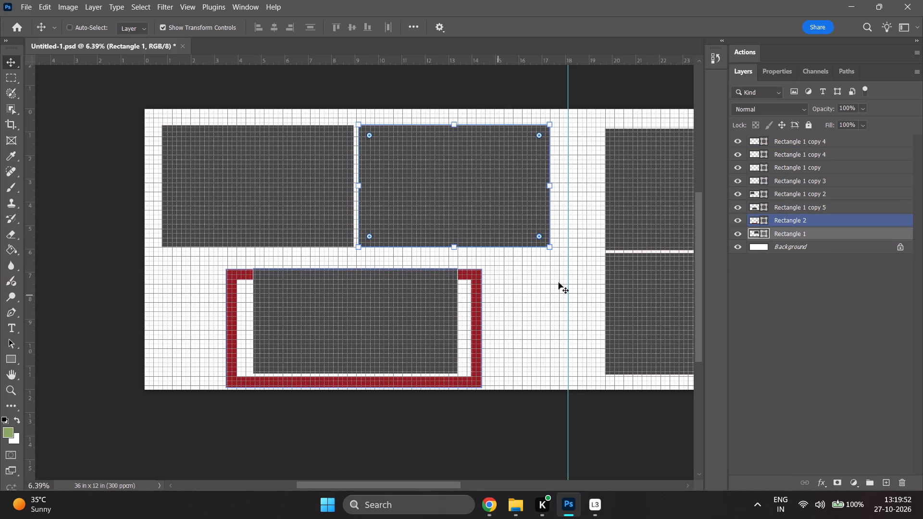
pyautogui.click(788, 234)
# Delete the dark red Rectangle 2 outline behind the lower frame.
pyautogui.click(814, 220)
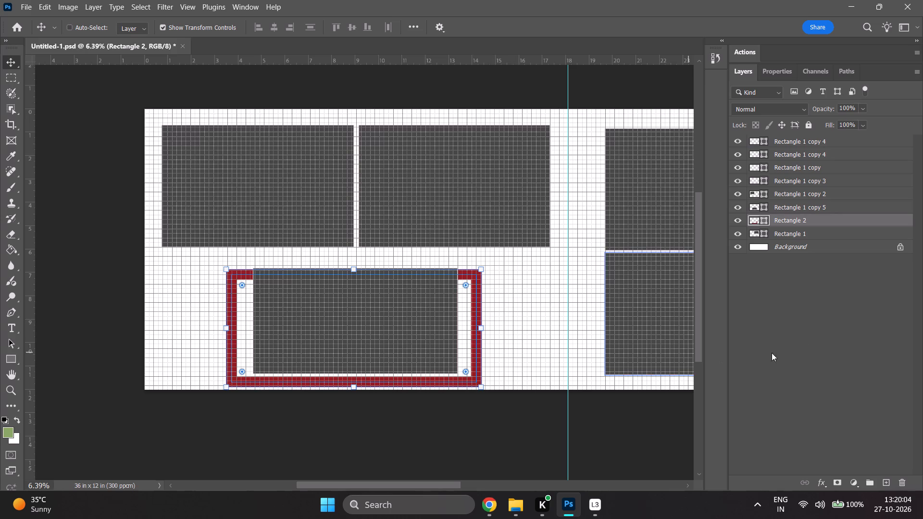
pyautogui.click(796, 237)
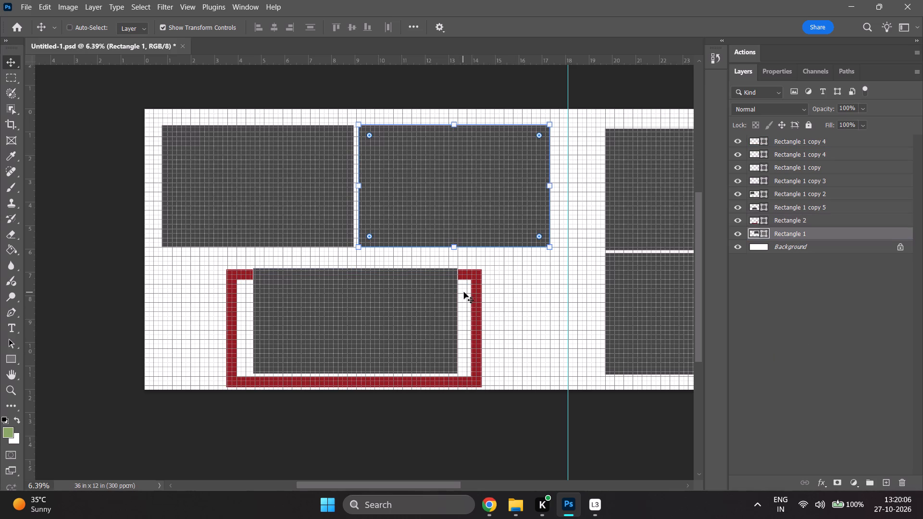
pyautogui.click(474, 296)
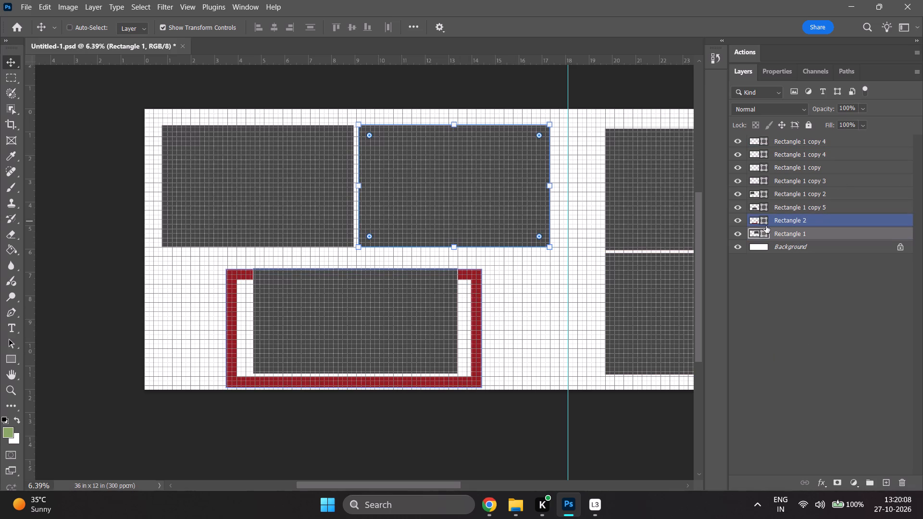
pyautogui.click(790, 223)
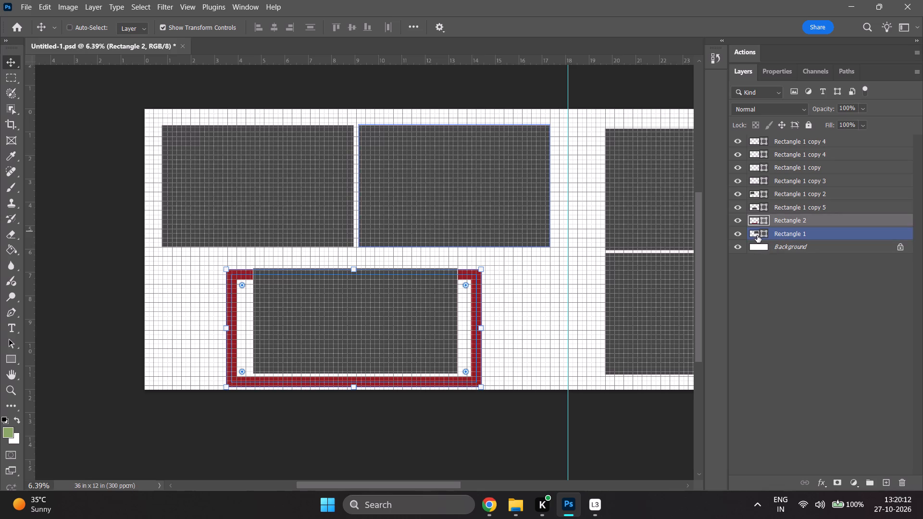
pyautogui.click(734, 221)
pyautogui.click(734, 221)
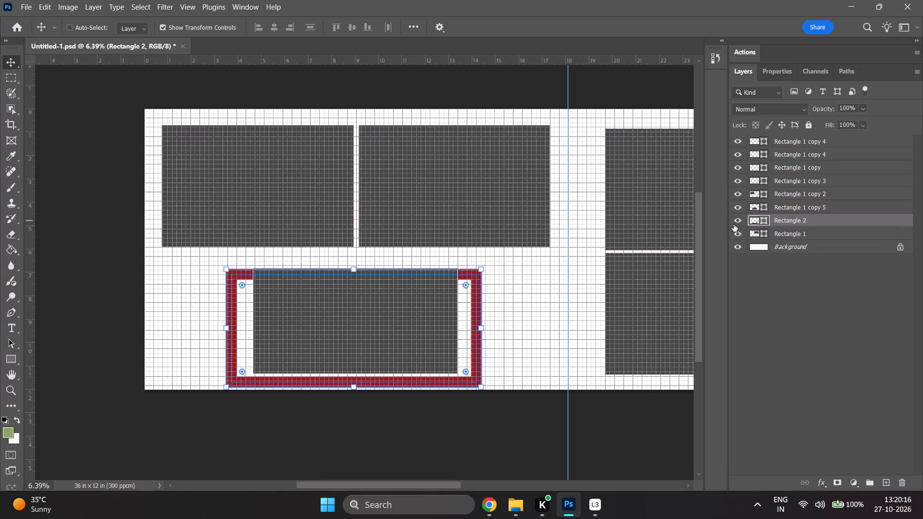
pyautogui.press('BackSpace')
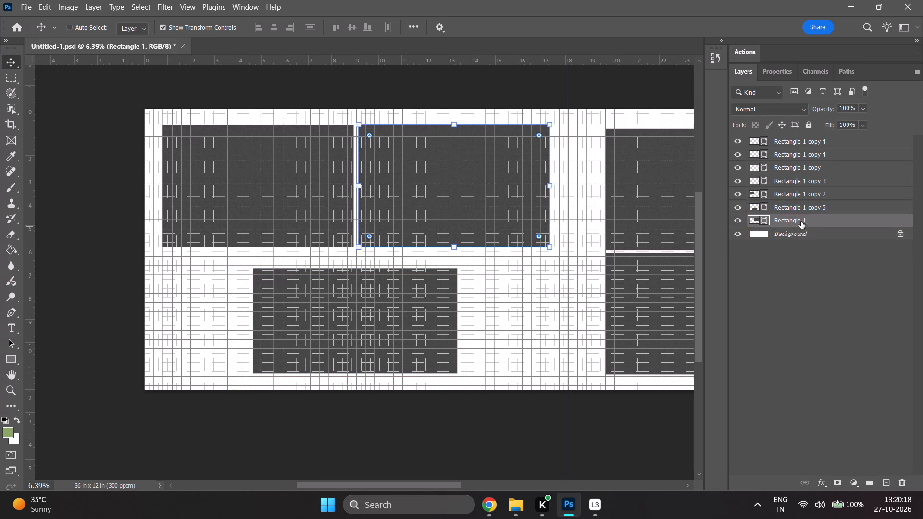
# Select the lower frame, Rectangle 1 copy 5, and examine its placement against the two upper frames and the page edges.
pyautogui.click(797, 211)
pyautogui.click(794, 221)
pyautogui.click(833, 204)
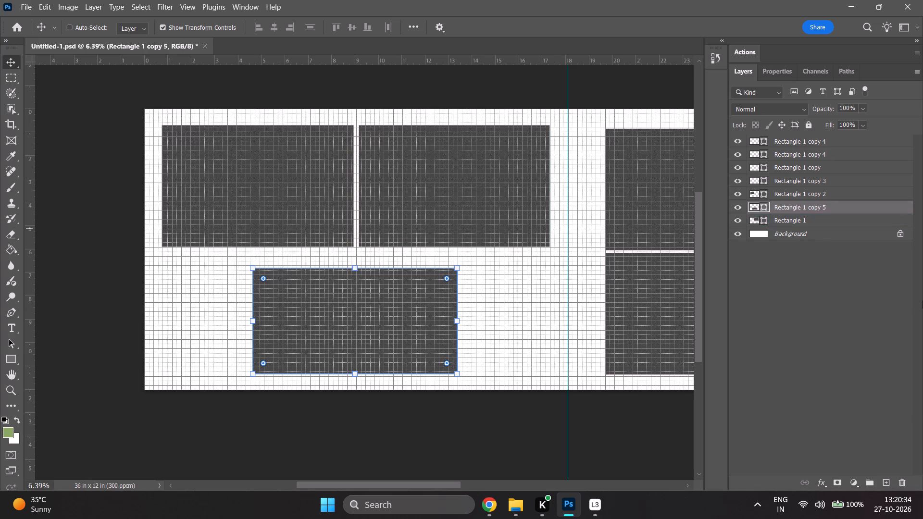
pyautogui.click(827, 223)
pyautogui.click(822, 208)
pyautogui.scroll(-4, 593, 428)
pyautogui.scroll(-2, 478, 373)
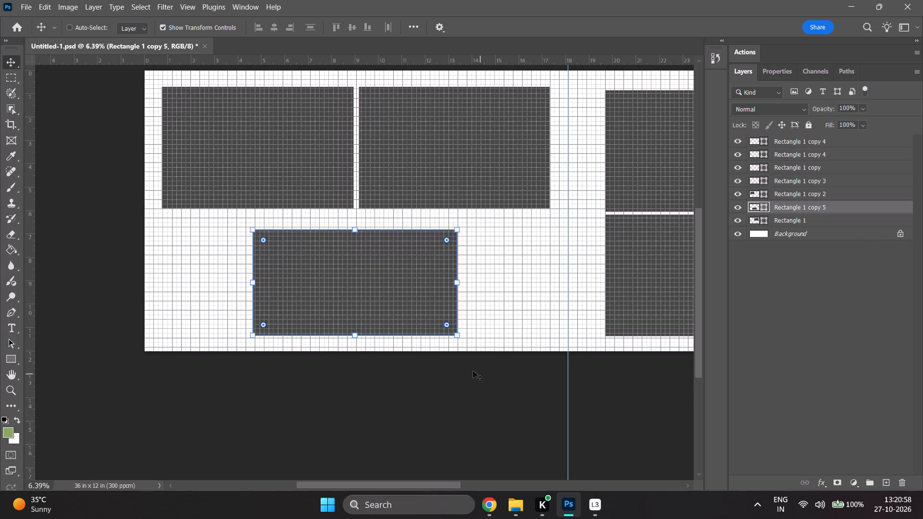
pyautogui.scroll(-1, 473, 371)
pyautogui.moveTo(362, 481); pyautogui.dragTo(389, 477)
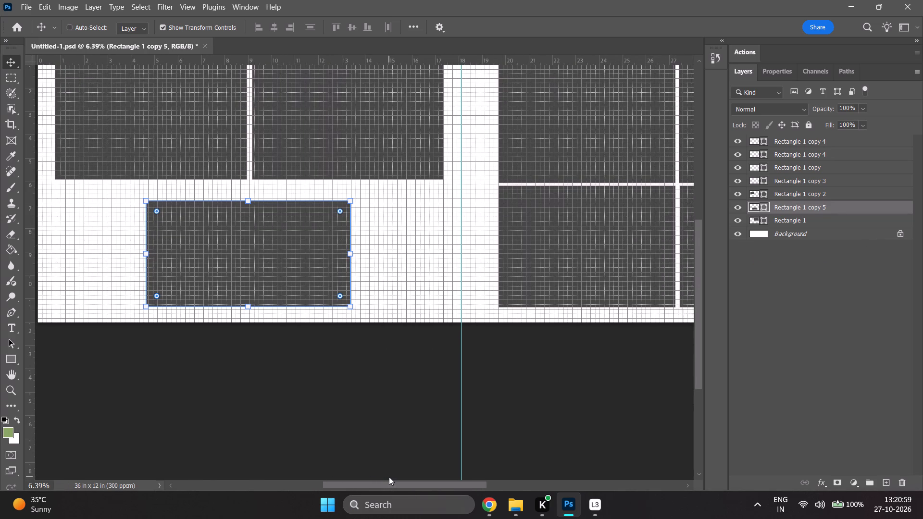
pyautogui.moveTo(389, 477); pyautogui.dragTo(374, 491)
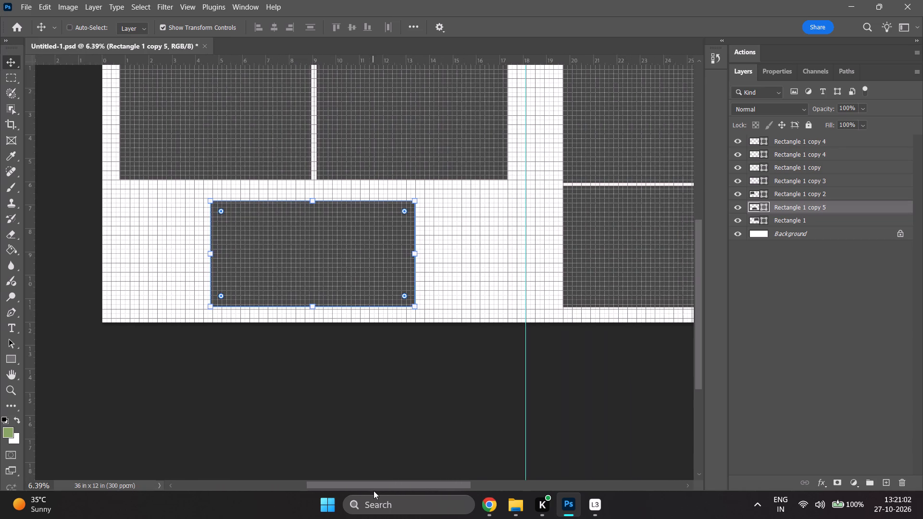
pyautogui.moveTo(374, 491); pyautogui.dragTo(376, 491)
pyautogui.scroll(10, 336, 416)
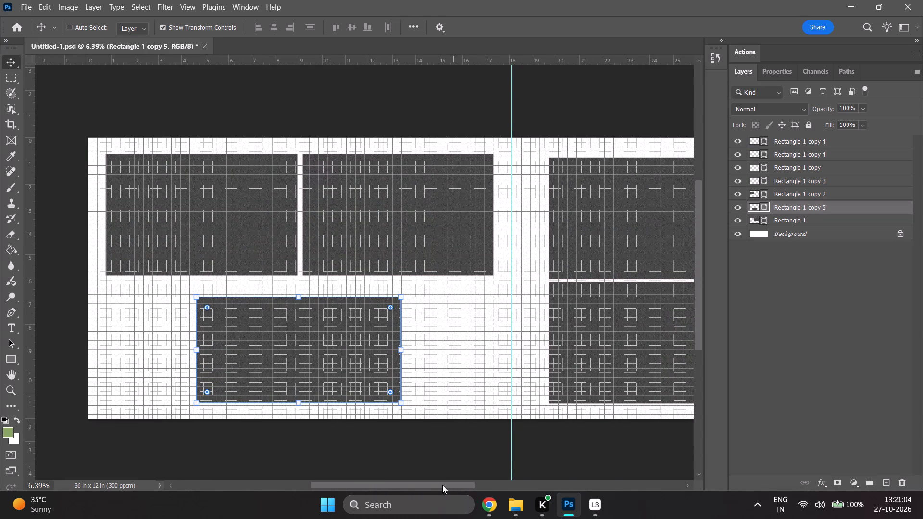
pyautogui.moveTo(439, 481); pyautogui.dragTo(367, 488)
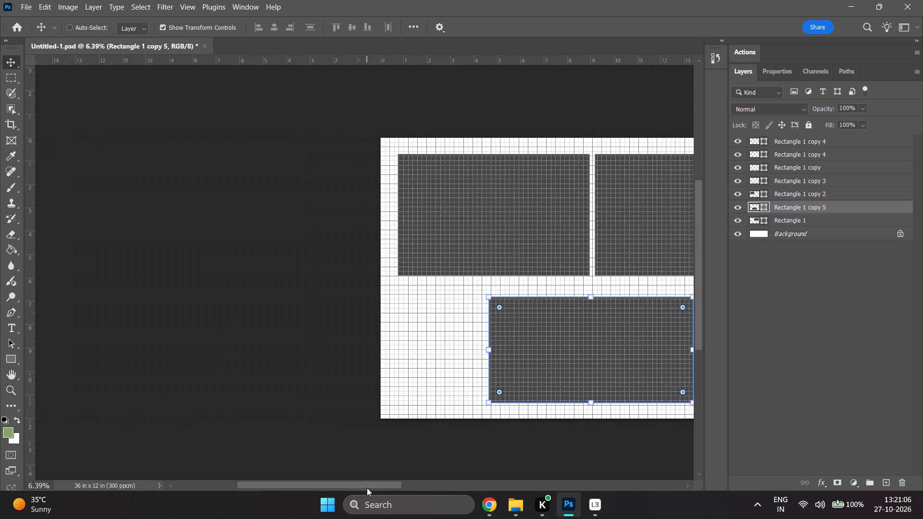
pyautogui.moveTo(367, 488); pyautogui.dragTo(401, 477)
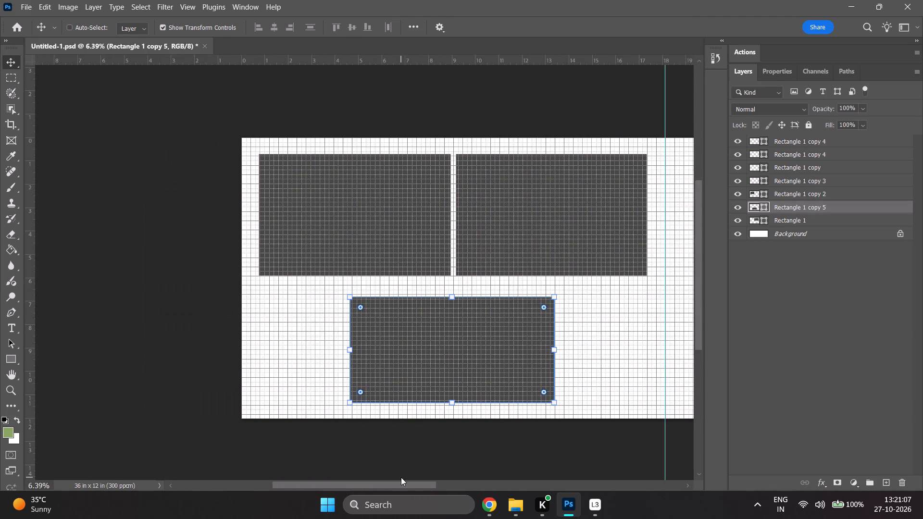
pyautogui.moveTo(401, 477); pyautogui.dragTo(405, 480)
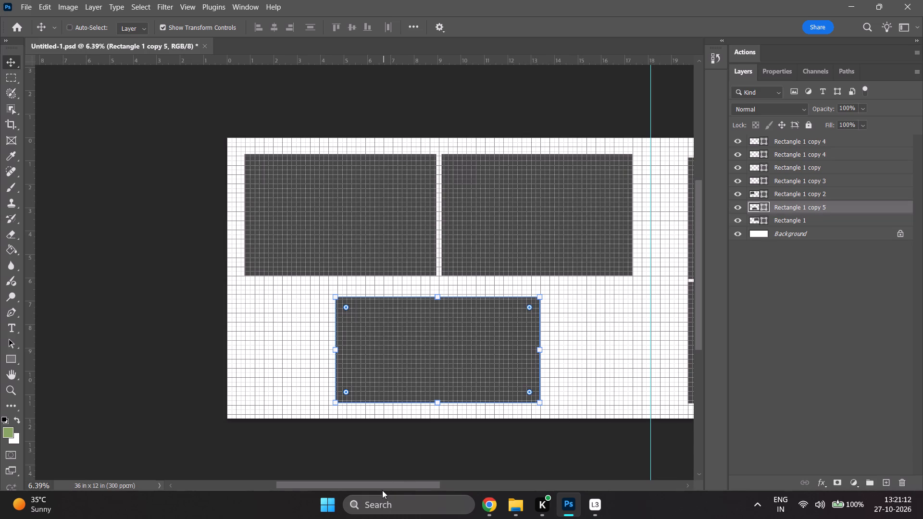
pyautogui.moveTo(381, 487); pyautogui.dragTo(390, 487)
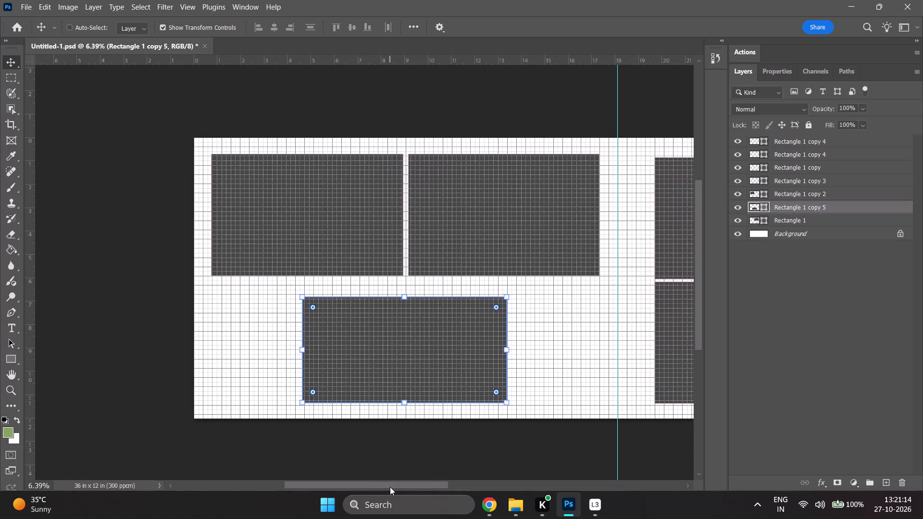
pyautogui.moveTo(390, 487); pyautogui.dragTo(396, 487)
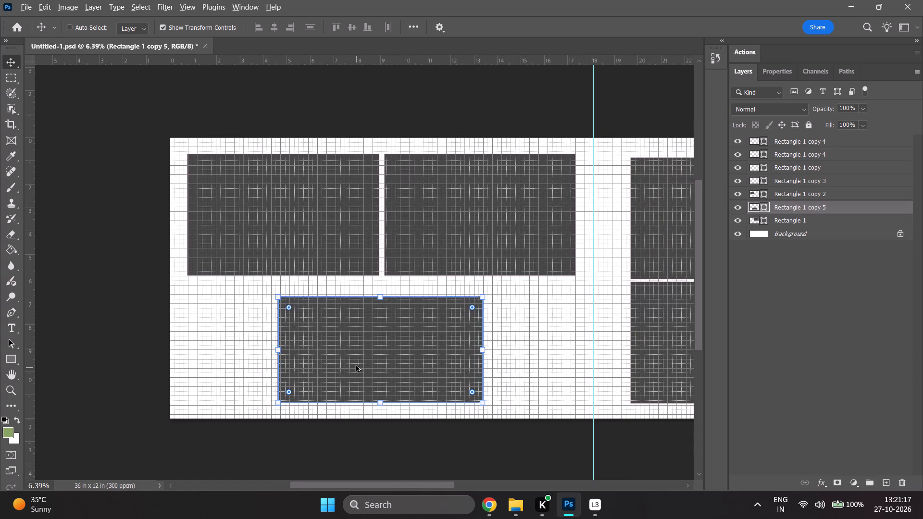
pyautogui.keyDown('alt'); pyautogui.scroll(-1, 356, 365); pyautogui.keyUp('alt')
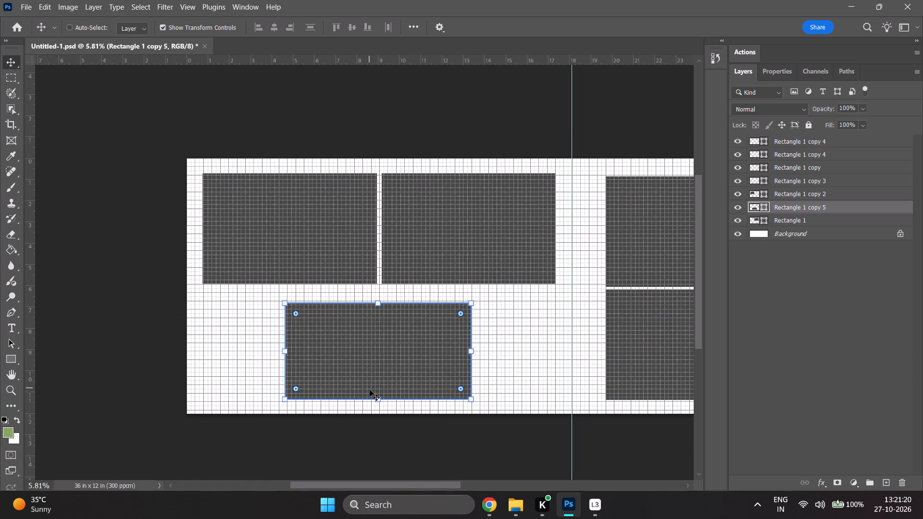
pyautogui.keyDown('ctrl'); pyautogui.scroll(4, 377, 397); pyautogui.keyUp('ctrl')
pyautogui.scroll(-6, 377, 398)
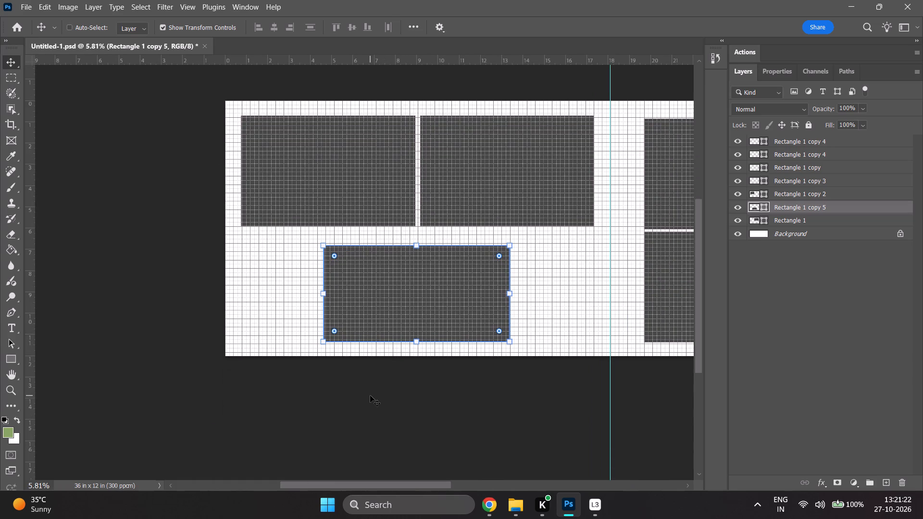
pyautogui.scroll(5, 370, 395)
pyautogui.keyDown('ctrl'); pyautogui.scroll(1, 370, 395); pyautogui.keyUp('ctrl')
pyautogui.keyDown('ctrl'); pyautogui.scroll(-8, 370, 395); pyautogui.keyUp('ctrl')
pyautogui.keyDown('alt'); pyautogui.scroll(5, 366, 383); pyautogui.keyUp('alt')
pyautogui.keyDown('alt'); pyautogui.scroll(-6, 366, 380); pyautogui.keyUp('alt')
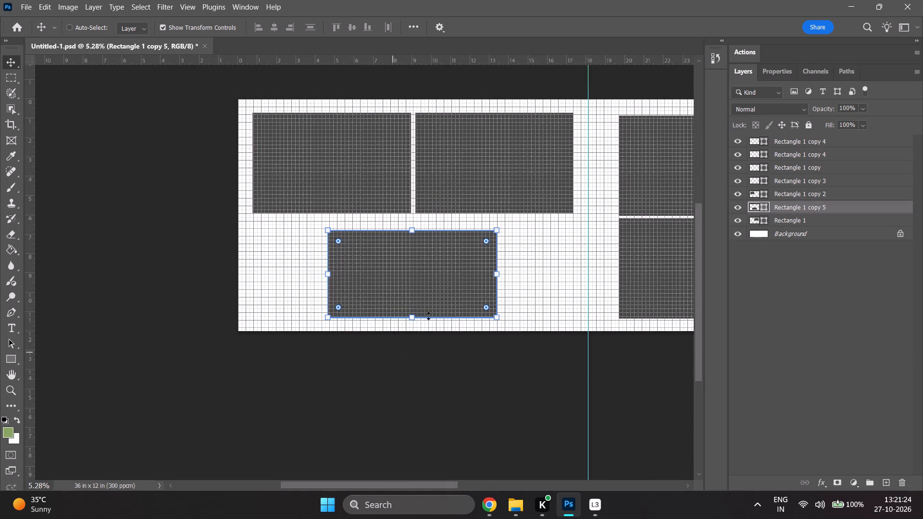
pyautogui.scroll(4, 450, 295)
pyautogui.keyDown('ctrl'); pyautogui.scroll(-7, 448, 293); pyautogui.keyUp('ctrl')
pyautogui.keyDown('alt'); pyautogui.scroll(5, 363, 211); pyautogui.keyUp('alt')
pyautogui.scroll(3, 370, 283)
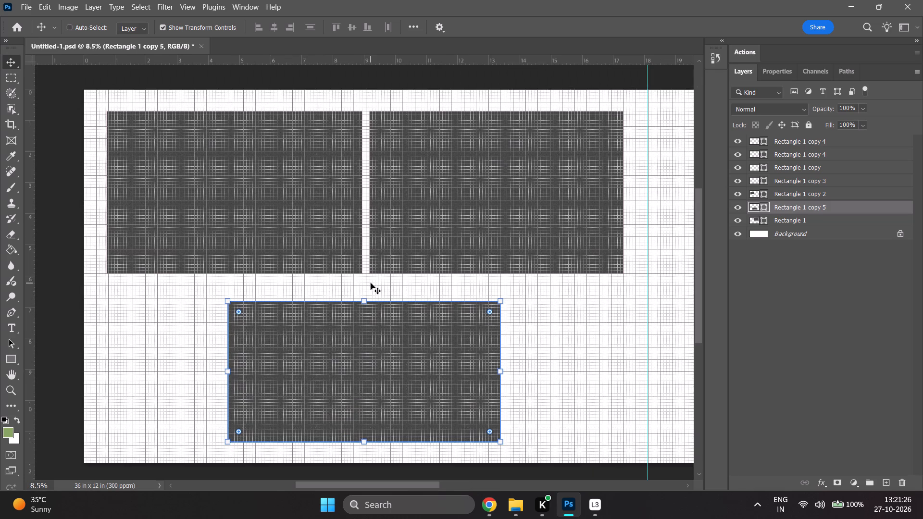
pyautogui.scroll(-3, 371, 283)
pyautogui.keyDown('alt'); pyautogui.scroll(-4, 366, 286); pyautogui.keyUp('alt')
pyautogui.keyDown('alt'); pyautogui.scroll(16, 353, 332); pyautogui.keyUp('alt')
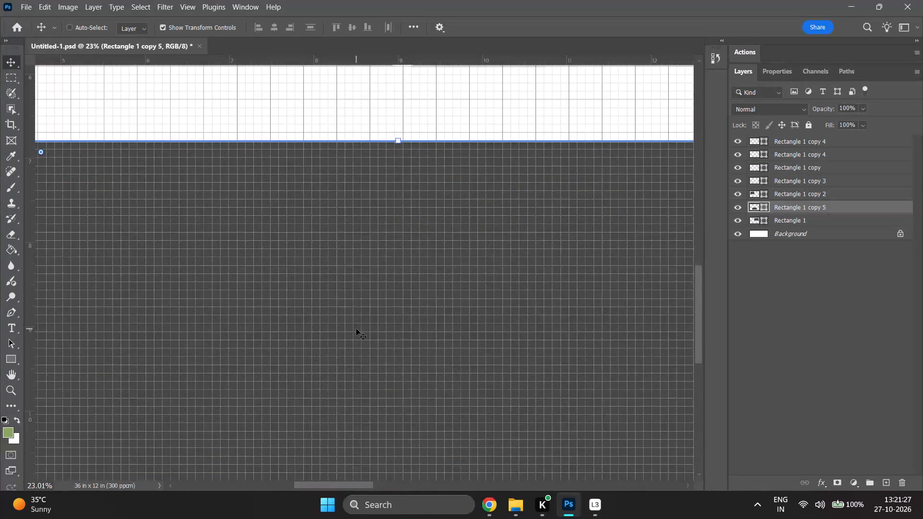
pyautogui.scroll(-14, 356, 328)
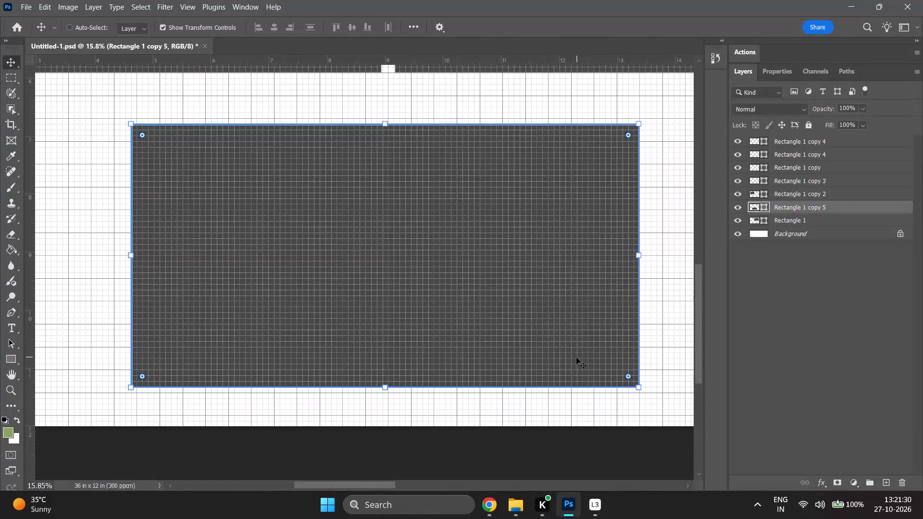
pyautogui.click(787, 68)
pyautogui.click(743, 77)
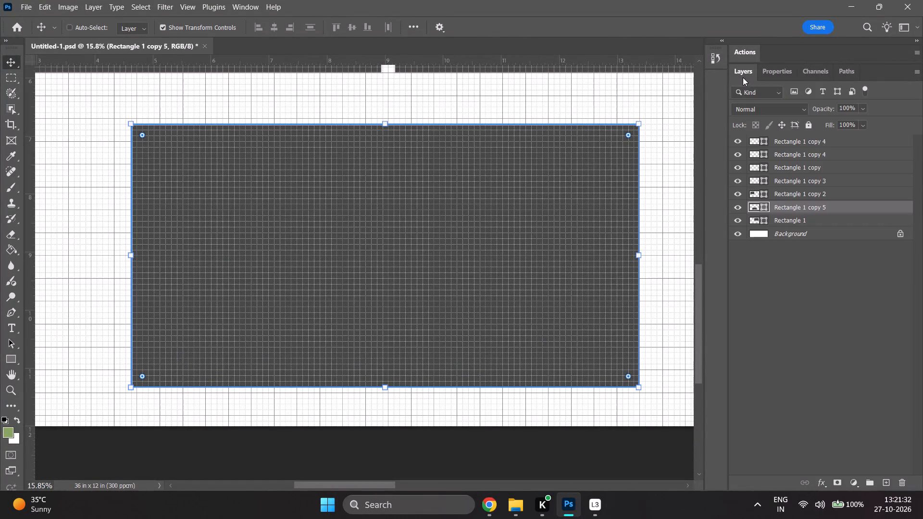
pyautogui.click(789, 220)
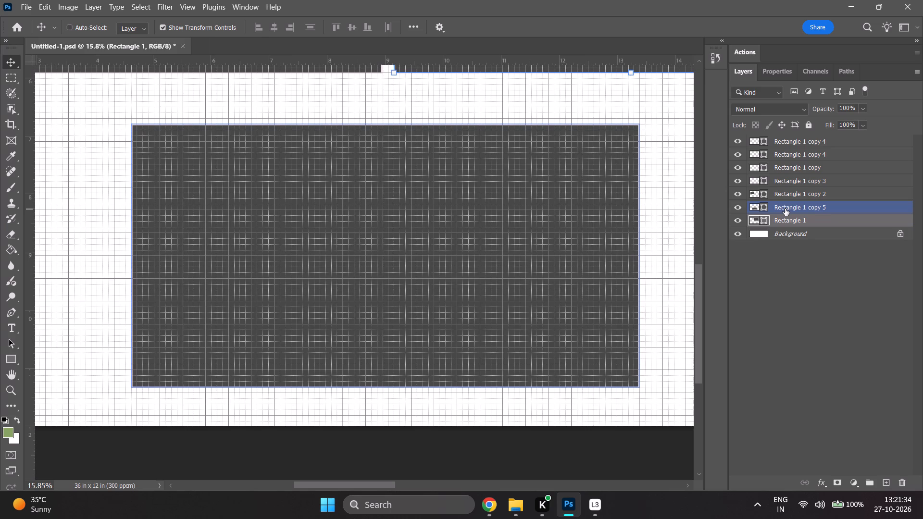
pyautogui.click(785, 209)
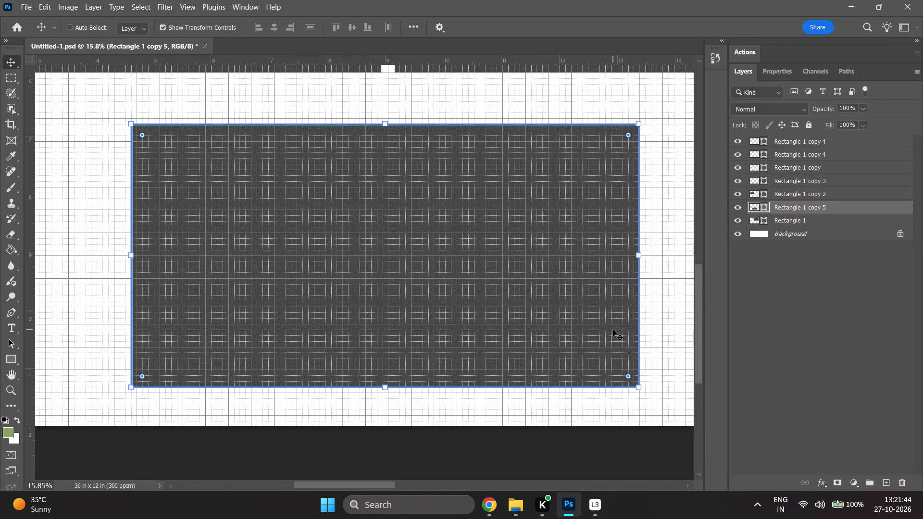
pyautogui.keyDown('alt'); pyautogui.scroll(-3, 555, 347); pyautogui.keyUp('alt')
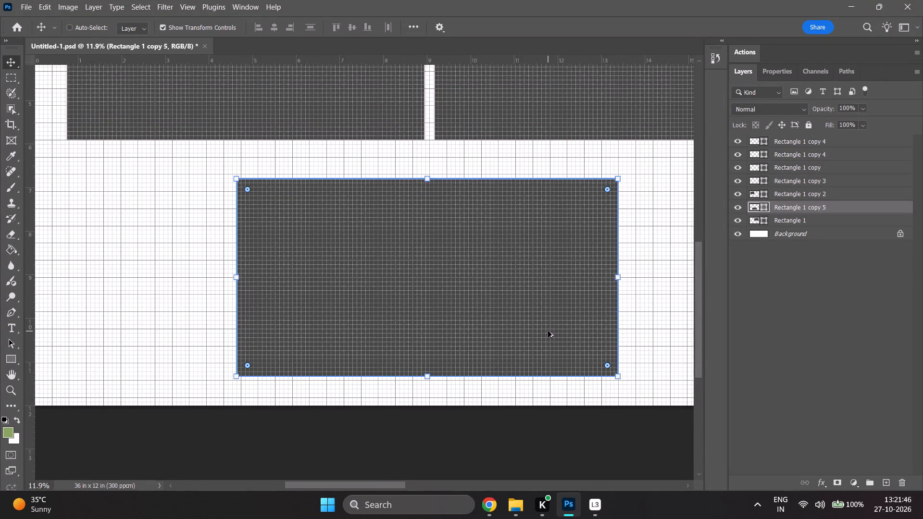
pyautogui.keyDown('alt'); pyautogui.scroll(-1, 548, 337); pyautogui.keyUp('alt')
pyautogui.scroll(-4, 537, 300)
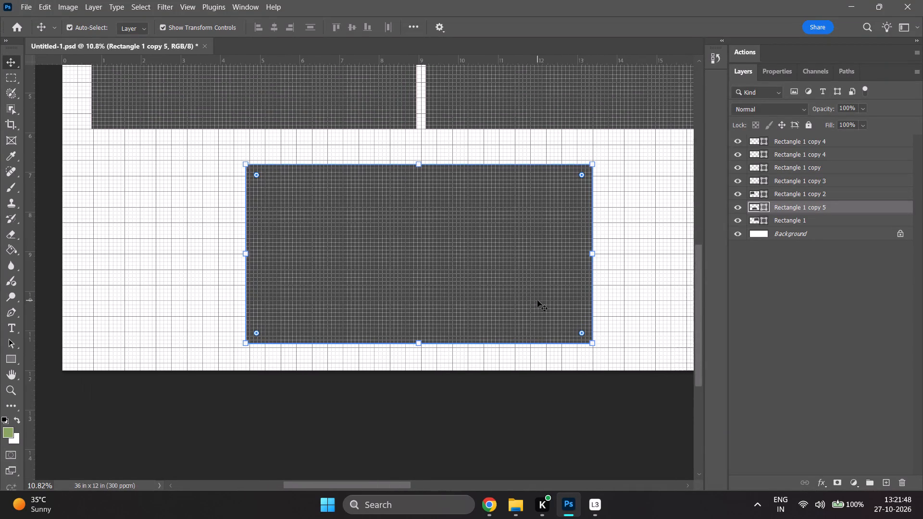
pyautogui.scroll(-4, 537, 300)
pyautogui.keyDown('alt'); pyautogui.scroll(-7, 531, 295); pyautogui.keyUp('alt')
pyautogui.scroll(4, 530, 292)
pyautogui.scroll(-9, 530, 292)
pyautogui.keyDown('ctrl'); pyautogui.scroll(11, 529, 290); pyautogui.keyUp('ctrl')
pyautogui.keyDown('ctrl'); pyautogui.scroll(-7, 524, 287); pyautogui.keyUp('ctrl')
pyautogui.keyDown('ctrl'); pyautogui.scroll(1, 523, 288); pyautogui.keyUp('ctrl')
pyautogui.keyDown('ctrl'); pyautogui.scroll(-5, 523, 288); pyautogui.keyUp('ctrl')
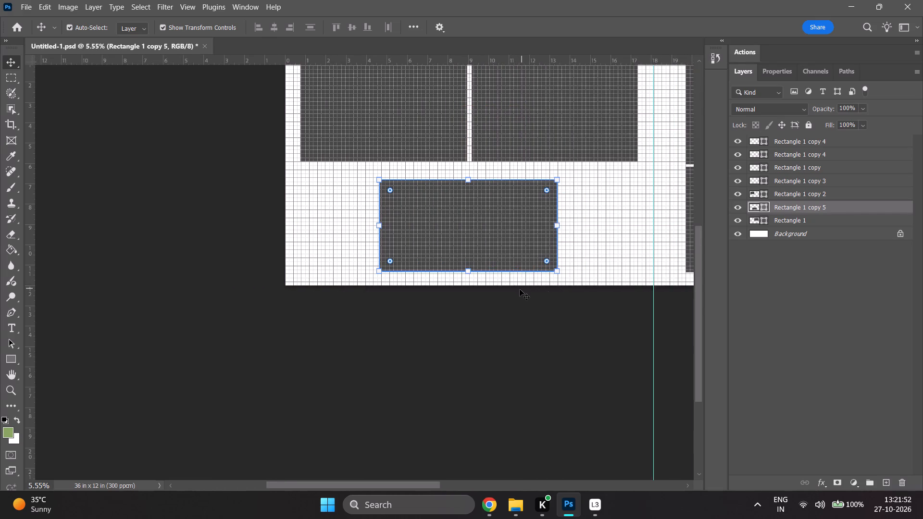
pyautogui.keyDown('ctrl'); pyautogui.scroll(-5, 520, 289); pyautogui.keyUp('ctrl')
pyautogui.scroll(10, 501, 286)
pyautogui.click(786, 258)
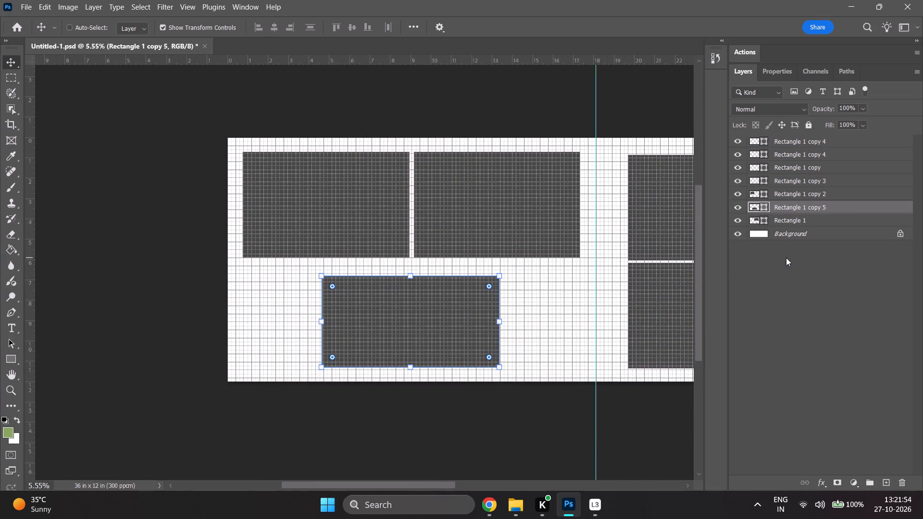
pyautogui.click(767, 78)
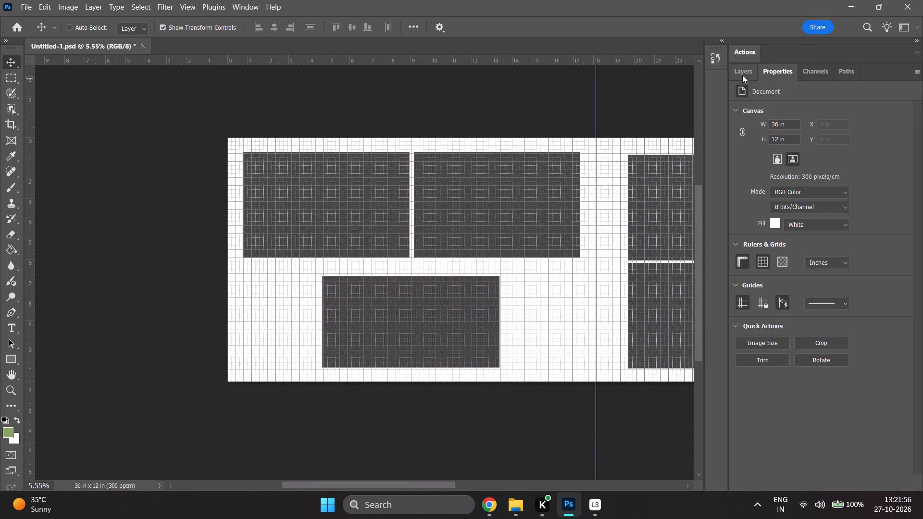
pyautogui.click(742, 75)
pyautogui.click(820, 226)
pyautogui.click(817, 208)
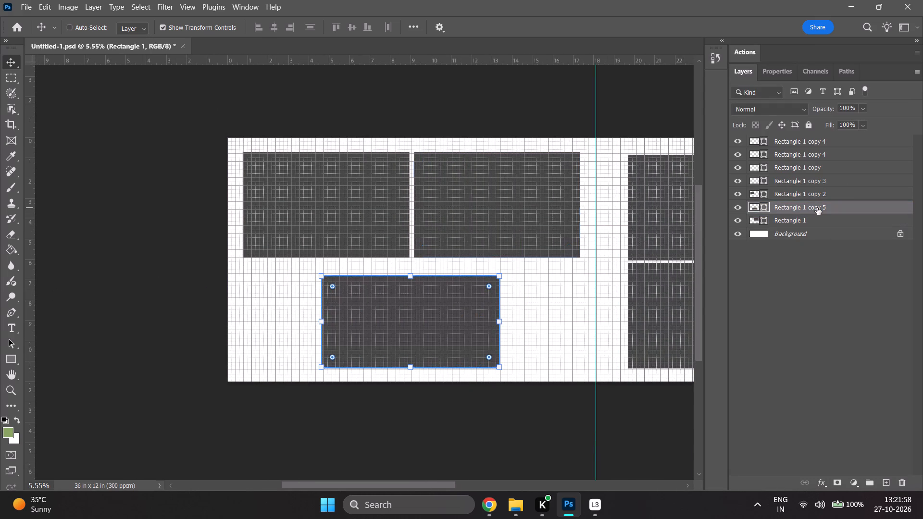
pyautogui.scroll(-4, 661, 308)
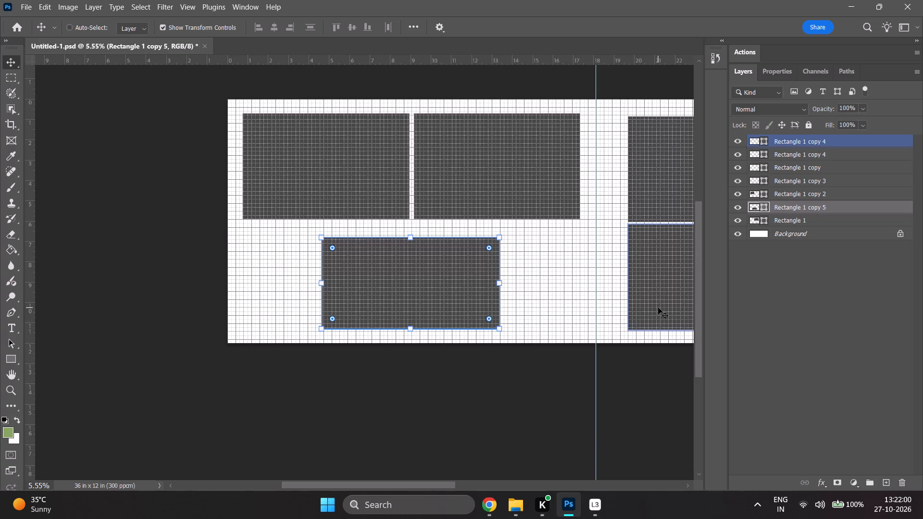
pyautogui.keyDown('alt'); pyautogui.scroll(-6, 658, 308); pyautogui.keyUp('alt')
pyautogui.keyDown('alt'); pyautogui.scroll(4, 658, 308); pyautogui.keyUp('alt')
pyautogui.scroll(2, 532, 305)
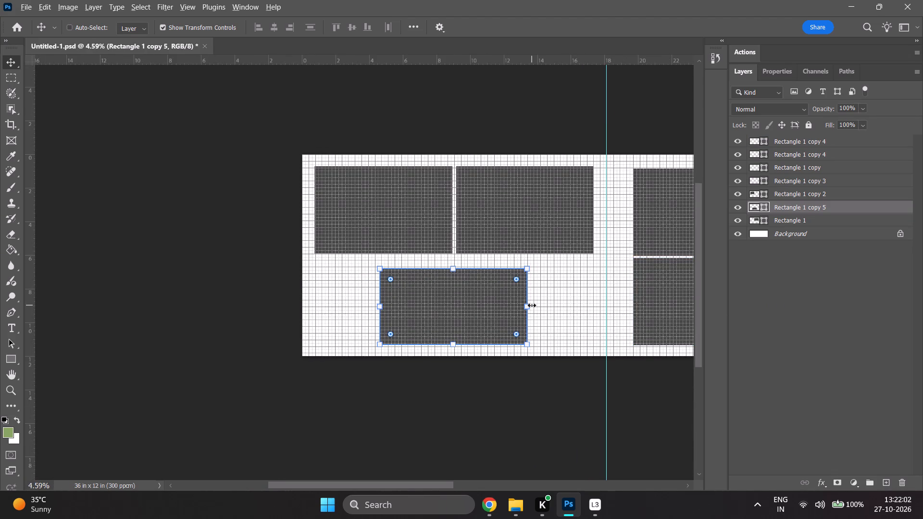
# Examine the lower frame's position against the two upper frames and the frame grid on the other half of the spread.
pyautogui.keyDown('alt'); pyautogui.scroll(3, 532, 305); pyautogui.keyUp('alt')
pyautogui.scroll(-5, 532, 305)
pyautogui.keyDown('ctrl'); pyautogui.scroll(-20, 532, 305); pyautogui.keyUp('ctrl')
pyautogui.keyDown('ctrl'); pyautogui.scroll(-1, 532, 305); pyautogui.keyUp('ctrl')
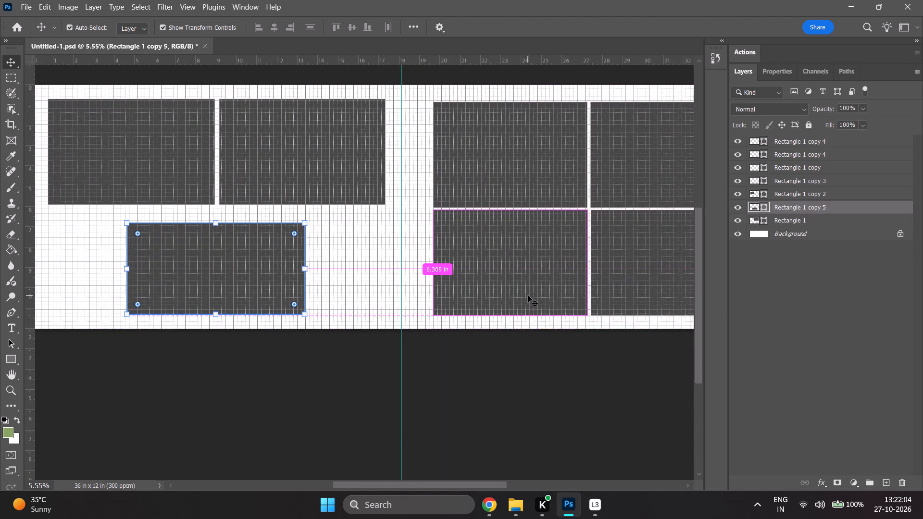
pyautogui.keyDown('ctrl'); pyautogui.scroll(-9, 528, 296); pyautogui.keyUp('ctrl')
pyautogui.keyDown('ctrl'); pyautogui.scroll(-4, 572, 303); pyautogui.keyUp('ctrl')
pyautogui.keyDown('ctrl'); pyautogui.scroll(10, 382, 292); pyautogui.keyUp('ctrl')
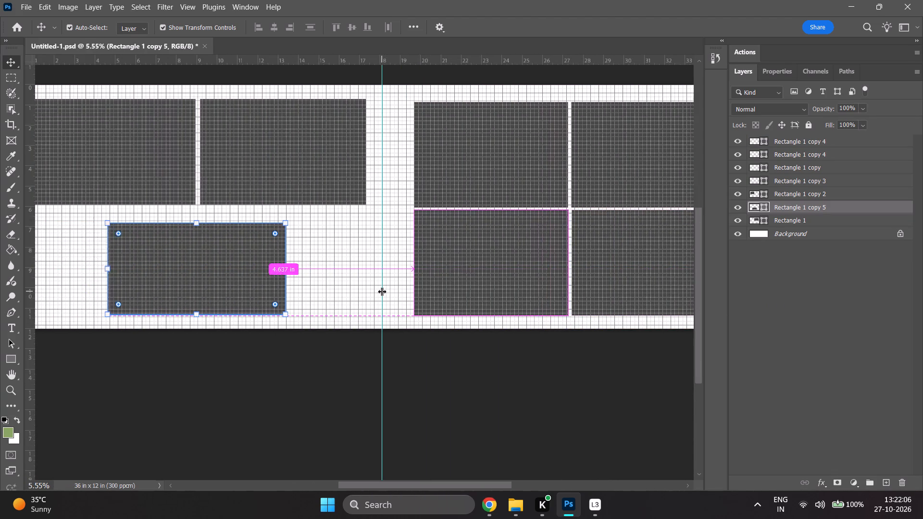
pyautogui.keyDown('ctrl'); pyautogui.scroll(20, 382, 291); pyautogui.keyUp('ctrl')
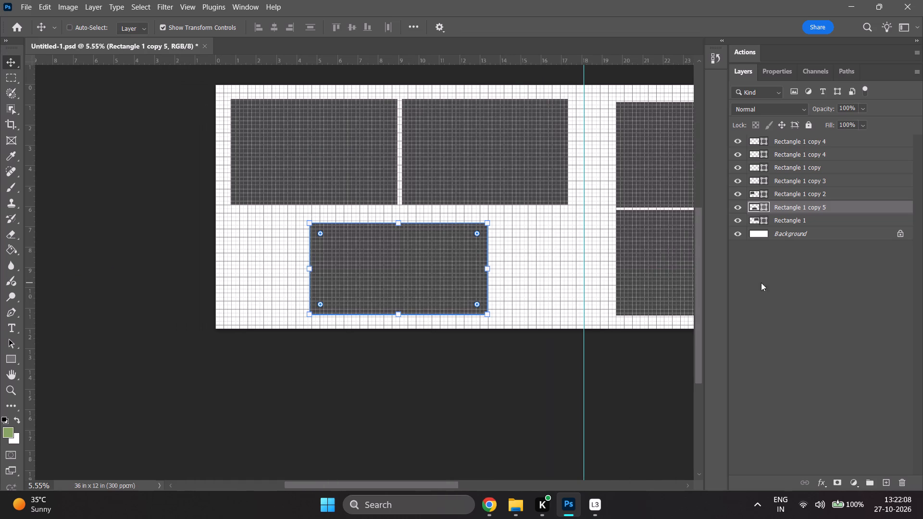
# Select Rectangle 1 copy 5 and move it directly beneath the upper-left frame, lining up their left edges with a narrow gap between them.
pyautogui.click(776, 284)
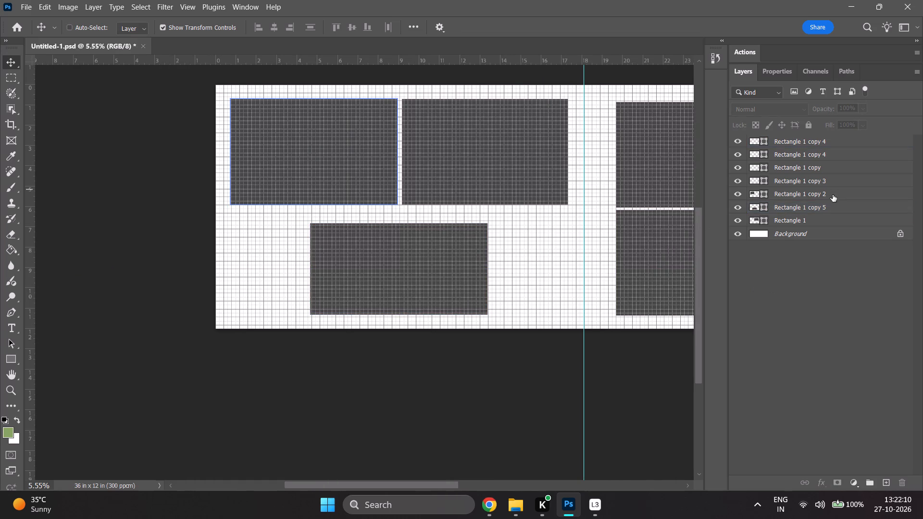
pyautogui.click(820, 204)
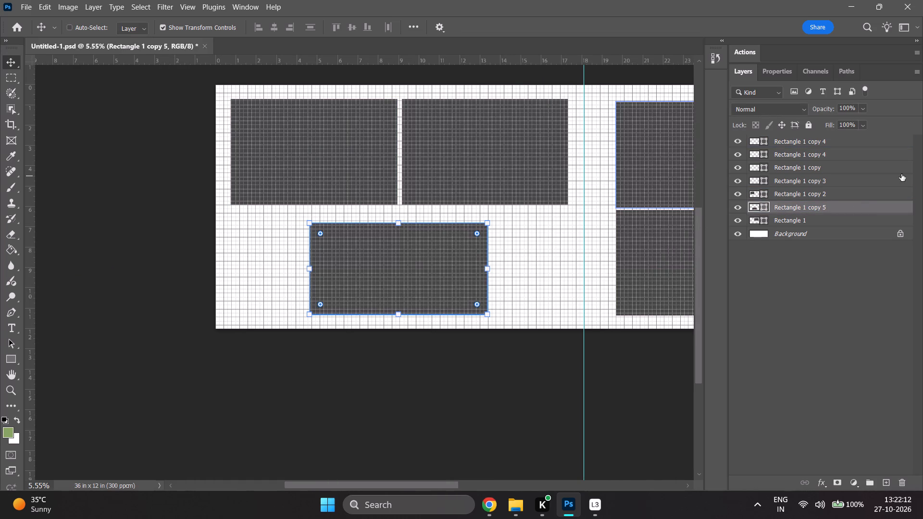
pyautogui.click(826, 194)
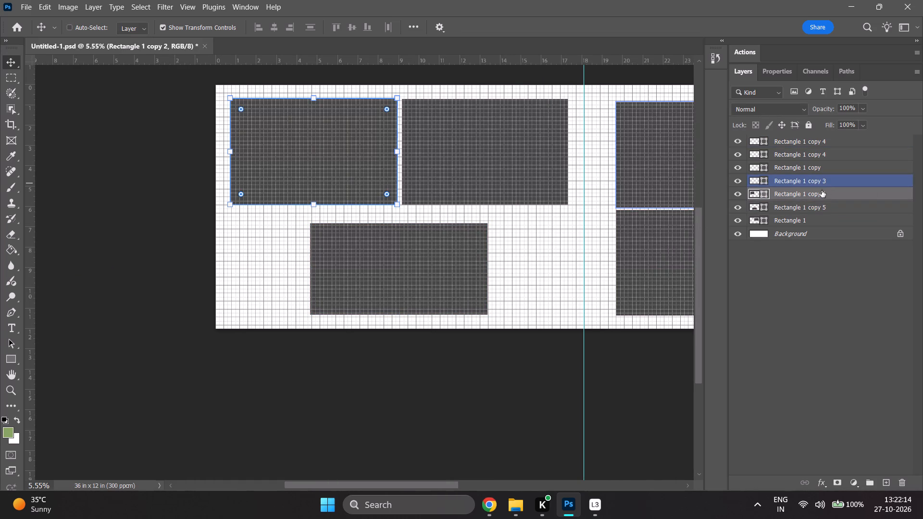
pyautogui.click(818, 202)
pyautogui.click(804, 204)
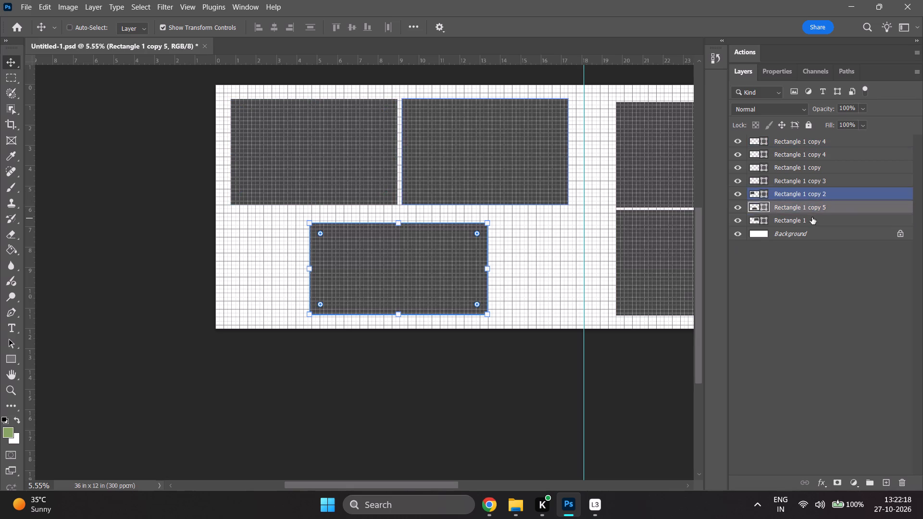
pyautogui.click(815, 198)
pyautogui.click(805, 206)
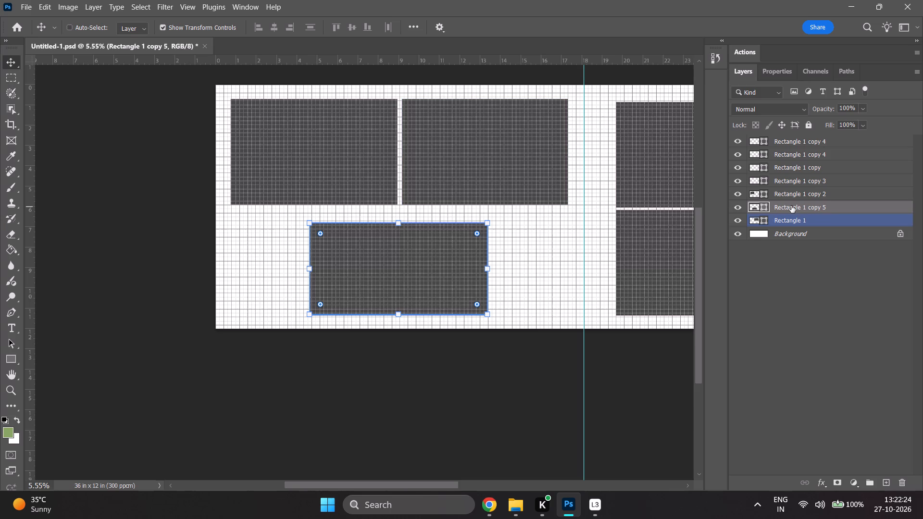
pyautogui.moveTo(433, 298); pyautogui.dragTo(352, 294)
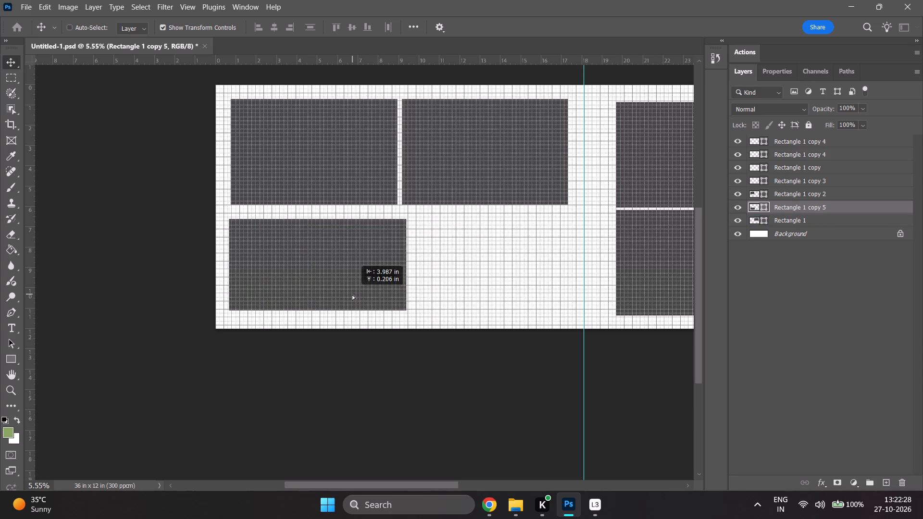
pyautogui.moveTo(352, 294); pyautogui.dragTo(354, 282)
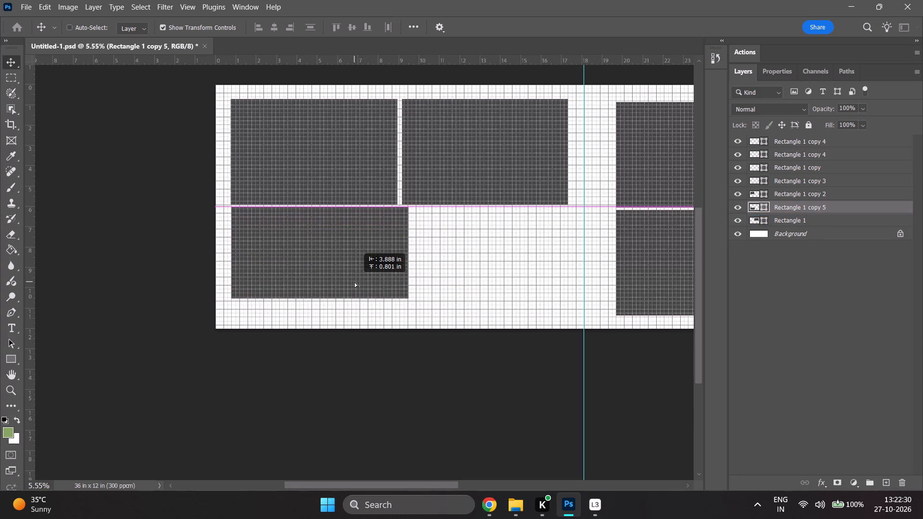
pyautogui.moveTo(354, 282); pyautogui.dragTo(354, 282)
# Narrow Rectangle 1 copy 5 to about 8.2 in wide, bringing its right edge in line with the upper-left frame's right edge.
pyautogui.keyDown('alt'); pyautogui.scroll(10, 253, 214); pyautogui.keyUp('alt')
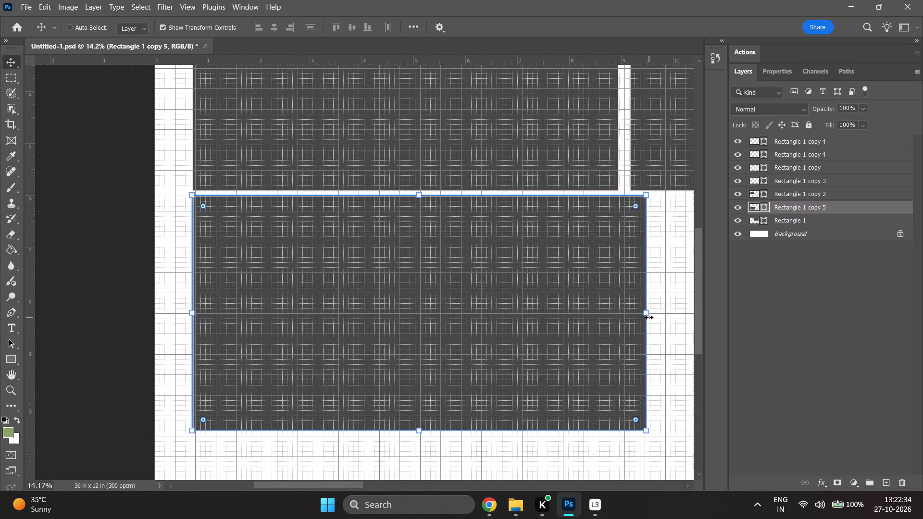
pyautogui.keyDown('shift'); pyautogui.moveTo(648, 315); pyautogui.dragTo(621, 317); pyautogui.keyUp('shift')
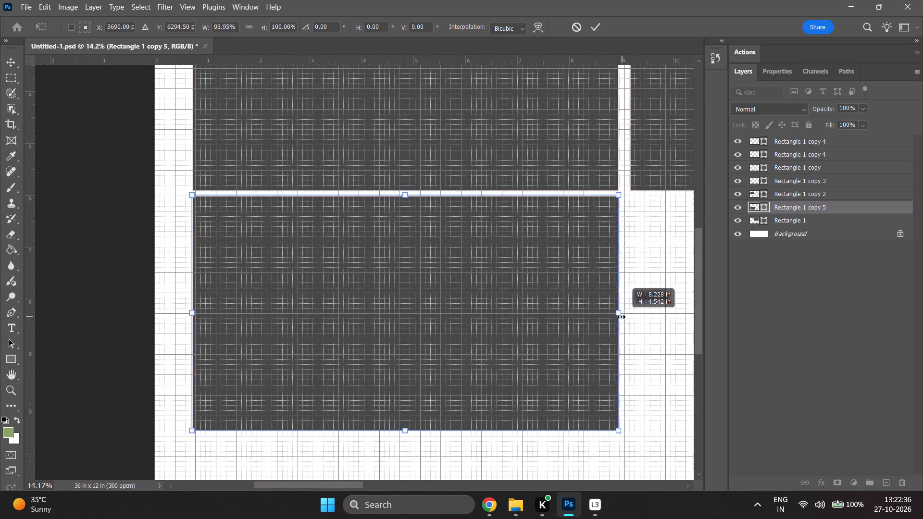
pyautogui.keyDown('shift'); pyautogui.moveTo(621, 317); pyautogui.dragTo(619, 317); pyautogui.keyUp('shift')
pyautogui.keyDown('alt'); pyautogui.scroll(-4, 427, 271); pyautogui.keyUp('alt')
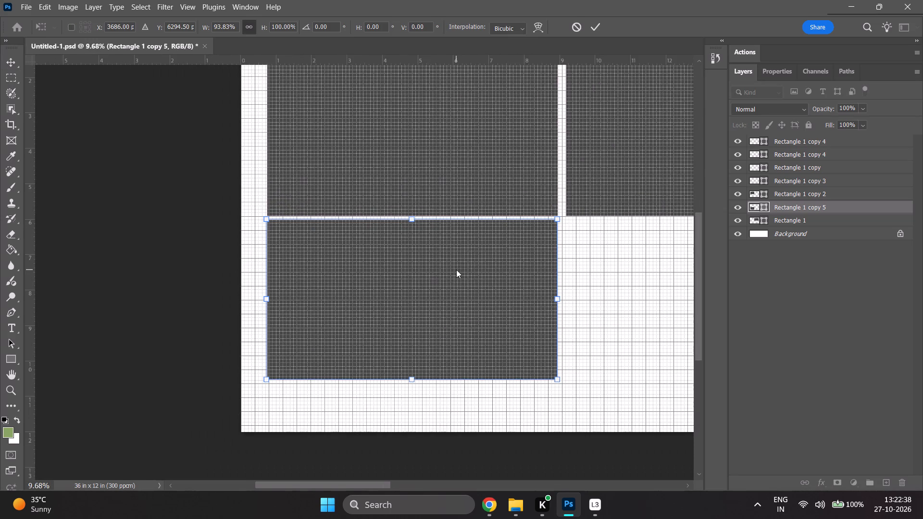
pyautogui.scroll(3, 456, 270)
pyautogui.scroll(-2, 456, 270)
pyautogui.keyDown('alt'); pyautogui.scroll(-1, 462, 270); pyautogui.keyUp('alt')
pyautogui.click(821, 276)
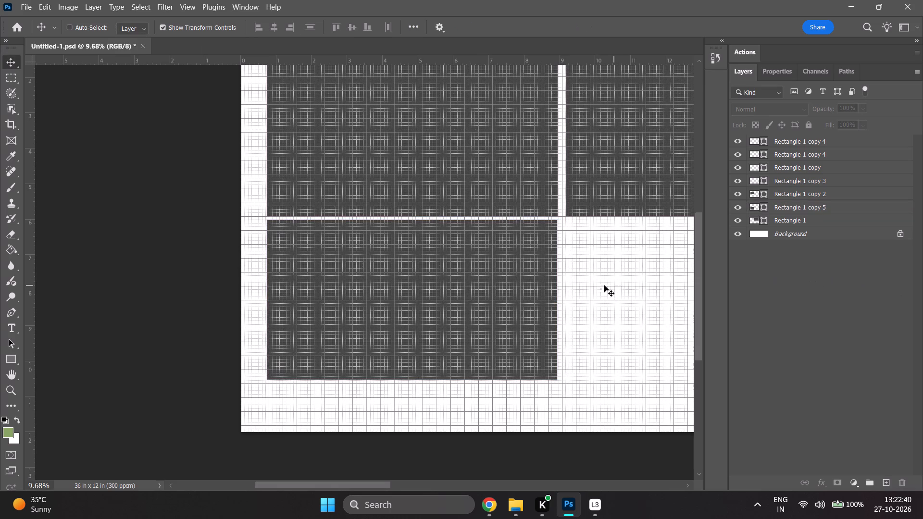
# Reselect Rectangle 1 copy 5 and move it back toward the middle of the left page, below the two upper frames.
pyautogui.click(463, 285)
pyautogui.click(816, 210)
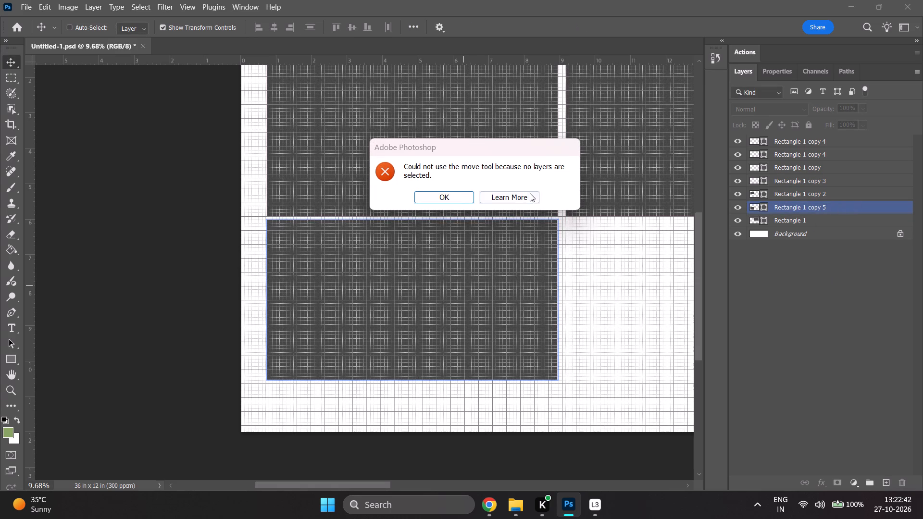
pyautogui.click(456, 197)
pyautogui.click(811, 222)
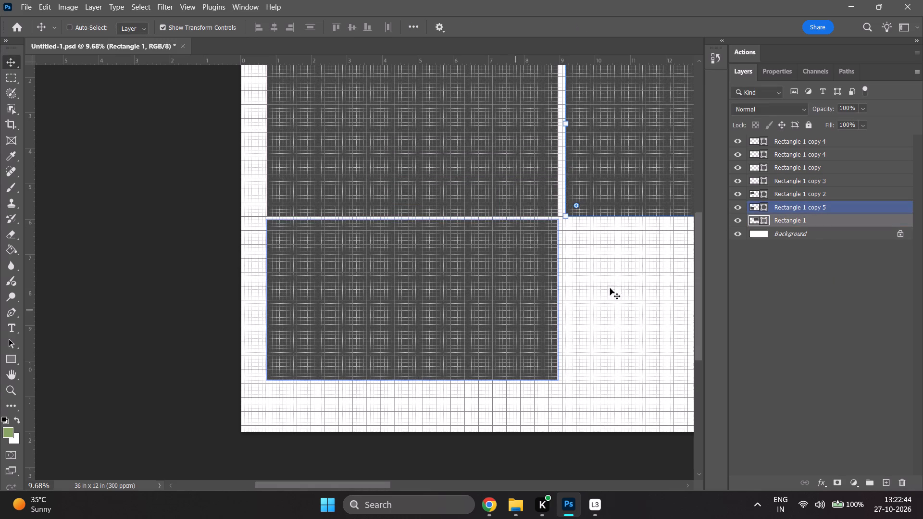
pyautogui.click(805, 198)
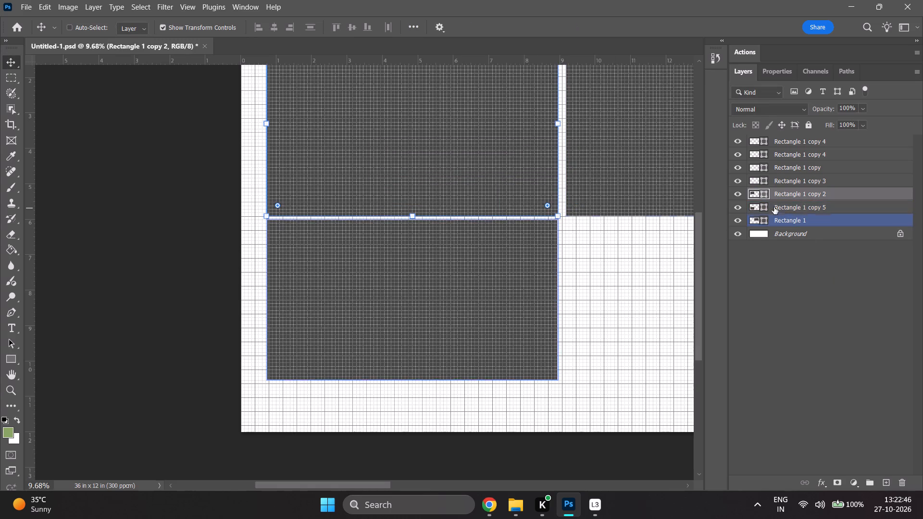
pyautogui.click(780, 195)
pyautogui.click(409, 306)
pyautogui.click(797, 212)
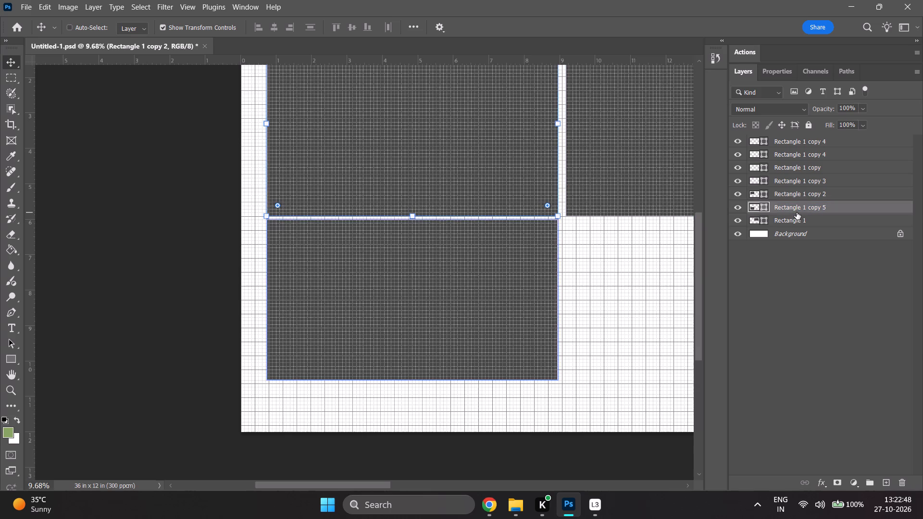
pyautogui.moveTo(400, 329); pyautogui.dragTo(536, 345)
pyautogui.keyDown('alt'); pyautogui.scroll(-3, 498, 337); pyautogui.keyUp('alt')
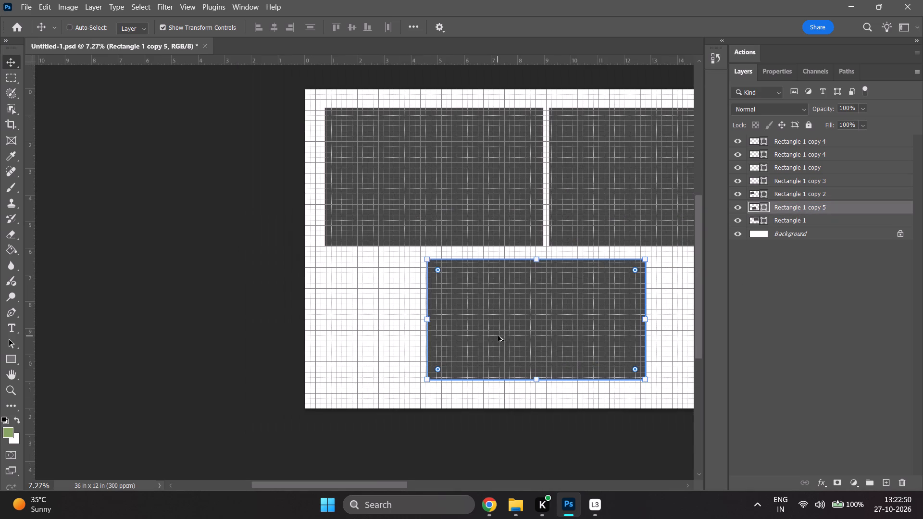
pyautogui.scroll(2, 497, 330)
pyautogui.scroll(-9, 497, 330)
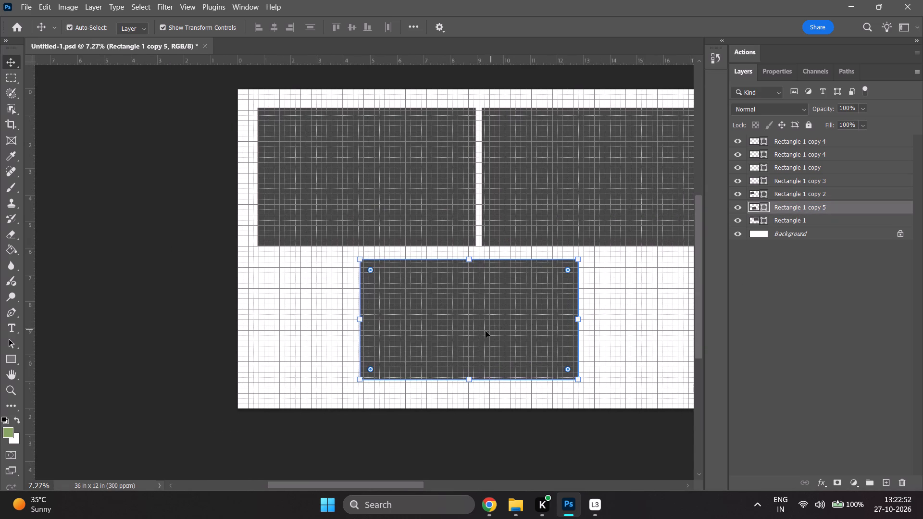
# Shift Rectangle 1 copy 5 about 0.5 in to the right, roughly centring it beneath the gap between the two upper frames.
pyautogui.moveTo(462, 335); pyautogui.dragTo(473, 339)
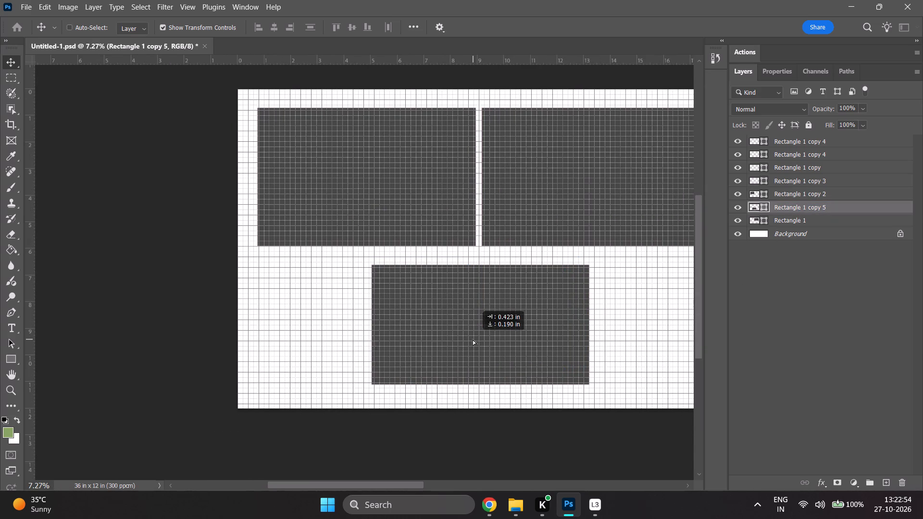
pyautogui.moveTo(473, 339); pyautogui.dragTo(479, 339)
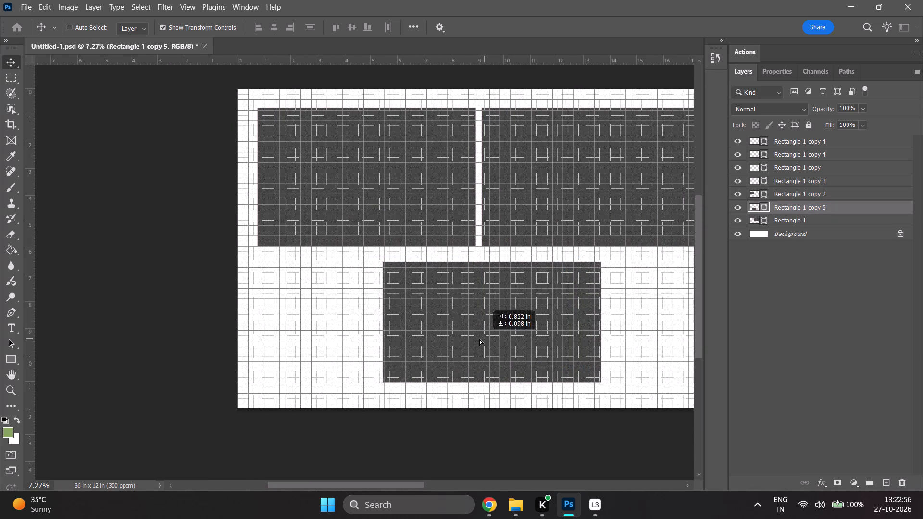
pyautogui.moveTo(479, 339); pyautogui.dragTo(474, 340)
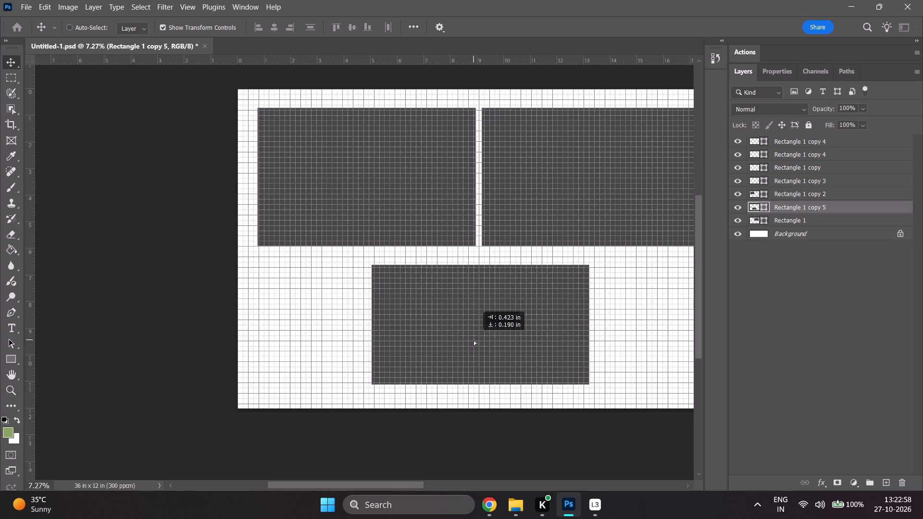
pyautogui.moveTo(474, 340); pyautogui.dragTo(465, 331)
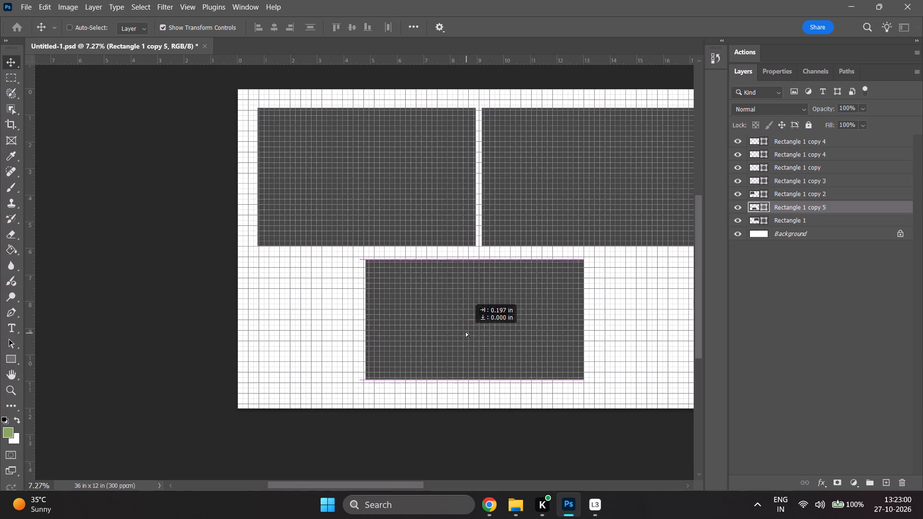
pyautogui.moveTo(465, 331); pyautogui.dragTo(470, 335)
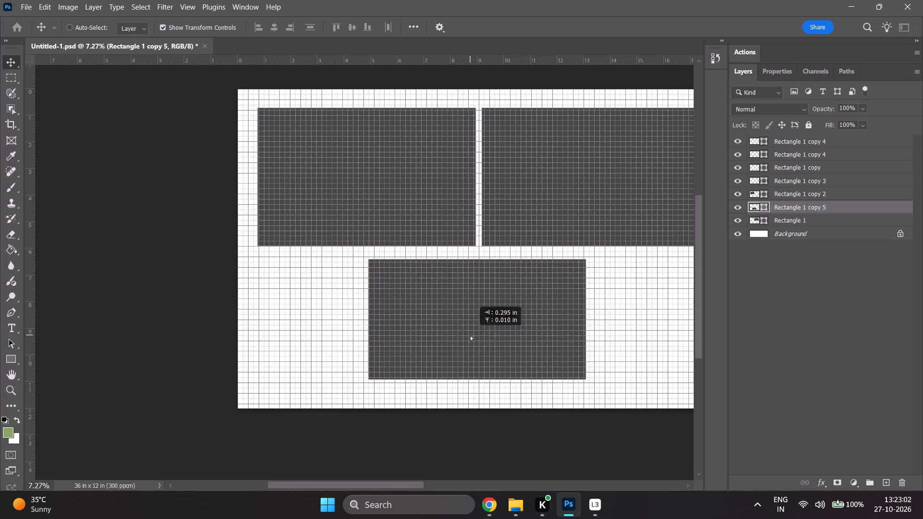
pyautogui.moveTo(470, 335); pyautogui.dragTo(474, 343)
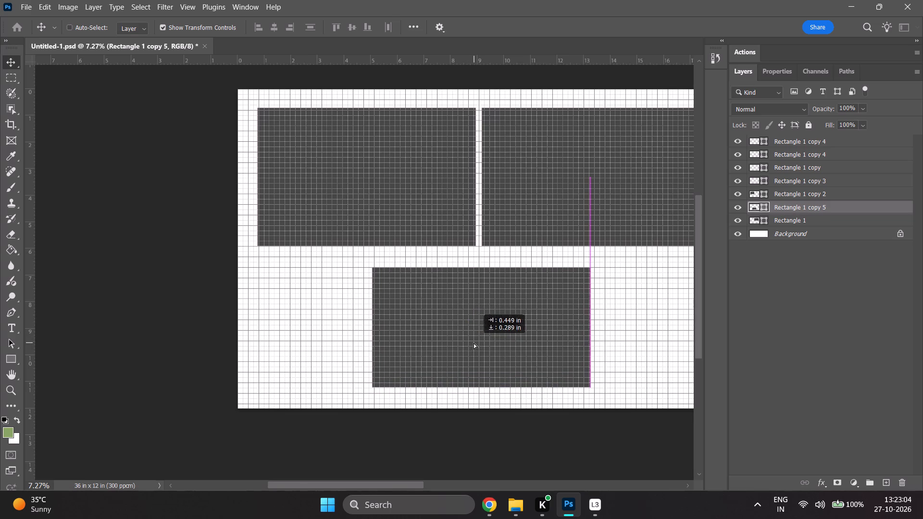
pyautogui.moveTo(474, 343); pyautogui.dragTo(477, 343)
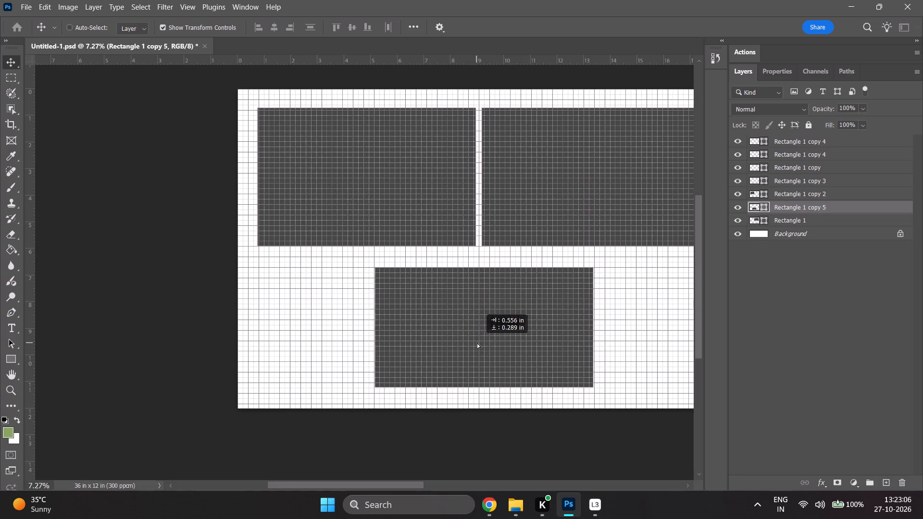
pyautogui.moveTo(477, 343); pyautogui.dragTo(482, 343)
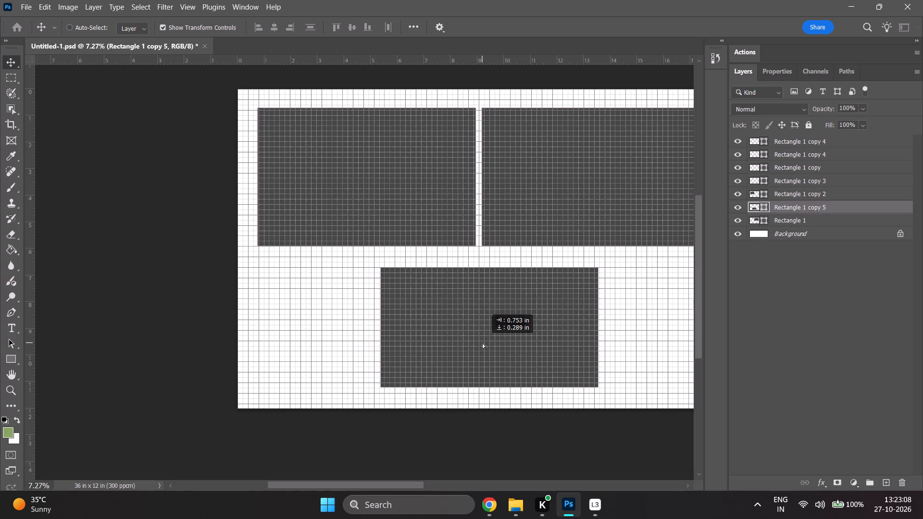
pyautogui.moveTo(482, 343); pyautogui.dragTo(477, 343)
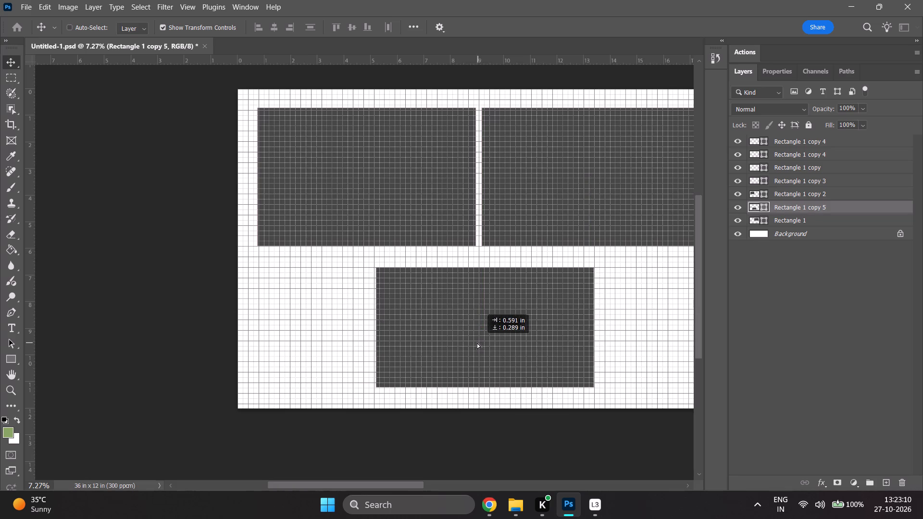
pyautogui.moveTo(477, 343); pyautogui.dragTo(474, 342)
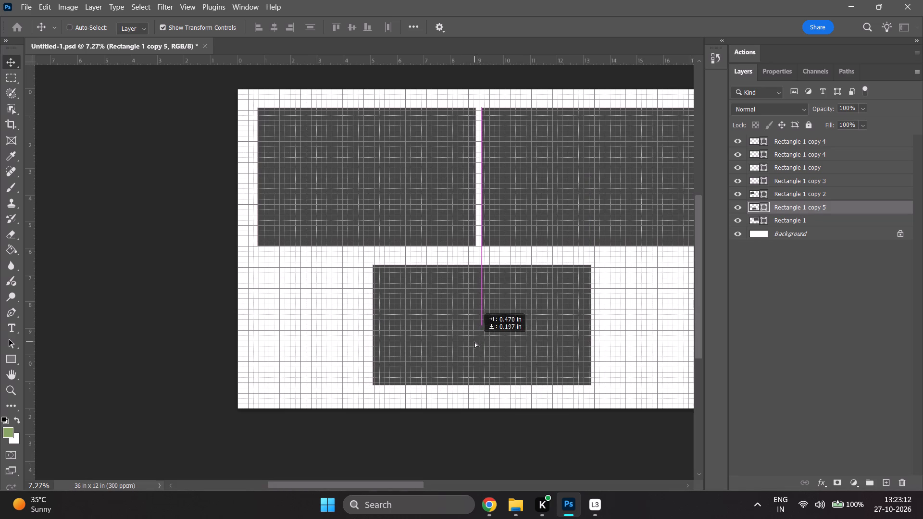
pyautogui.moveTo(474, 342); pyautogui.dragTo(474, 335)
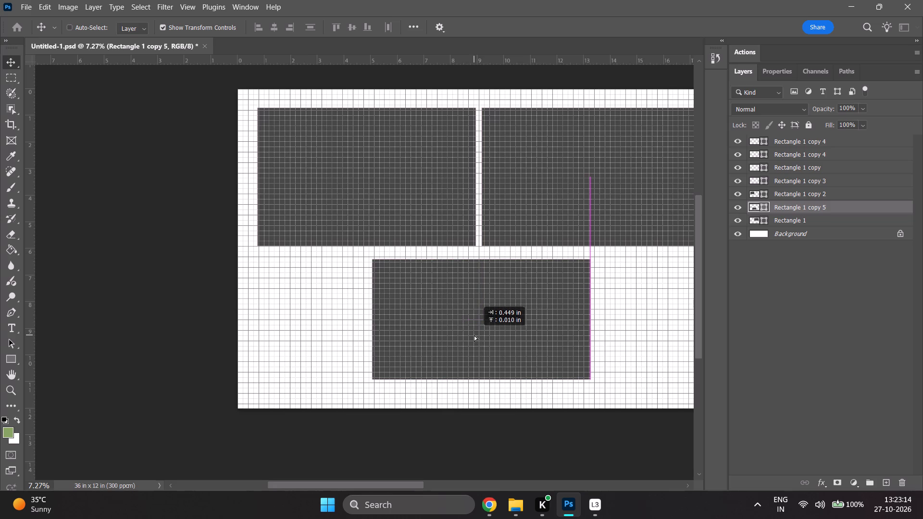
pyautogui.moveTo(474, 335); pyautogui.dragTo(473, 334)
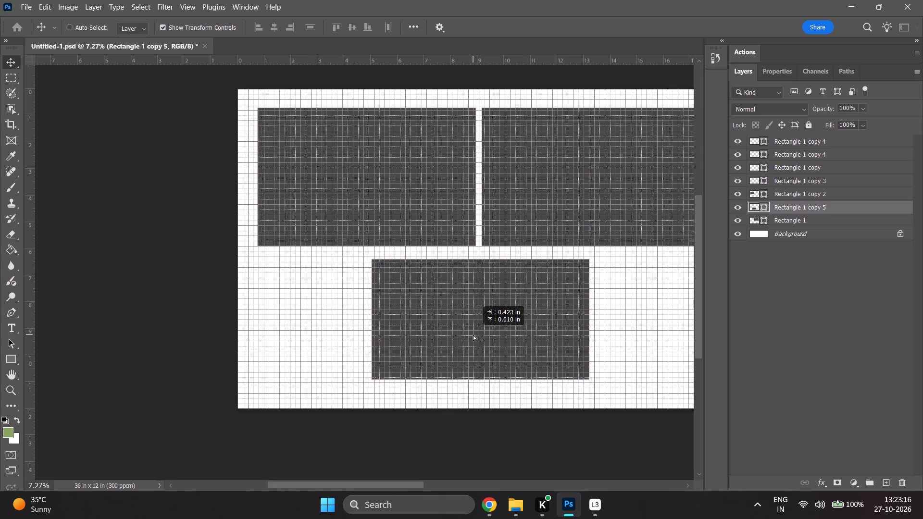
pyautogui.moveTo(473, 334); pyautogui.dragTo(476, 334)
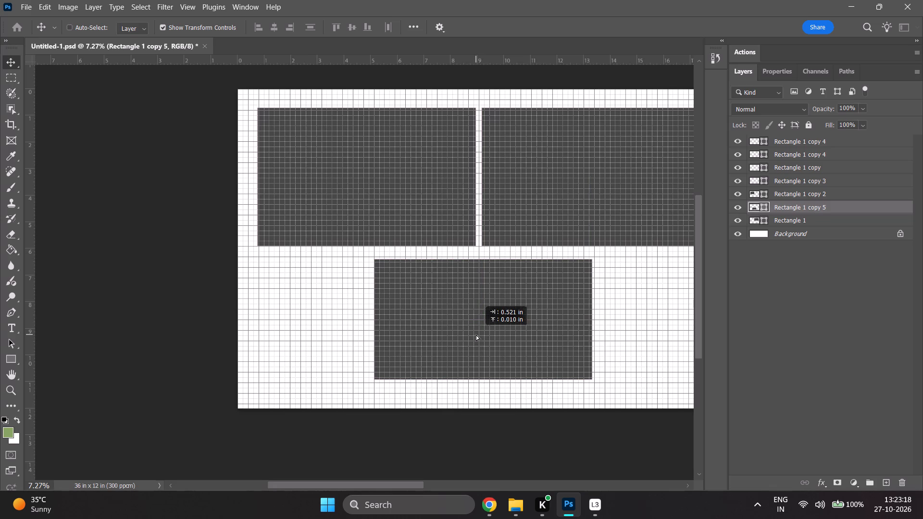
pyautogui.moveTo(476, 334); pyautogui.dragTo(475, 334)
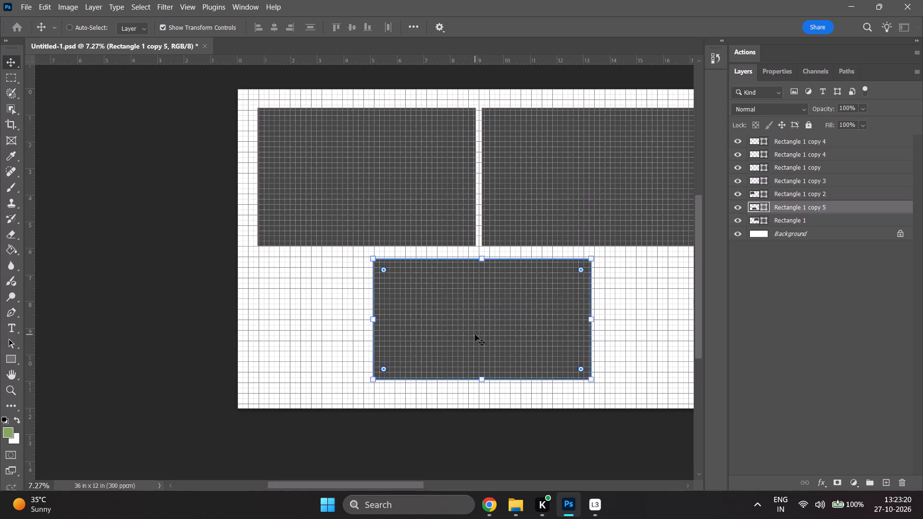
pyautogui.keyDown('alt'); pyautogui.scroll(-3, 435, 314); pyautogui.keyUp('alt')
pyautogui.keyDown('alt'); pyautogui.scroll(1, 435, 314); pyautogui.keyUp('alt')
pyautogui.keyDown('alt'); pyautogui.scroll(-2, 435, 313); pyautogui.keyUp('alt')
pyautogui.scroll(2, 433, 309)
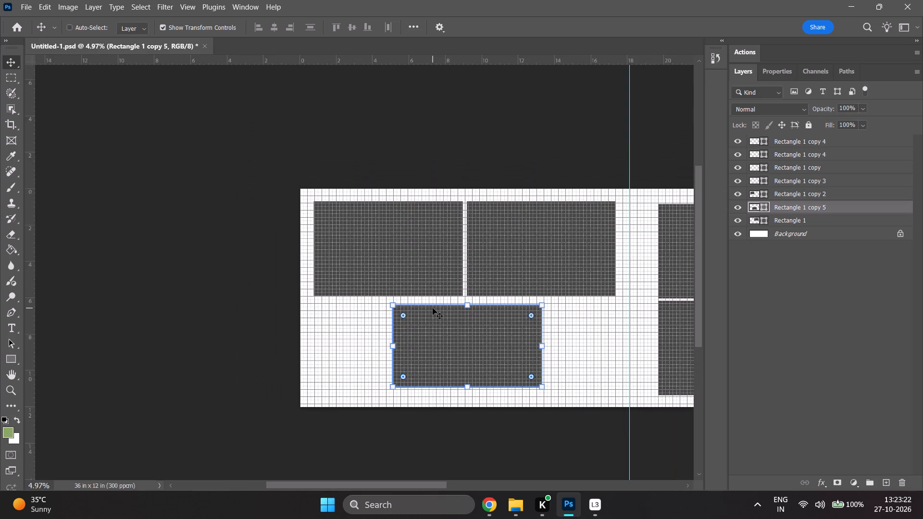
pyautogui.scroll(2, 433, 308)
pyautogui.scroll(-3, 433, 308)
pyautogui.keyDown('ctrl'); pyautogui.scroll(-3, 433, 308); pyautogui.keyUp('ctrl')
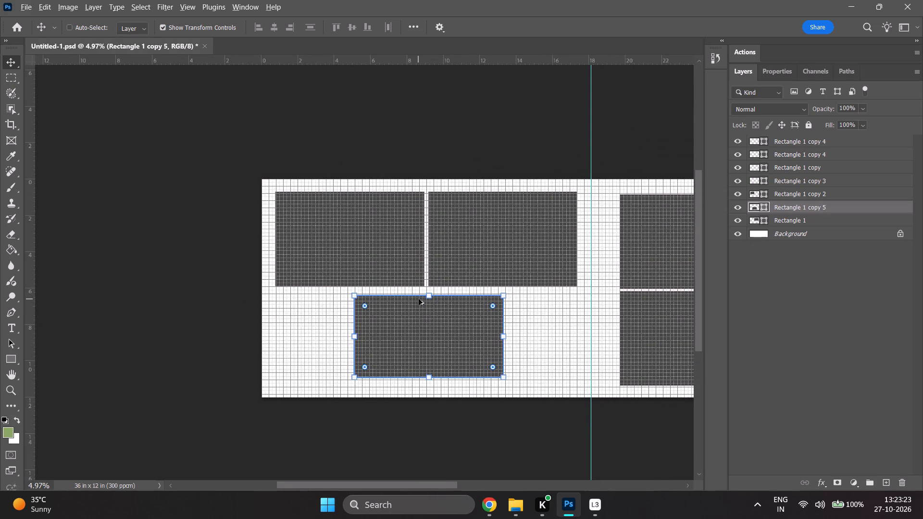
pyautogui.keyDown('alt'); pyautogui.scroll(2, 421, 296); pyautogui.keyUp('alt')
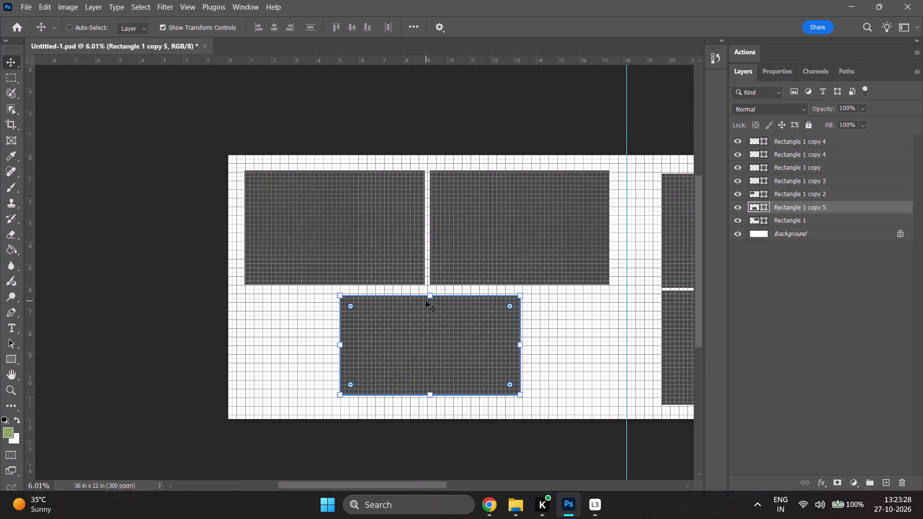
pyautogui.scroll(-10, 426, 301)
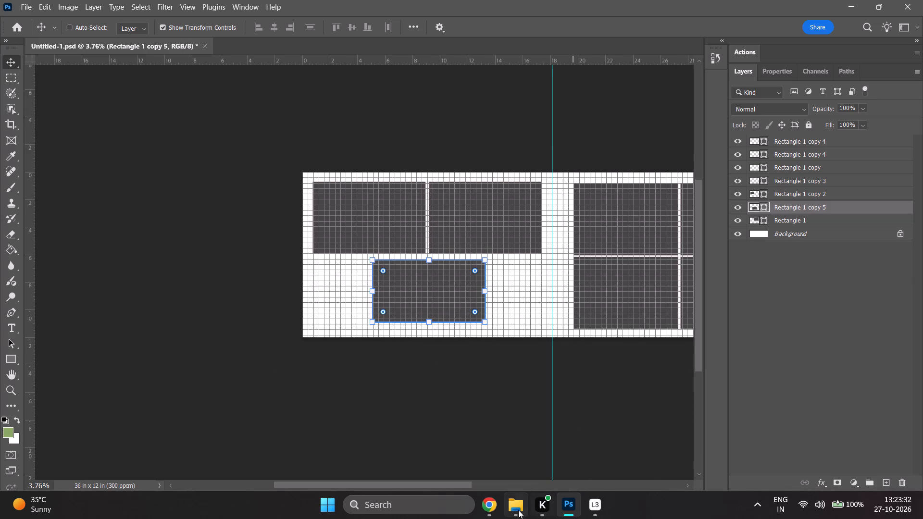
# Switch to Chrome, look at the frame layout in the Album Design Fast Layout video, and return to Photoshop.
pyautogui.click(494, 510)
pyautogui.scroll(12, 494, 300)
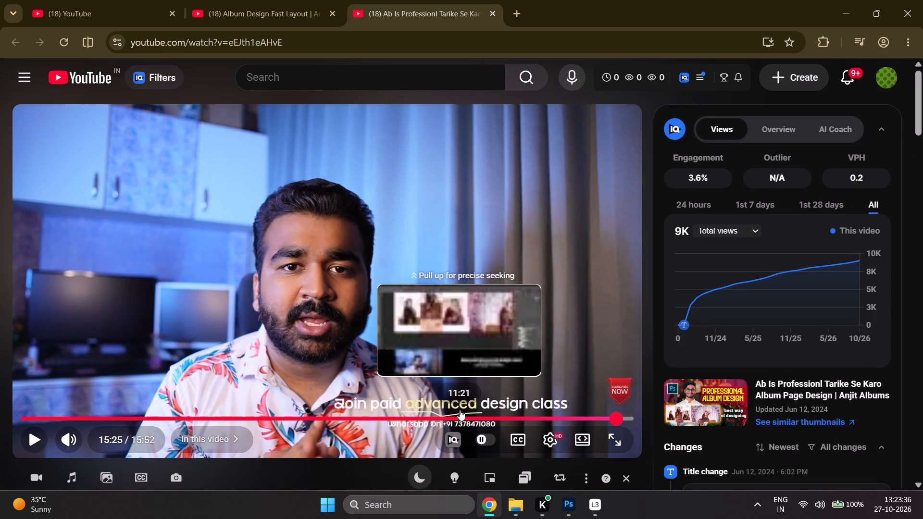
pyautogui.scroll(-3, 607, 370)
pyautogui.click(306, 0)
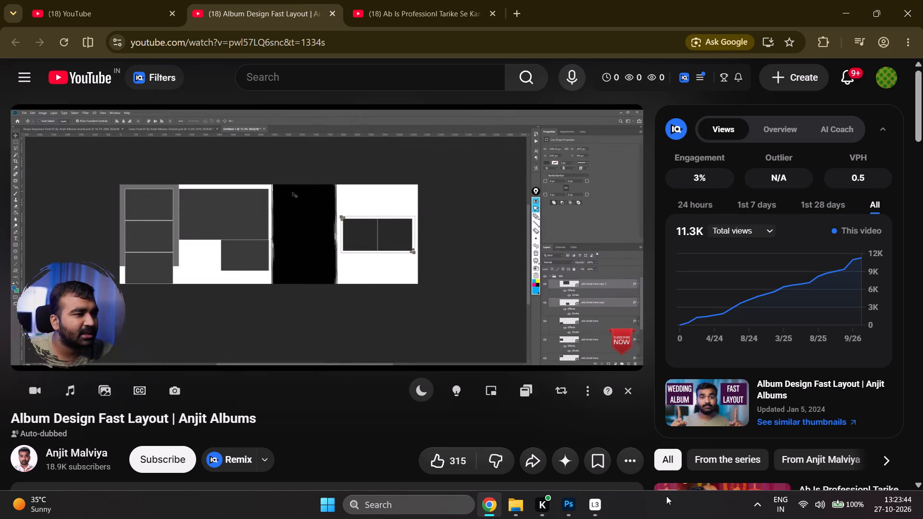
pyautogui.click(574, 501)
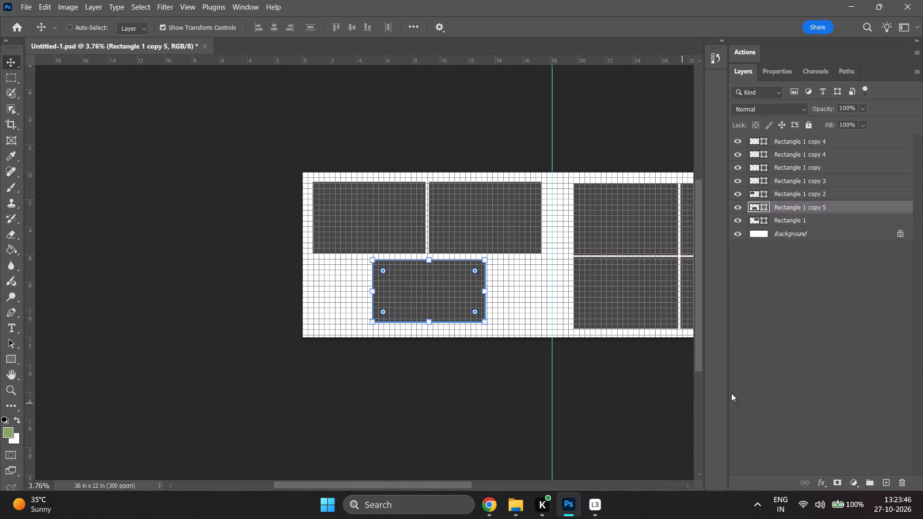
# Move Rectangle 1 copy 5 beneath the upper-left frame, lining up their left edges with a narrow gap between them.
pyautogui.moveTo(417, 292); pyautogui.dragTo(353, 295)
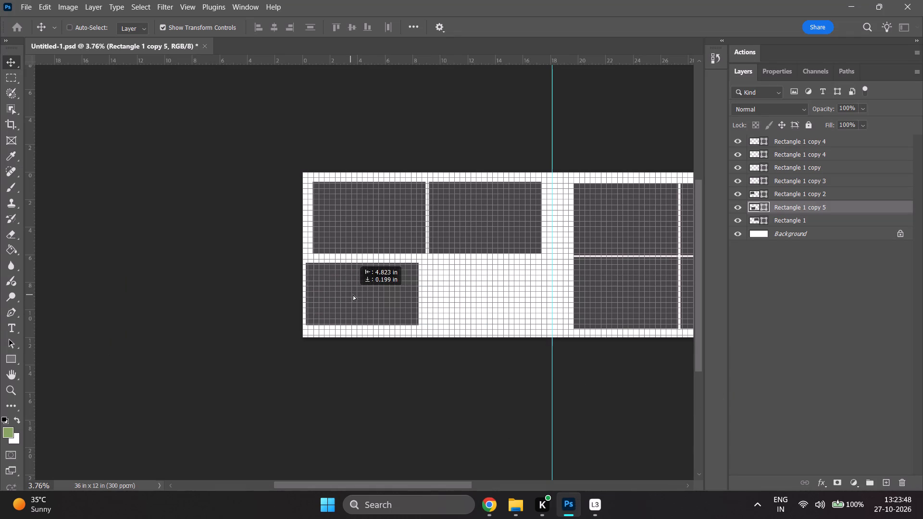
pyautogui.moveTo(353, 295); pyautogui.dragTo(360, 292)
pyautogui.keyDown('alt'); pyautogui.scroll(9, 357, 287); pyautogui.keyUp('alt')
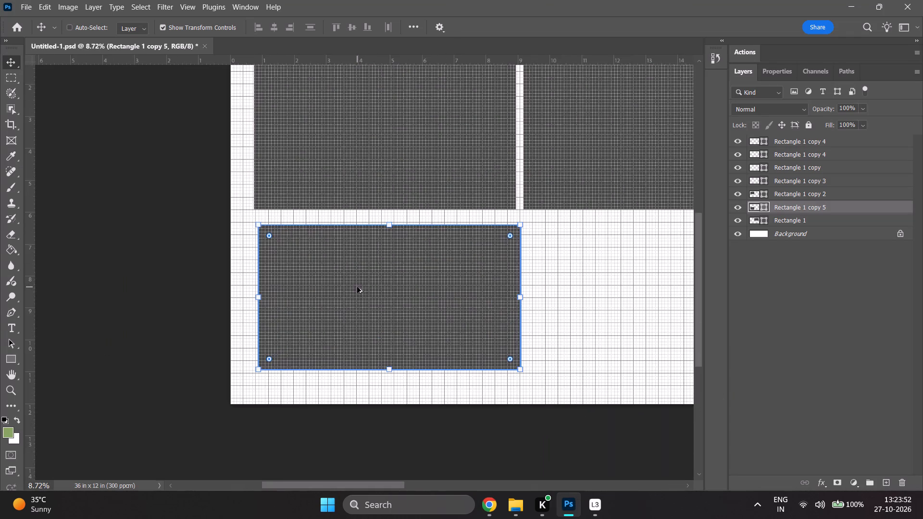
pyautogui.moveTo(357, 286); pyautogui.dragTo(352, 281)
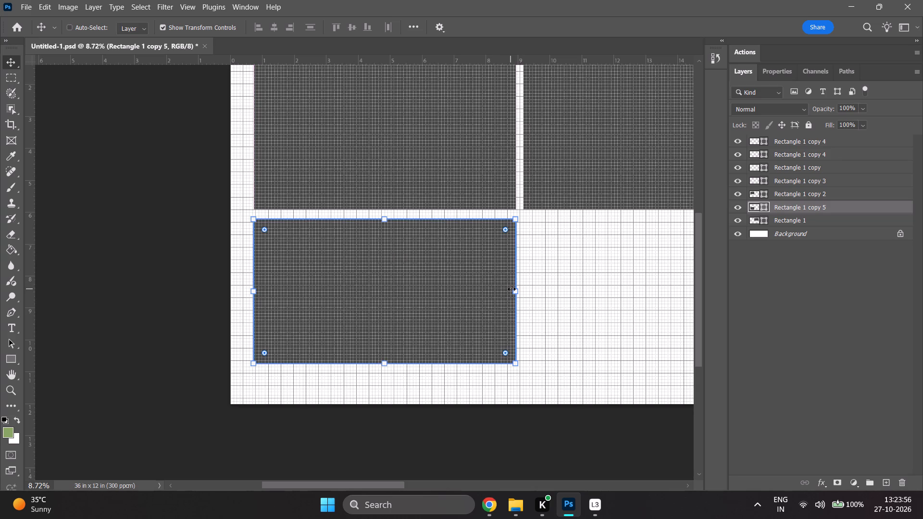
# Widen Rectangle 1 copy 5 from its right edge to 101.31% of its width and apply the transform.
pyautogui.keyDown('shift'); pyautogui.click(517, 290); pyautogui.keyUp('shift')
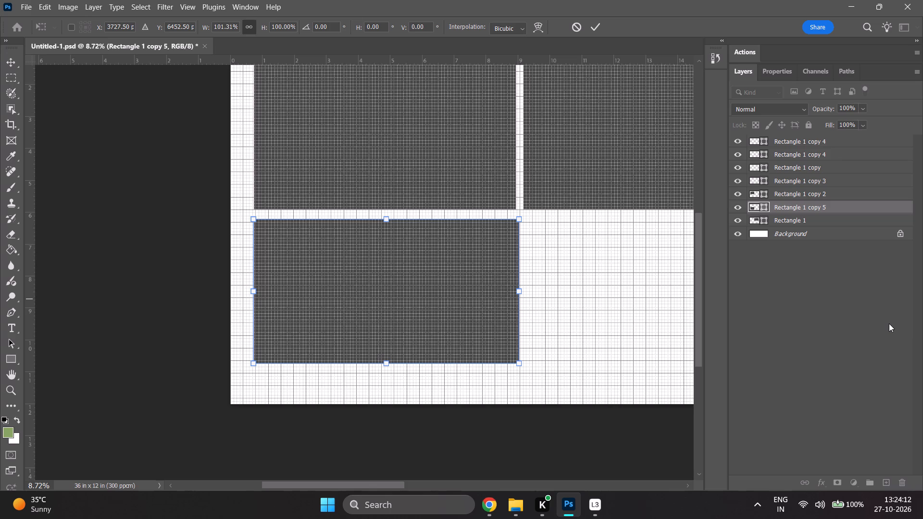
pyautogui.click(764, 295)
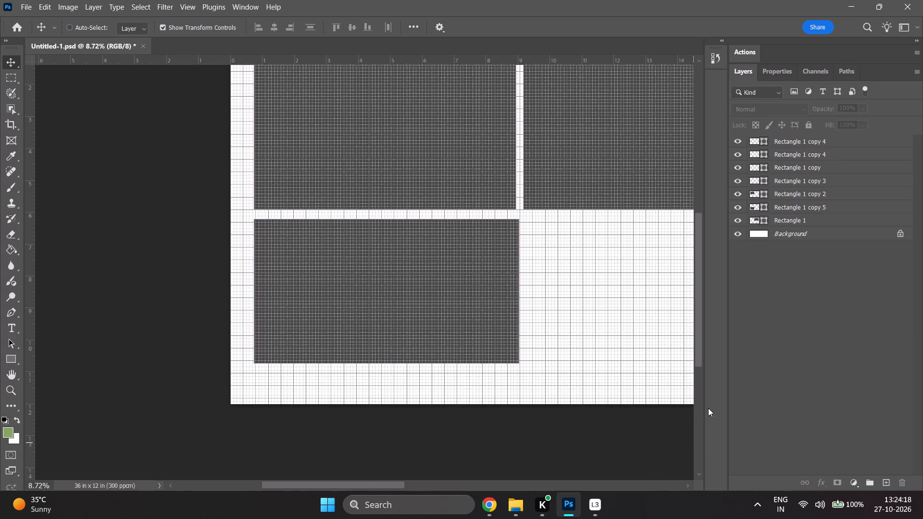
pyautogui.click(782, 77)
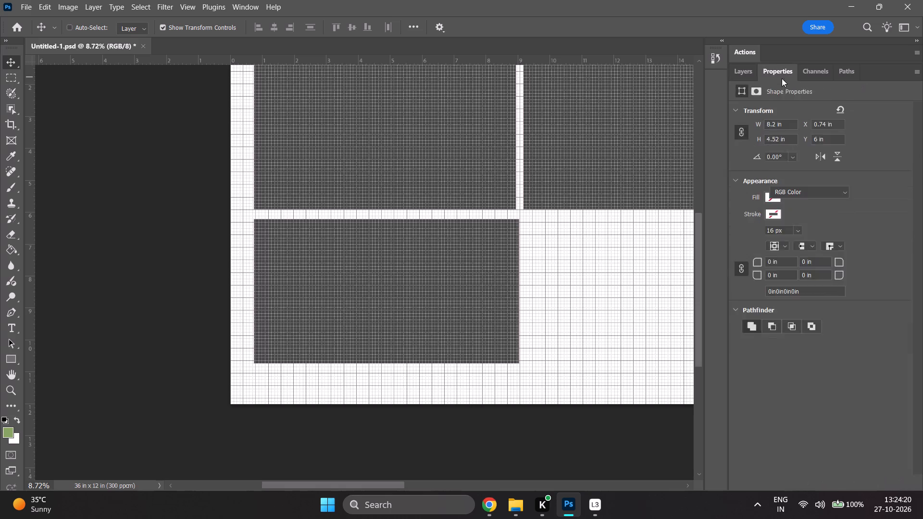
pyautogui.click(748, 79)
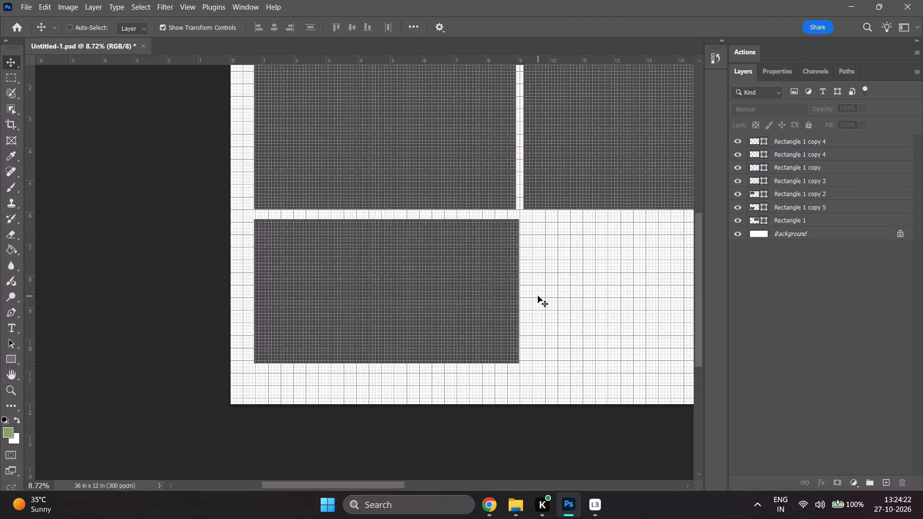
# Reselect Rectangle 1 copy 5 and shift it slightly left and about 0.1 in down, bringing its right edge near the upper-left frame's right edge.
pyautogui.keyDown('alt'); pyautogui.scroll(-2, 538, 288); pyautogui.keyUp('alt')
pyautogui.scroll(3, 538, 288)
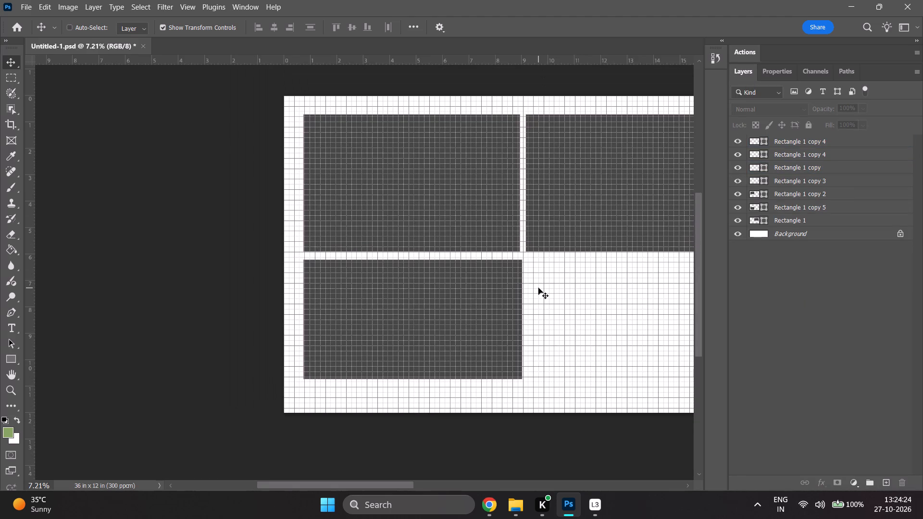
pyautogui.keyDown('alt'); pyautogui.scroll(16, 530, 242); pyautogui.keyUp('alt')
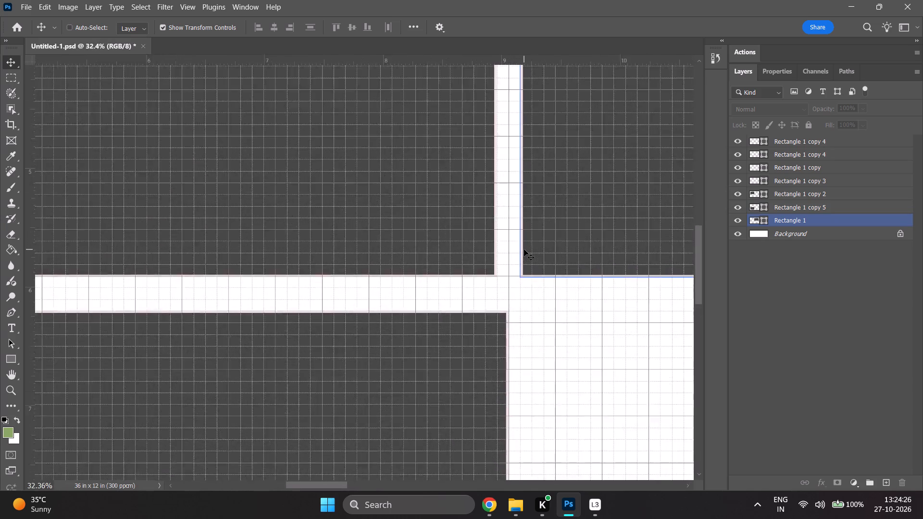
pyautogui.keyDown('alt'); pyautogui.scroll(2, 524, 249); pyautogui.keyUp('alt')
pyautogui.scroll(-4, 524, 249)
pyautogui.click(468, 325)
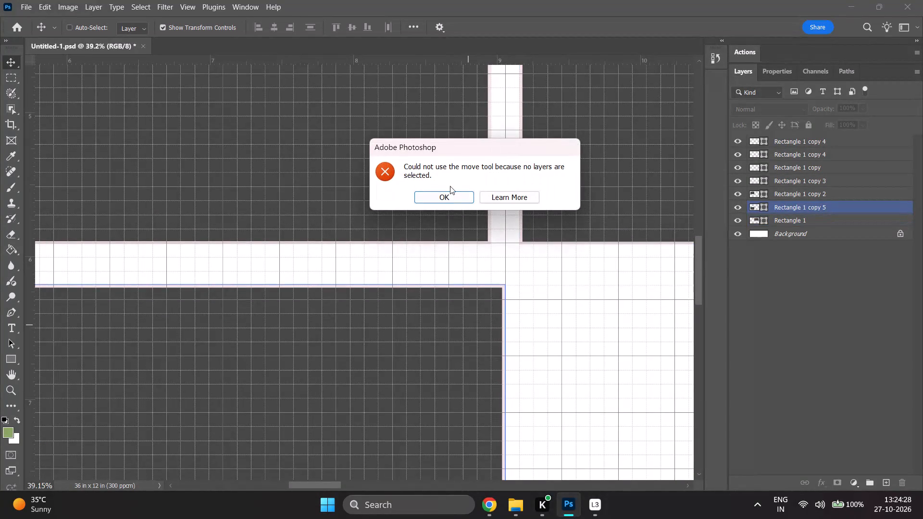
pyautogui.click(450, 186)
pyautogui.click(444, 200)
pyautogui.click(783, 196)
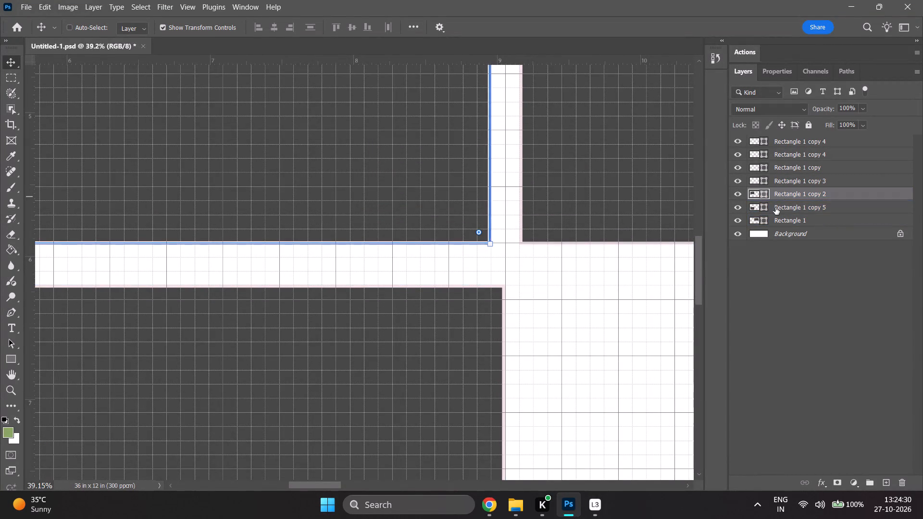
pyautogui.click(786, 208)
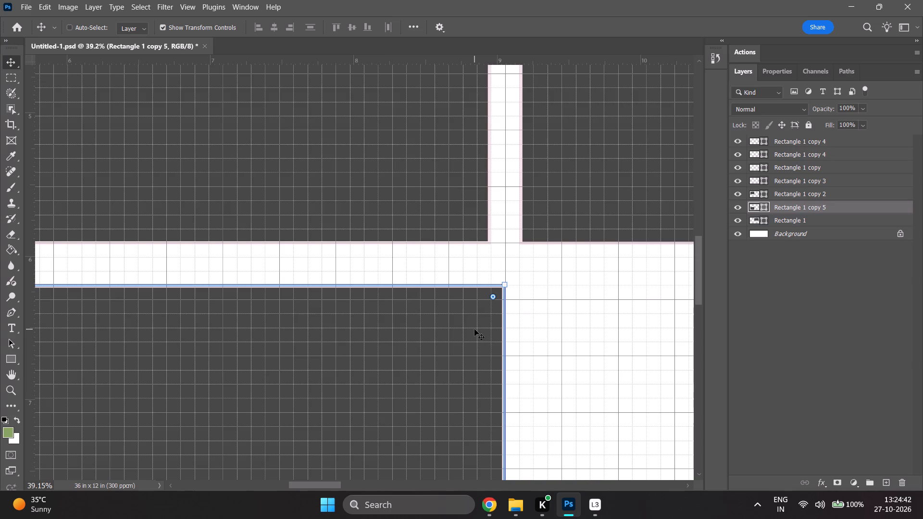
pyautogui.moveTo(490, 321); pyautogui.dragTo(476, 319)
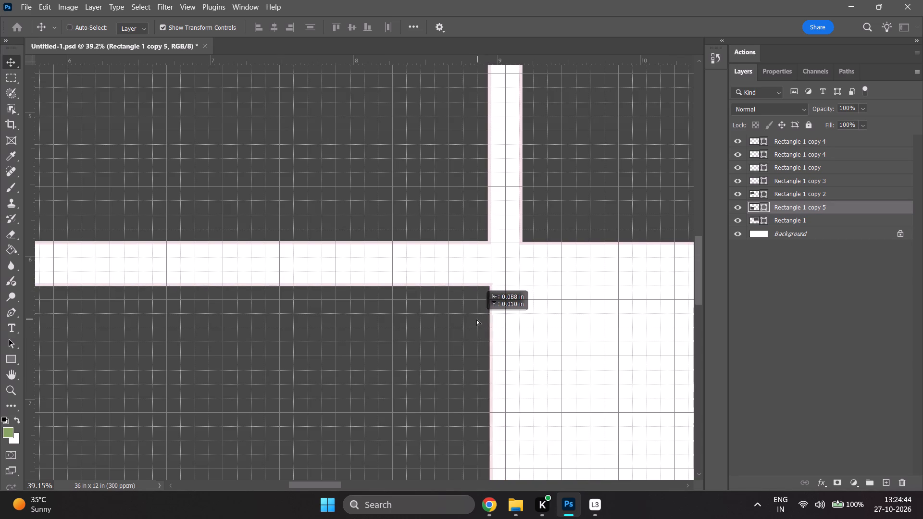
pyautogui.moveTo(476, 319); pyautogui.dragTo(476, 328)
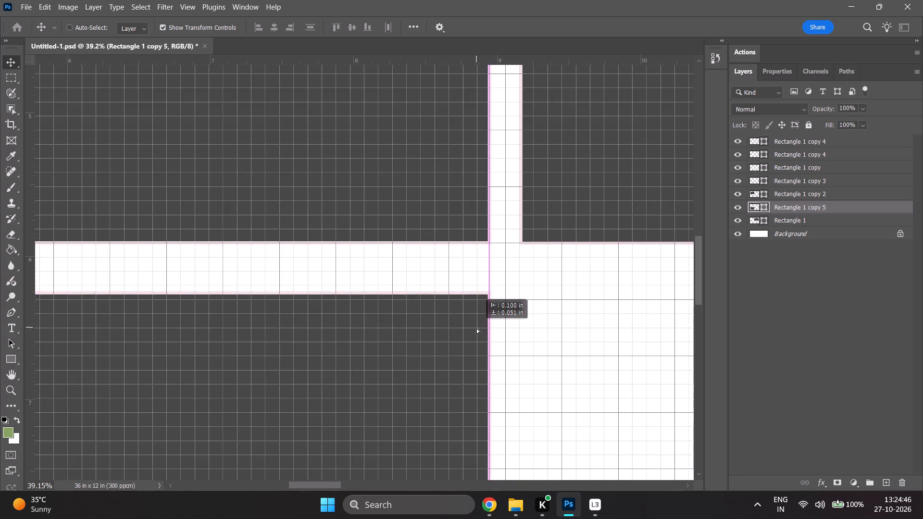
pyautogui.moveTo(476, 328); pyautogui.dragTo(479, 329)
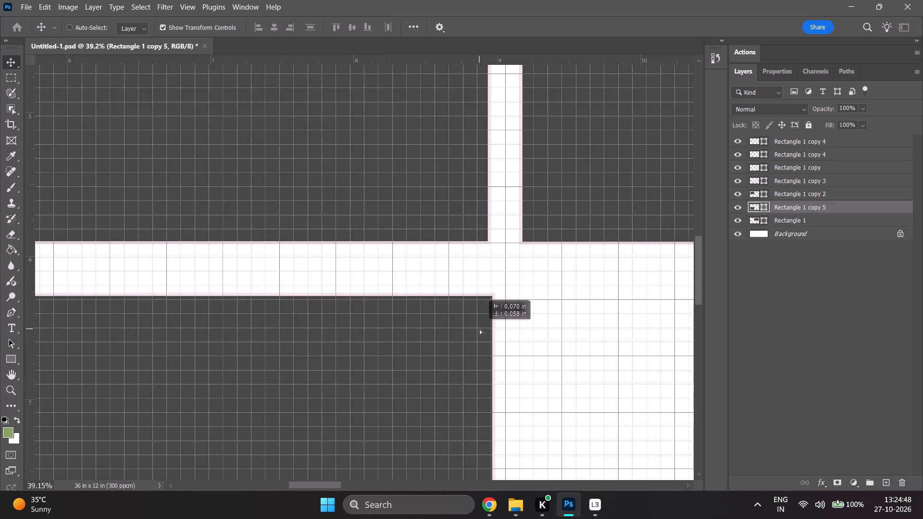
pyautogui.moveTo(479, 329); pyautogui.dragTo(478, 334)
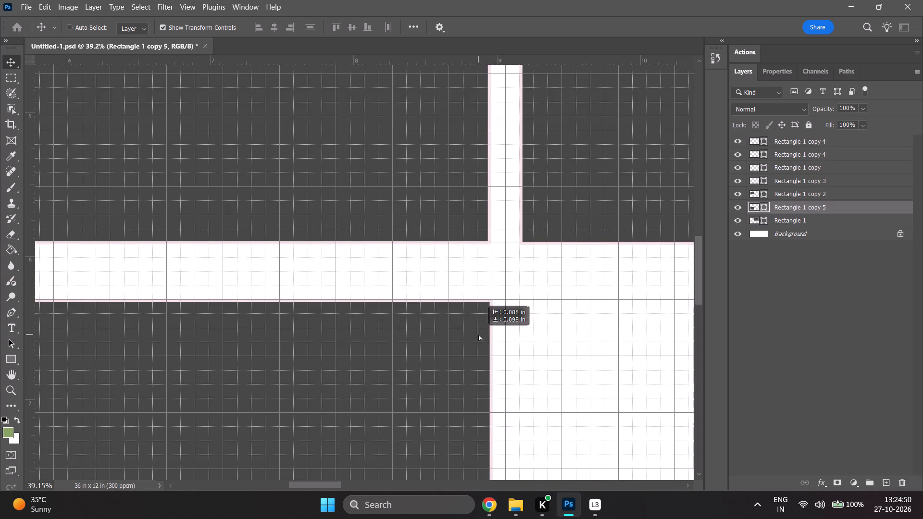
pyautogui.moveTo(478, 334); pyautogui.dragTo(481, 334)
# Narrow Rectangle 1 copy 5 from its left edge to 99.04% of its width, matching the upper-left frame's left edge, and apply it.
pyautogui.keyDown('alt'); pyautogui.scroll(-11, 478, 334); pyautogui.keyUp('alt')
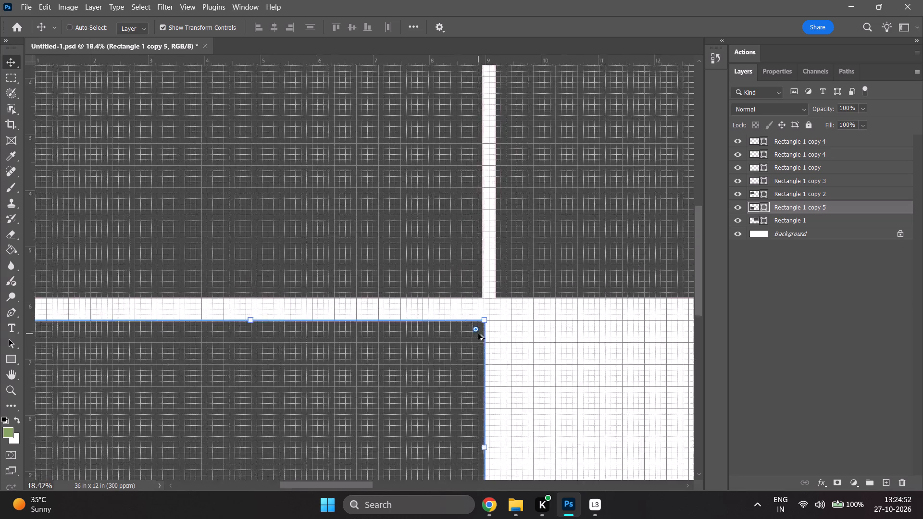
pyautogui.scroll(-6, 446, 337)
pyautogui.scroll(17, 443, 334)
pyautogui.keyDown('alt'); pyautogui.scroll(-3, 443, 333); pyautogui.keyUp('alt')
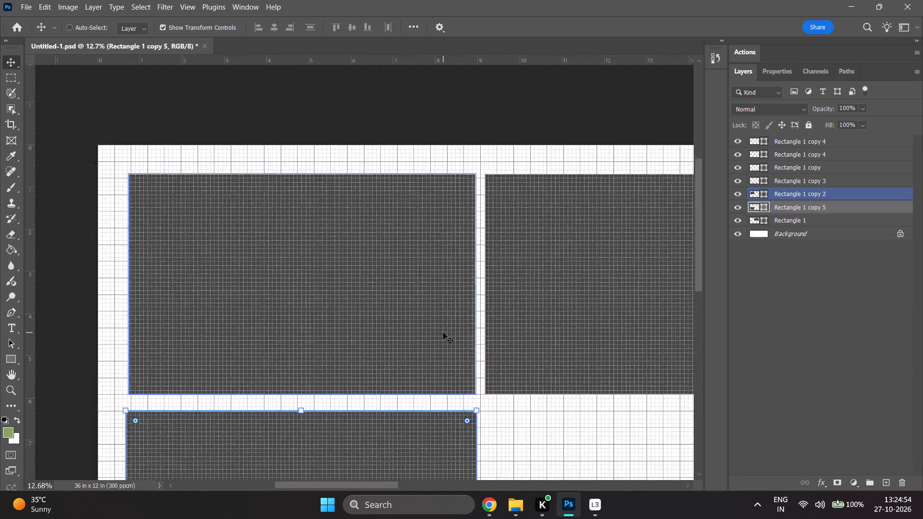
pyautogui.keyDown('alt'); pyautogui.scroll(-1, 443, 333); pyautogui.keyUp('alt')
pyautogui.scroll(-16, 443, 333)
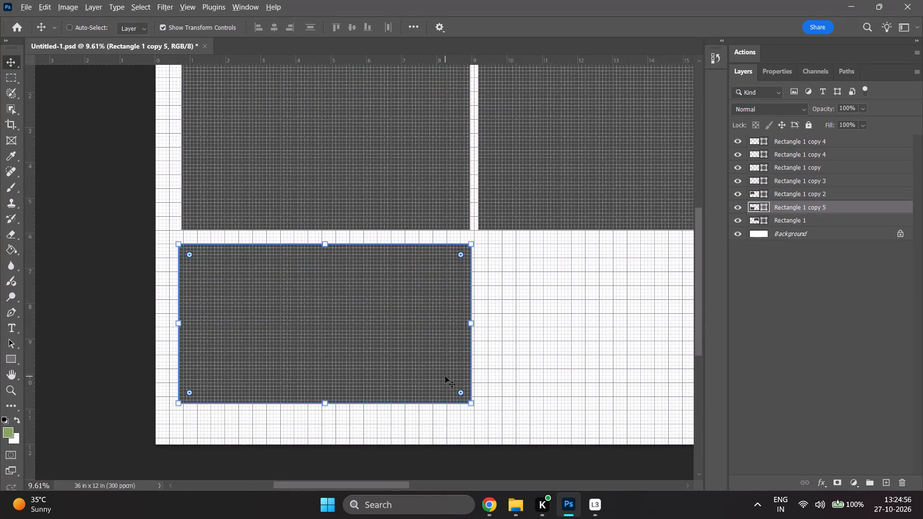
pyautogui.keyDown('alt'); pyautogui.scroll(-2, 449, 361); pyautogui.keyUp('alt')
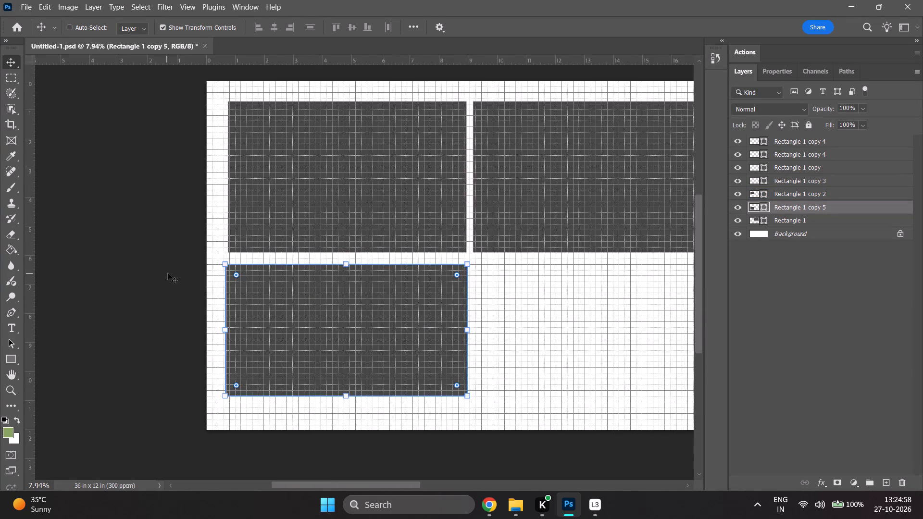
pyautogui.keyDown('alt'); pyautogui.scroll(18, 169, 273); pyautogui.keyUp('alt')
pyautogui.keyDown('alt'); pyautogui.scroll(13, 207, 283); pyautogui.keyUp('alt')
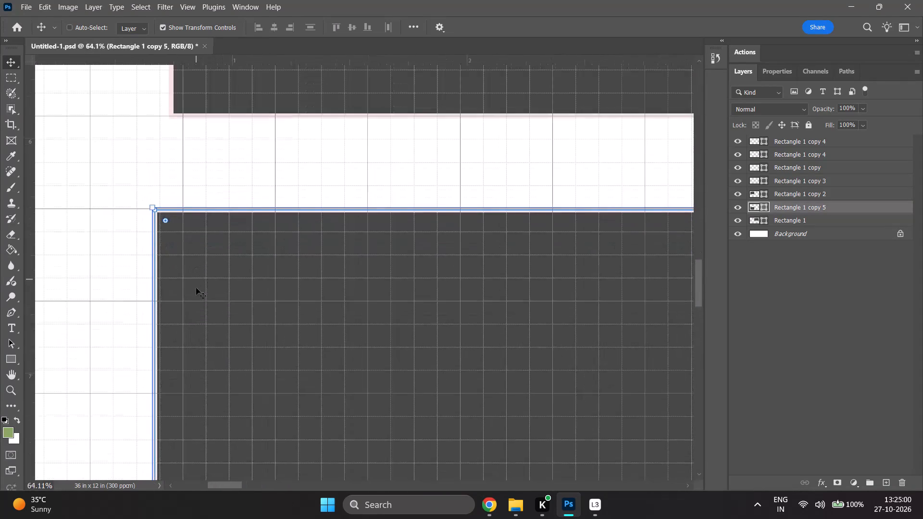
pyautogui.keyDown('alt'); pyautogui.scroll(3, 196, 288); pyautogui.keyUp('alt')
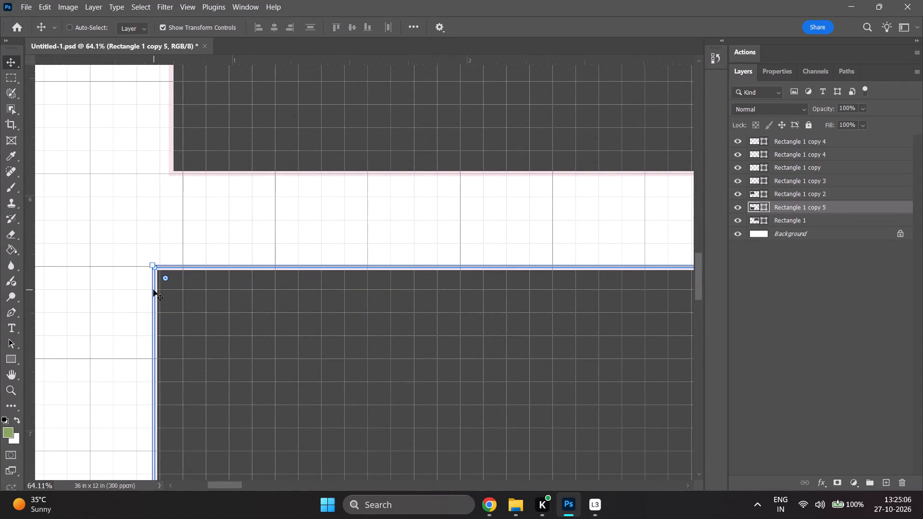
pyautogui.keyDown('shift'); pyautogui.moveTo(152, 291); pyautogui.dragTo(164, 289); pyautogui.keyUp('shift')
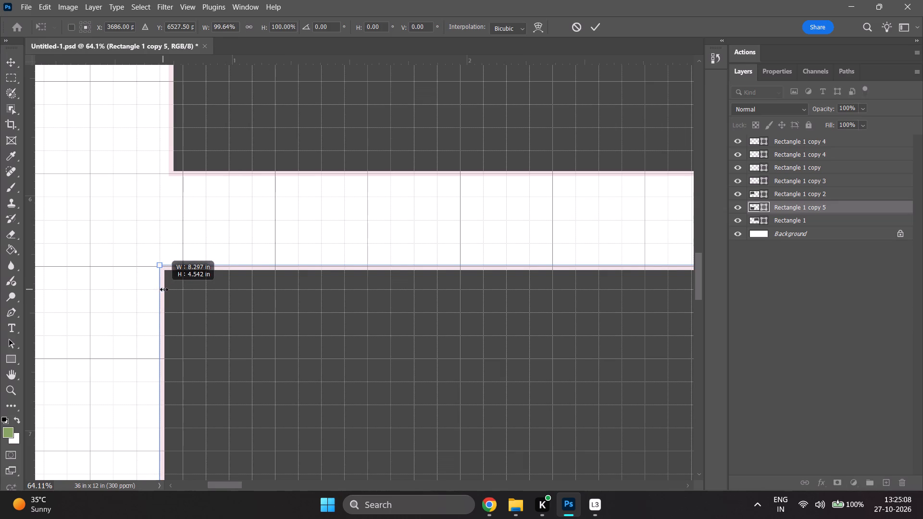
pyautogui.keyDown('shift'); pyautogui.moveTo(164, 289); pyautogui.dragTo(170, 289); pyautogui.keyUp('shift')
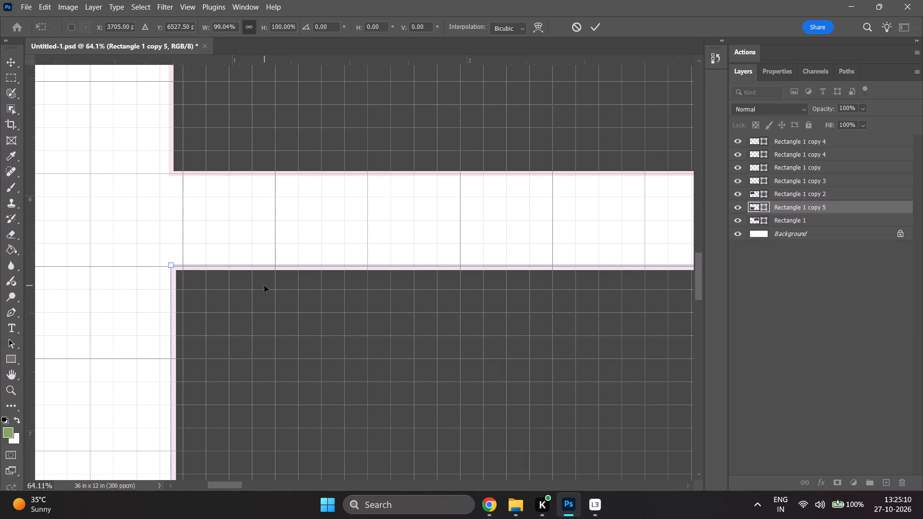
pyautogui.scroll(-20, 264, 285)
pyautogui.scroll(-1, 264, 285)
pyautogui.keyDown('alt'); pyautogui.scroll(-16, 267, 283); pyautogui.keyUp('alt')
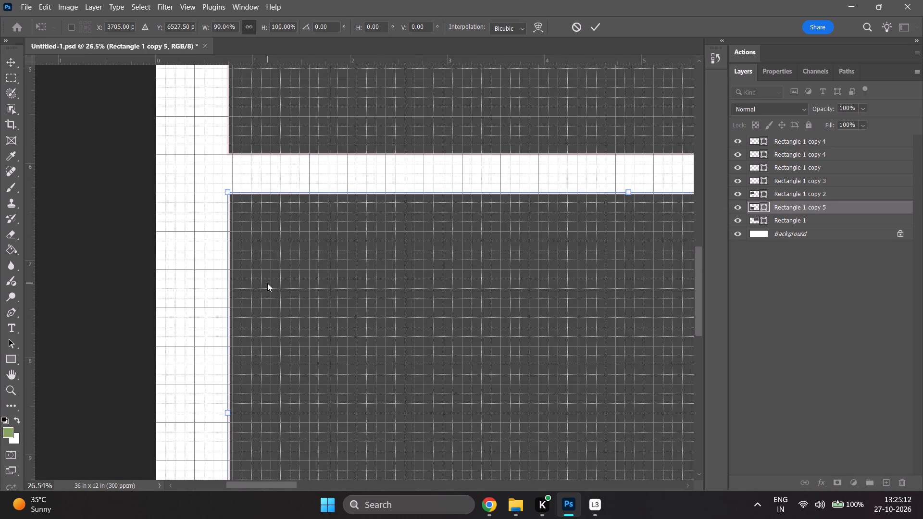
pyautogui.scroll(-4, 267, 280)
pyautogui.scroll(-11, 625, 285)
pyautogui.click(601, 28)
# Examine how Rectangle 1 copy 5's edges line up with the upper-left frame above it.
pyautogui.scroll(-11, 496, 207)
pyautogui.keyDown('alt'); pyautogui.scroll(-3, 491, 205); pyautogui.keyUp('alt')
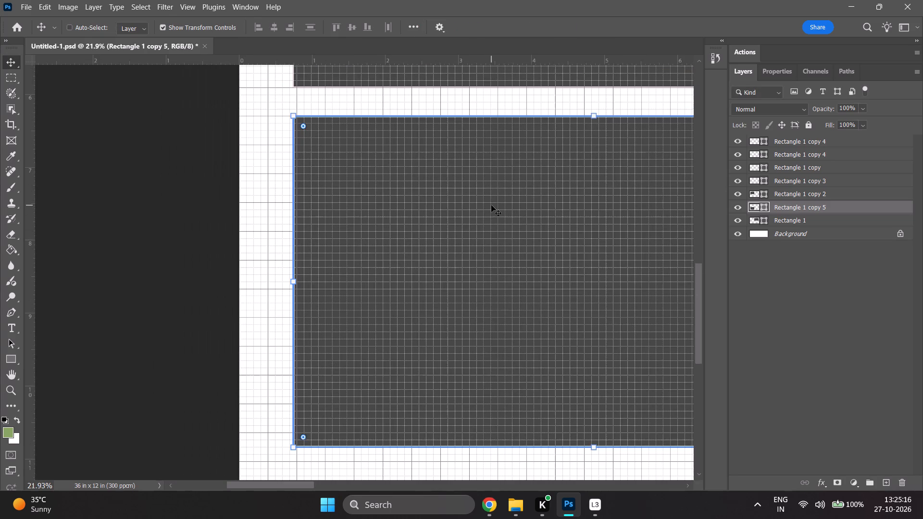
pyautogui.scroll(5, 491, 205)
pyautogui.keyDown('ctrl'); pyautogui.scroll(-17, 491, 204); pyautogui.keyUp('ctrl')
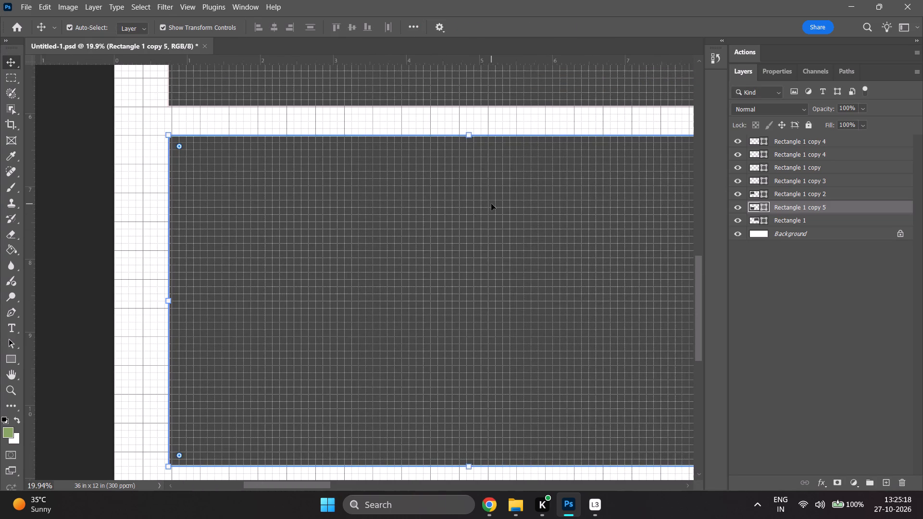
pyautogui.keyDown('ctrl'); pyautogui.scroll(-2, 491, 204); pyautogui.keyUp('ctrl')
pyautogui.keyDown('alt'); pyautogui.scroll(-4, 491, 203); pyautogui.keyUp('alt')
pyautogui.scroll(2, 491, 203)
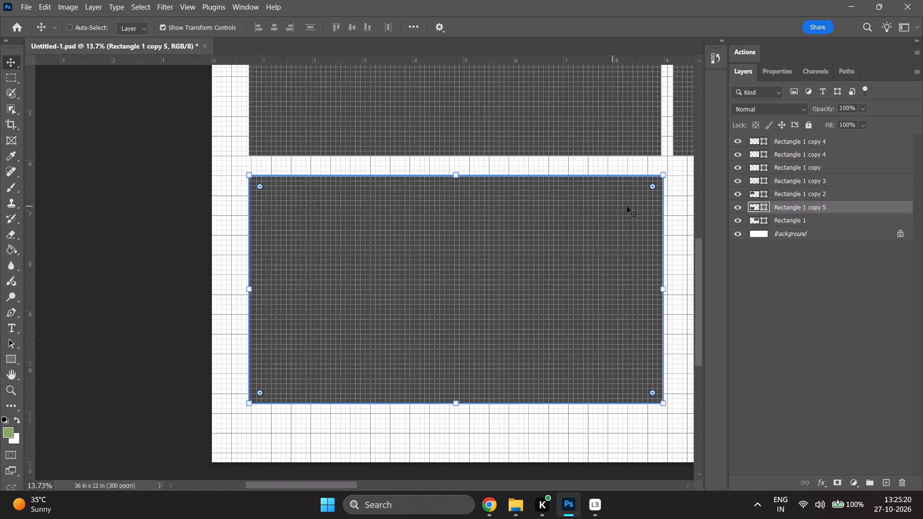
# Compare the right and left edges of Rectangle 1 copy 5 with those of the upper-left frame, Rectangle 1 copy 2.
pyautogui.scroll(18, 653, 206)
pyautogui.keyDown('alt'); pyautogui.scroll(-16, 659, 202); pyautogui.keyUp('alt')
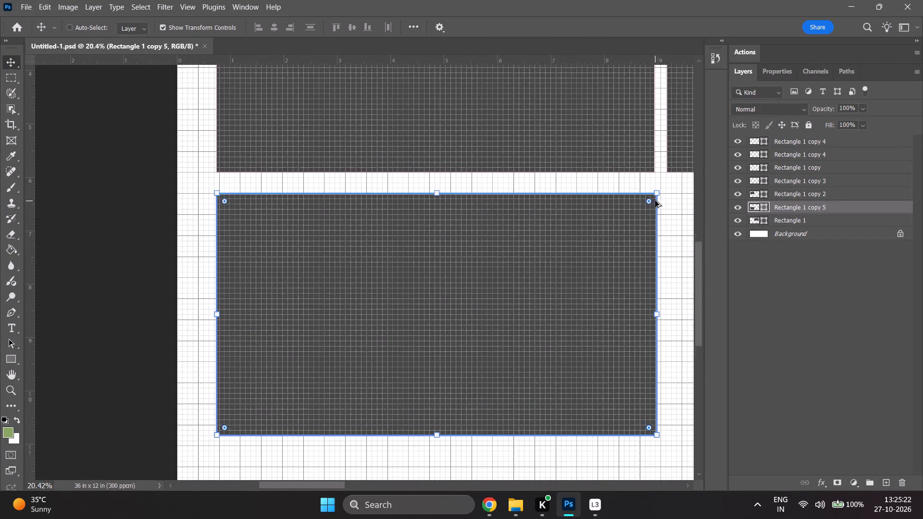
pyautogui.scroll(18, 272, 197)
pyautogui.scroll(6, 277, 198)
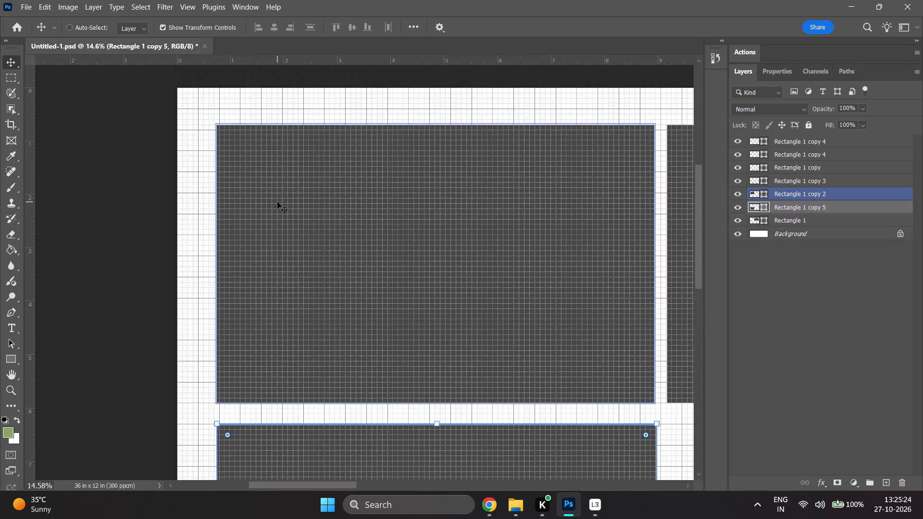
pyautogui.scroll(-13, 278, 202)
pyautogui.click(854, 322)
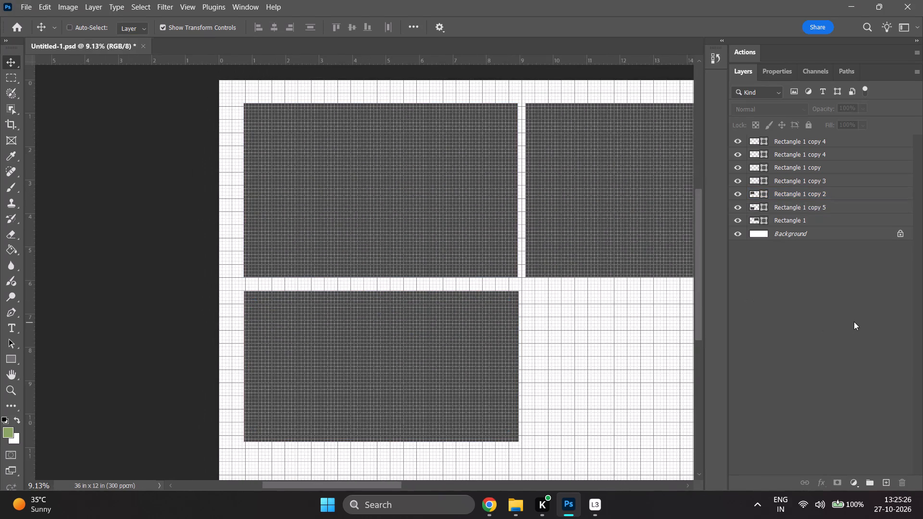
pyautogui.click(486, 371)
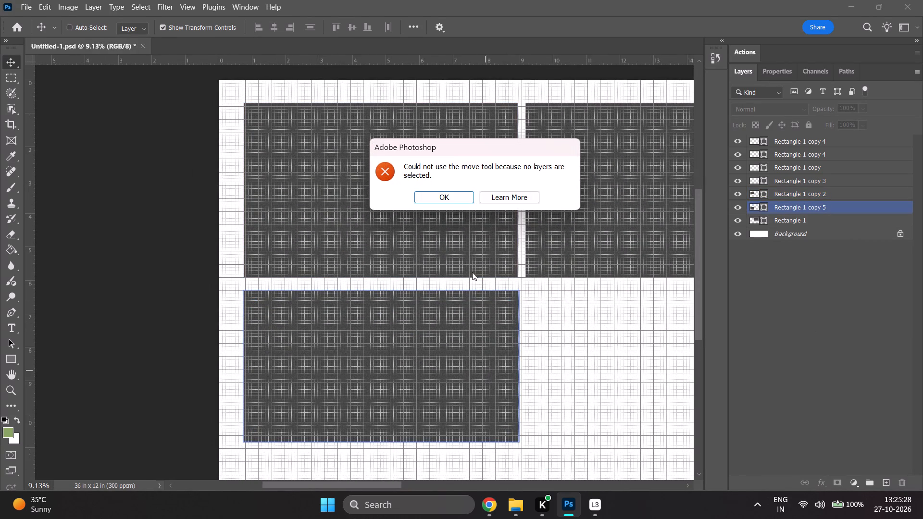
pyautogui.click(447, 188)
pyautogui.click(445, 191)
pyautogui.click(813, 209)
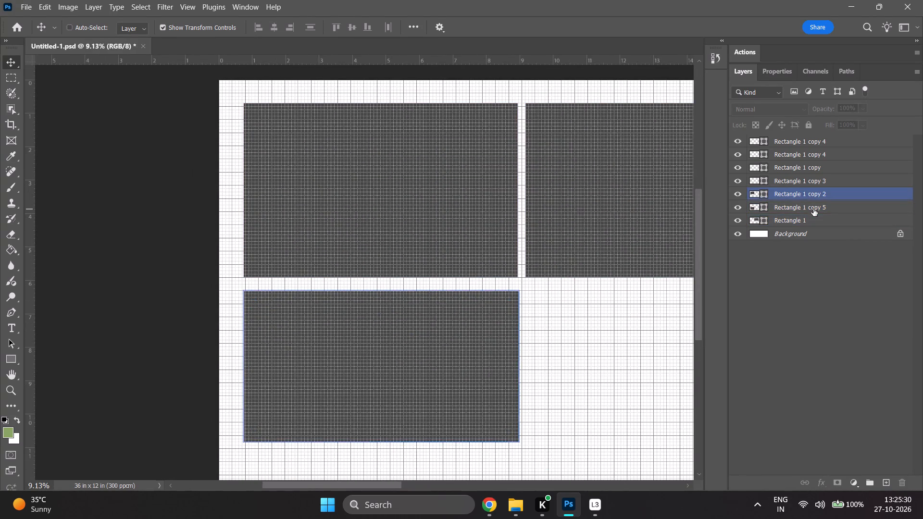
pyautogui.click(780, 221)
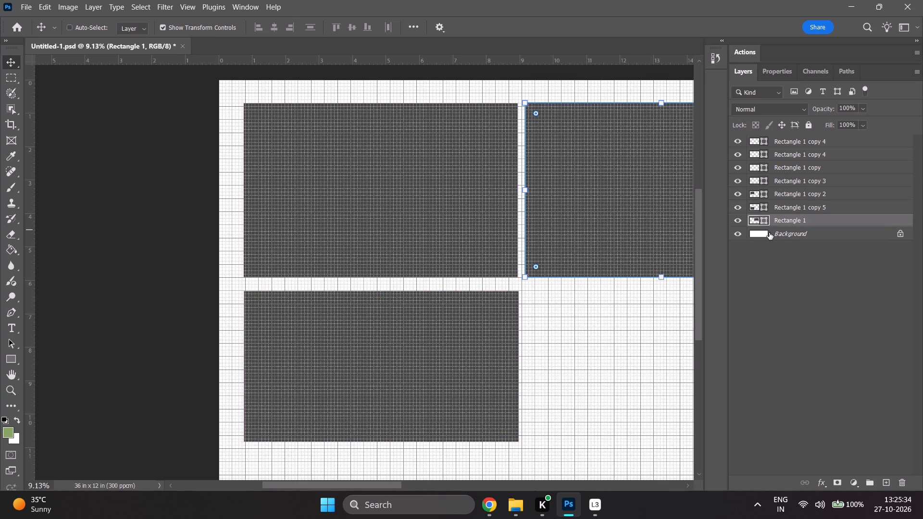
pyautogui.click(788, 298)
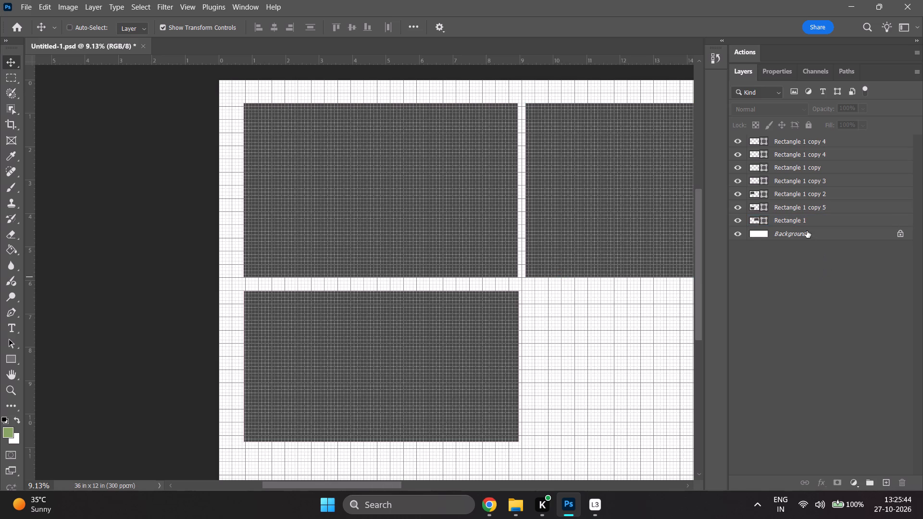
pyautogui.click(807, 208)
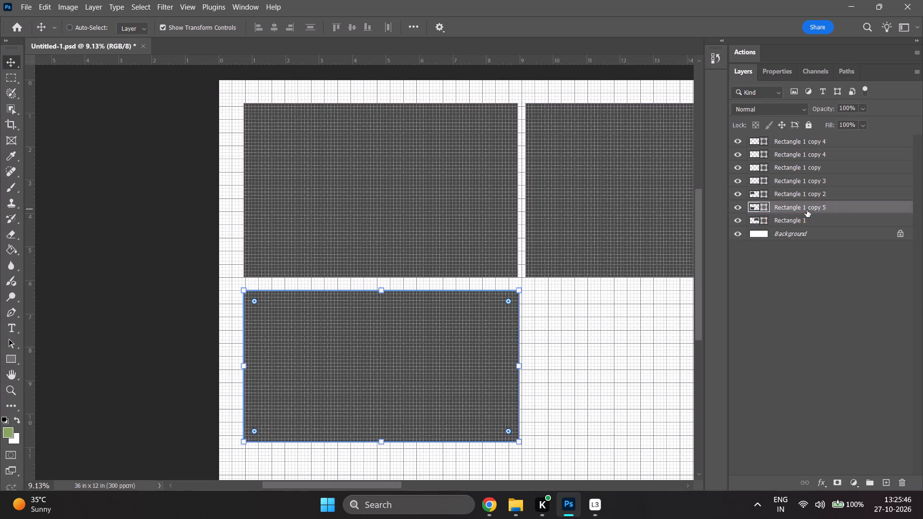
# Examine the arrangement of frames and the empty area beneath the second upper frame on the left half of the spread.
pyautogui.keyDown('alt'); pyautogui.scroll(-3, 501, 340); pyautogui.keyUp('alt')
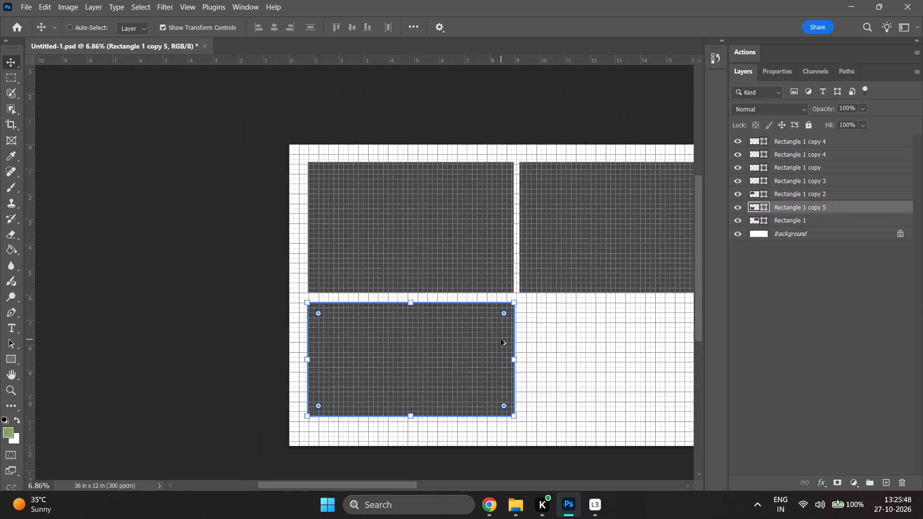
pyautogui.keyDown('alt'); pyautogui.scroll(-2, 501, 339); pyautogui.keyUp('alt')
pyautogui.keyDown('alt'); pyautogui.scroll(2, 501, 338); pyautogui.keyUp('alt')
pyautogui.keyDown('ctrl'); pyautogui.scroll(-12, 501, 337); pyautogui.keyUp('ctrl')
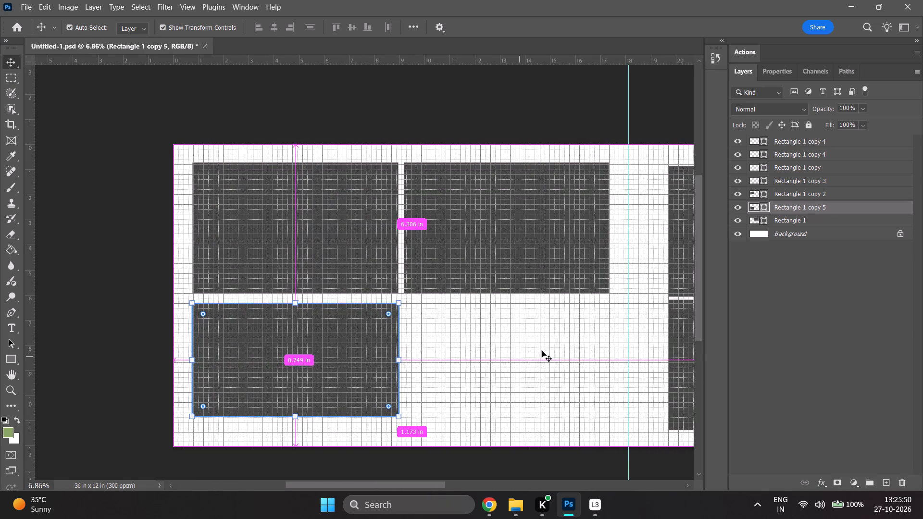
pyautogui.keyDown('ctrl'); pyautogui.scroll(-9, 542, 349); pyautogui.keyUp('ctrl')
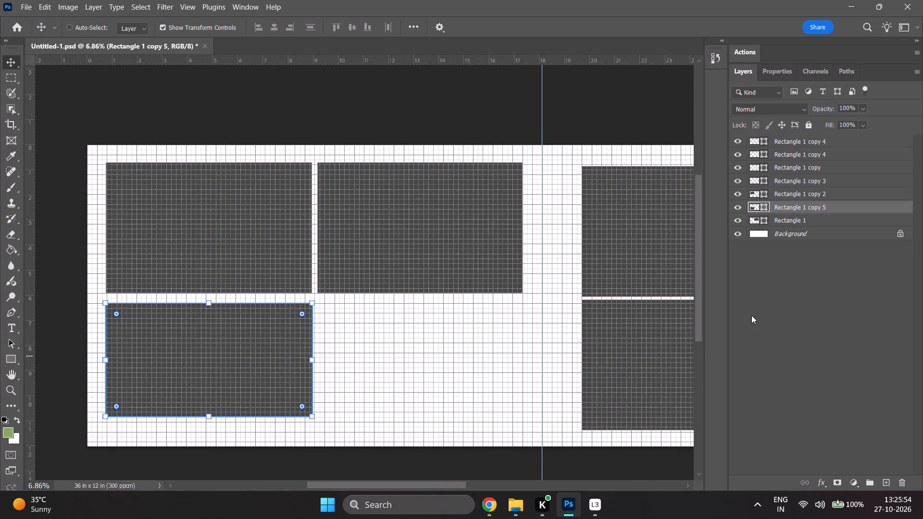
pyautogui.scroll(-7, 551, 371)
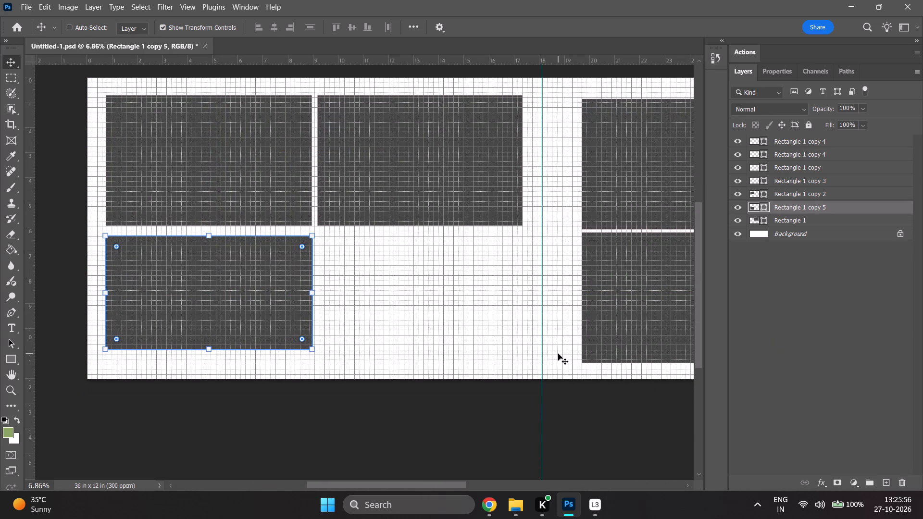
pyautogui.scroll(2, 377, 359)
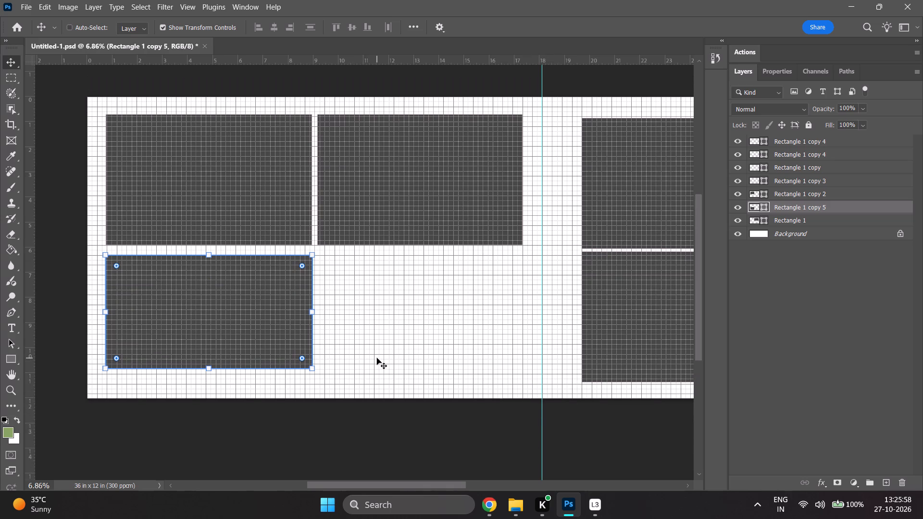
pyautogui.scroll(1, 377, 355)
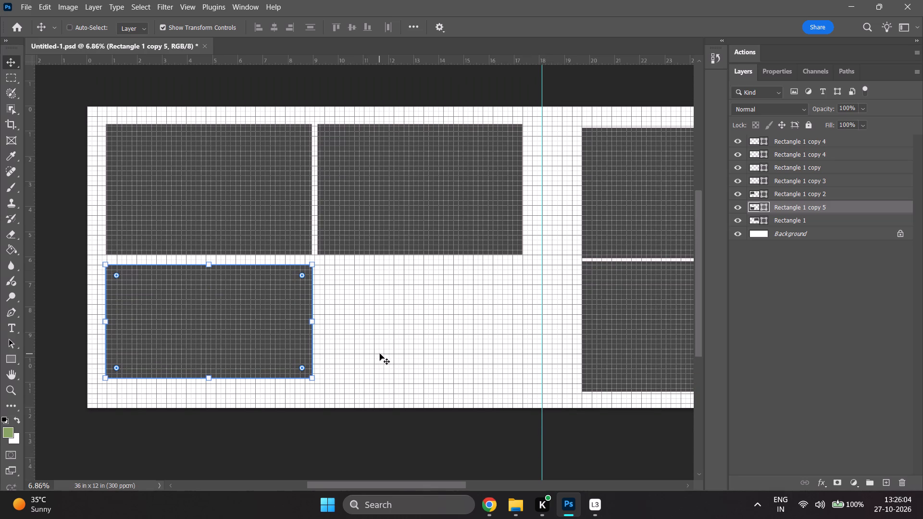
# Switch to File Explorer to look over the photos in folder 4, and return to the Photoshop album spread.
pyautogui.click(507, 509)
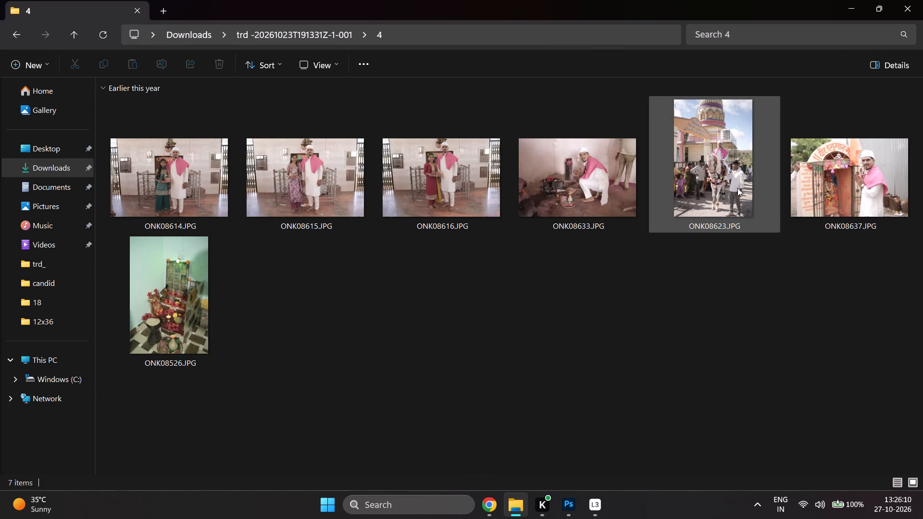
pyautogui.click(856, 8)
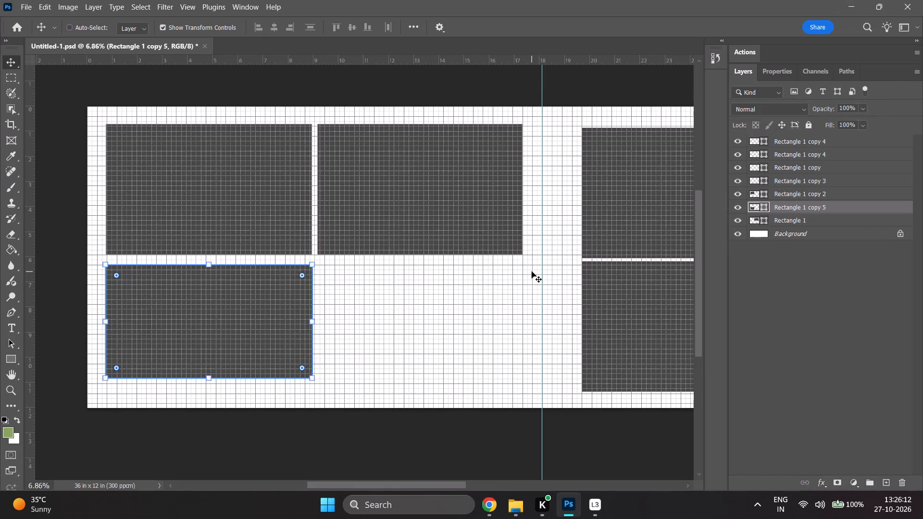
# Stretch Rectangle 1, the second upper frame, down to the page's bottom edge and lower its top edge to reach 155.94% height.
pyautogui.click(387, 228)
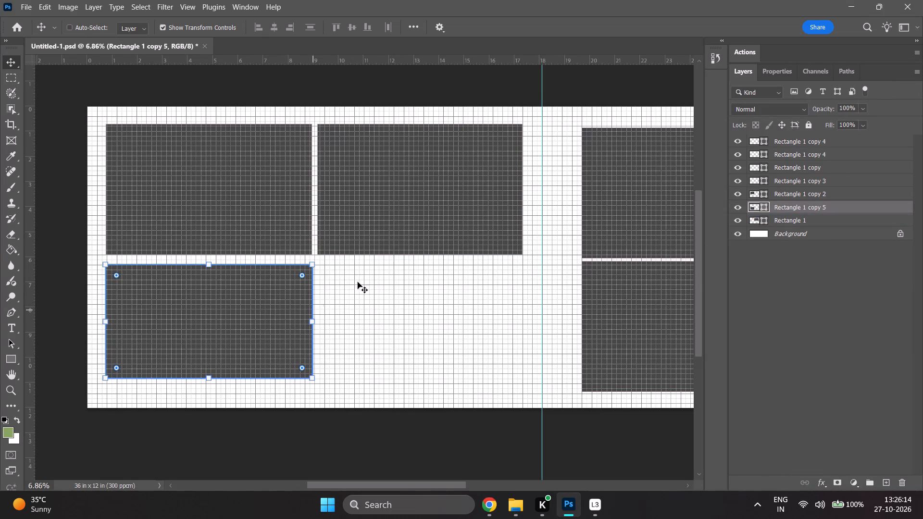
pyautogui.keyDown('alt'); pyautogui.scroll(-1, 388, 290); pyautogui.keyUp('alt')
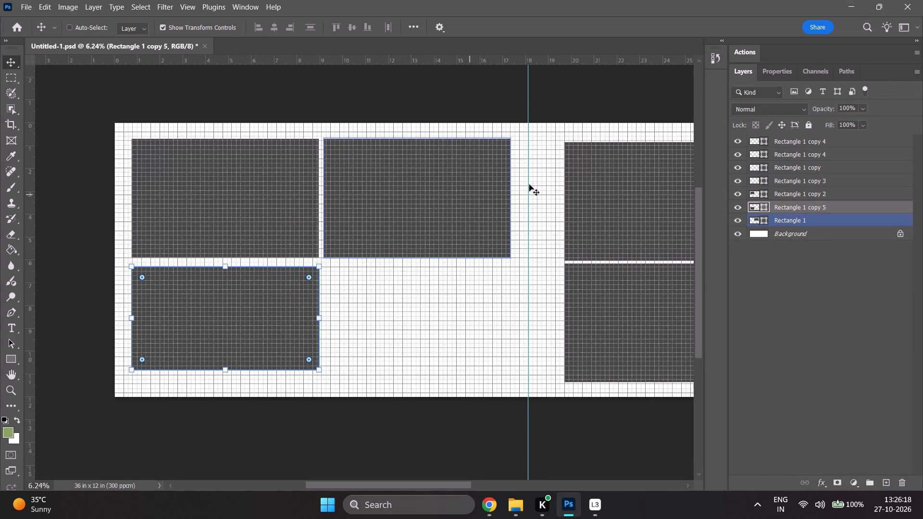
pyautogui.click(767, 204)
pyautogui.click(798, 206)
pyautogui.click(836, 223)
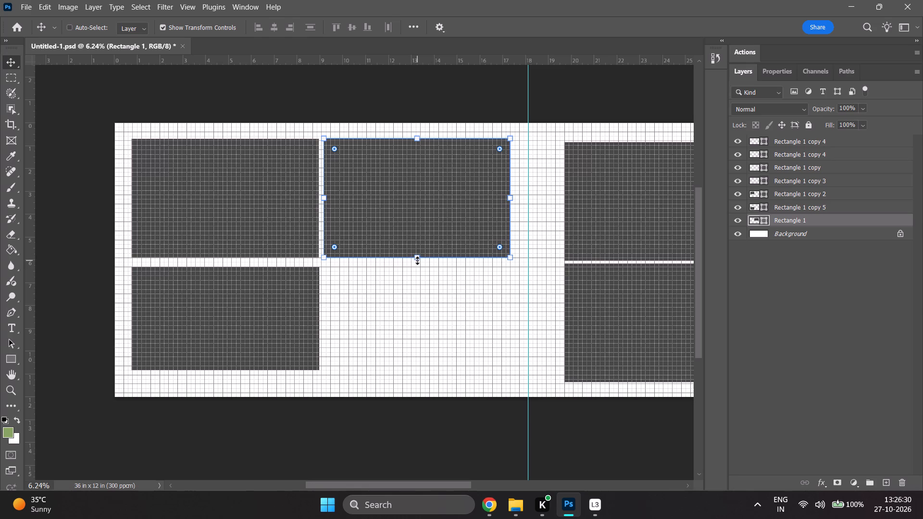
pyautogui.keyDown('shift'); pyautogui.moveTo(417, 259); pyautogui.dragTo(420, 378); pyautogui.keyUp('shift')
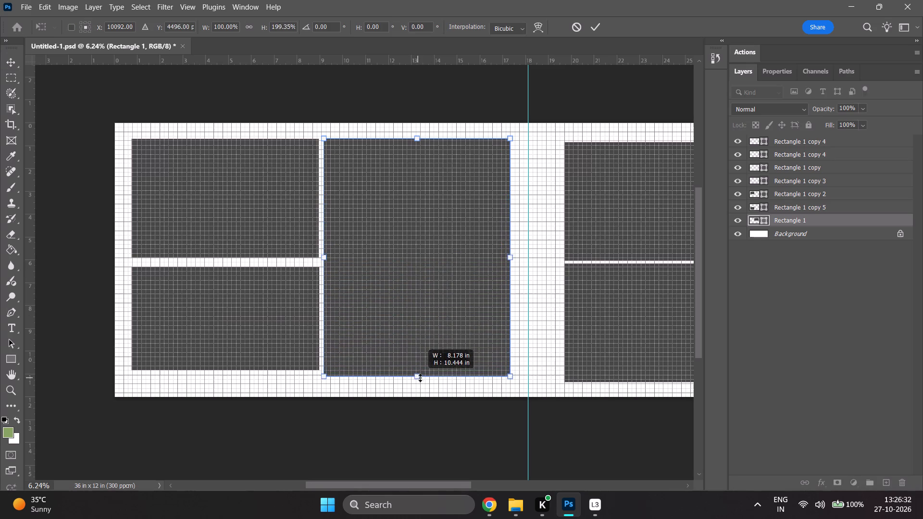
pyautogui.keyDown('shift'); pyautogui.moveTo(420, 378); pyautogui.dragTo(428, 399); pyautogui.keyUp('shift')
pyautogui.keyDown('shift'); pyautogui.moveTo(416, 138); pyautogui.dragTo(416, 148); pyautogui.keyUp('shift')
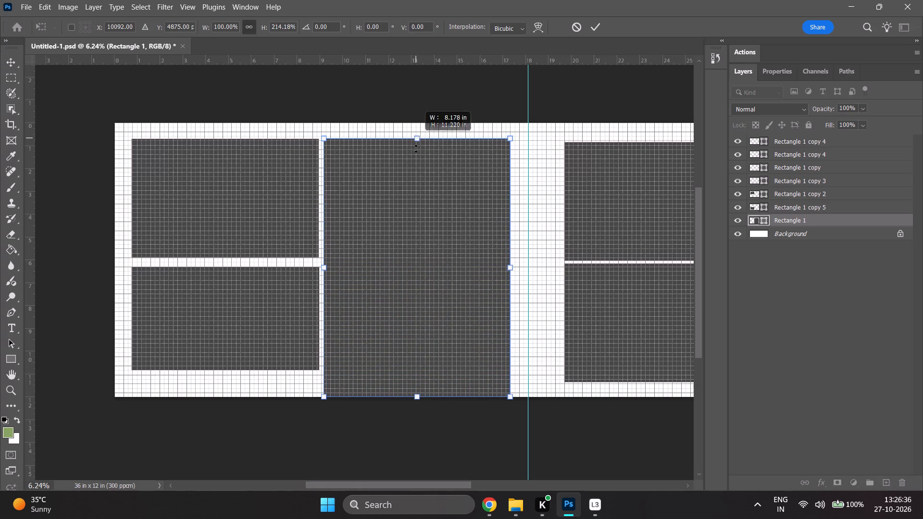
pyautogui.keyDown('shift'); pyautogui.moveTo(416, 148); pyautogui.dragTo(426, 210); pyautogui.keyUp('shift')
# Move Rectangle 1 about 0.4 in right and slightly up, keeping it just inside the page's bottom edge.
pyautogui.moveTo(420, 251); pyautogui.dragTo(428, 251)
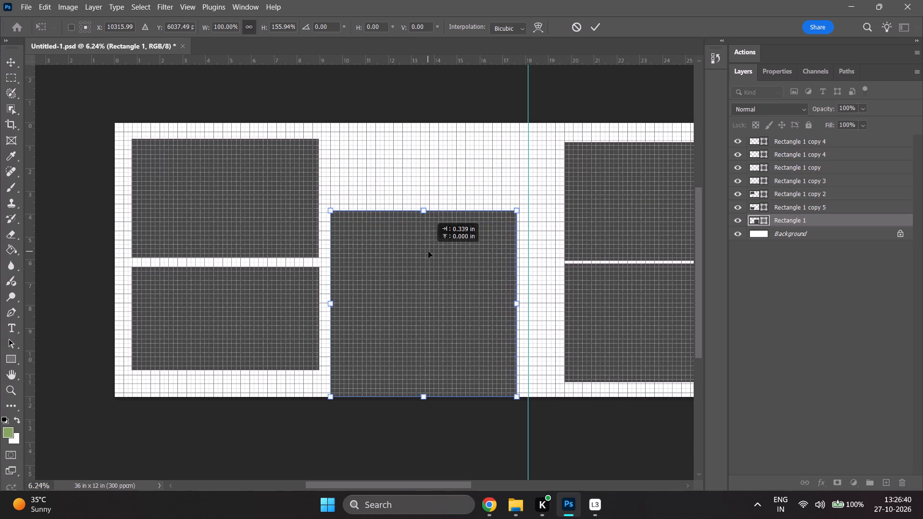
pyautogui.moveTo(428, 251); pyautogui.dragTo(430, 249)
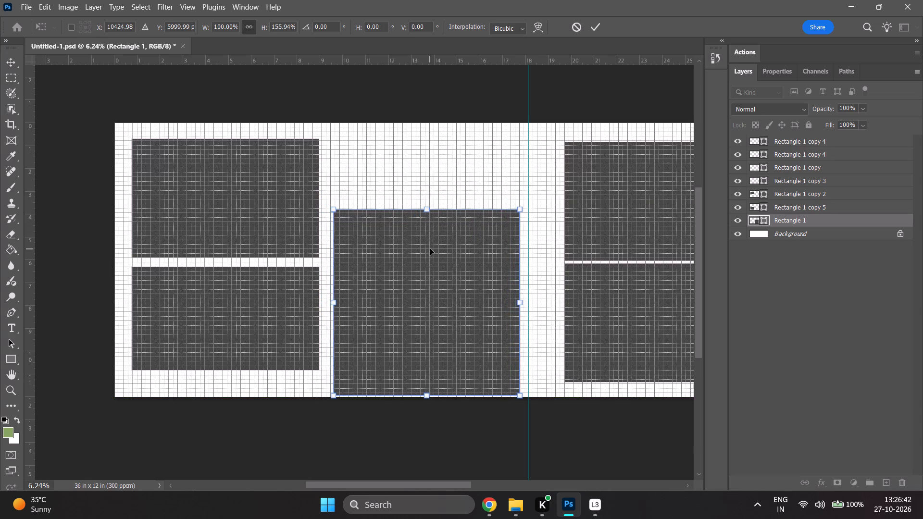
# Scale Rectangle 1 down proportionally from its left edge to 89.72% width and 139.90% height.
pyautogui.keyDown('shift'); pyautogui.scroll(4, 429, 248); pyautogui.keyUp('shift')
pyautogui.scroll(-20, 428, 247)
pyautogui.scroll(-11, 428, 247)
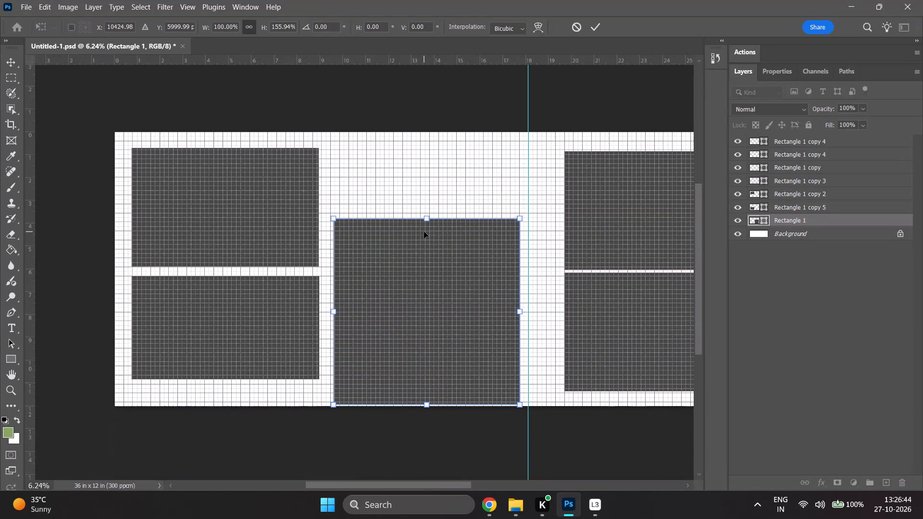
pyautogui.scroll(-4, 424, 232)
pyautogui.keyDown('alt'); pyautogui.scroll(8, 482, 240); pyautogui.keyUp('alt')
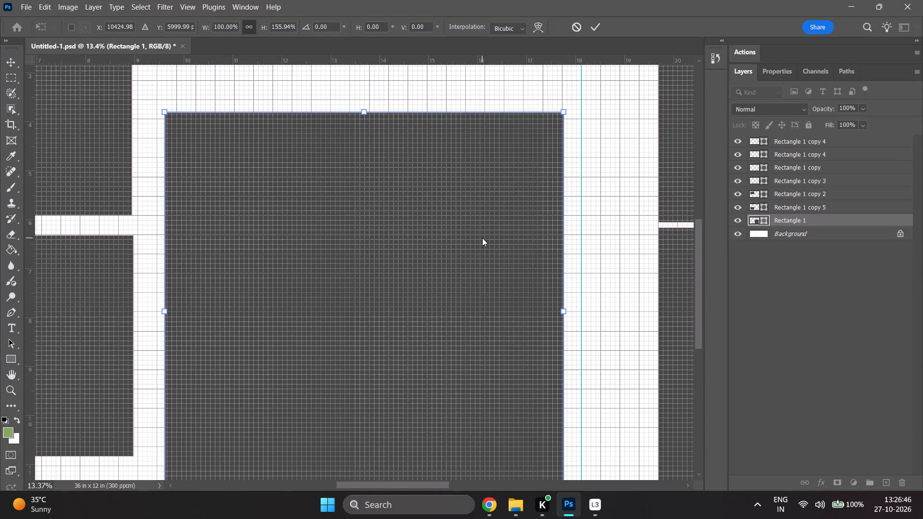
pyautogui.click(424, 186)
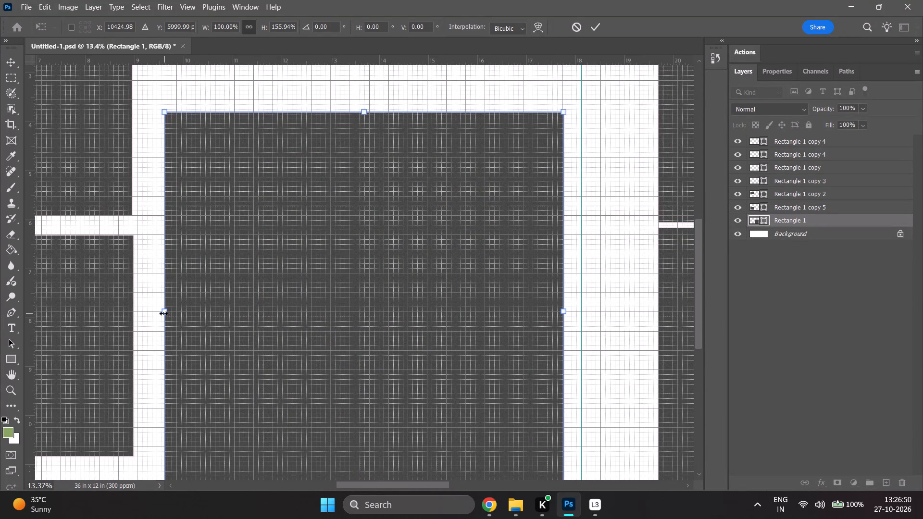
pyautogui.moveTo(163, 313); pyautogui.dragTo(204, 307)
# Extend Rectangle 1's bottom edge slightly past the page's bottom edge, to 150.73% height.
pyautogui.scroll(-10, 215, 298)
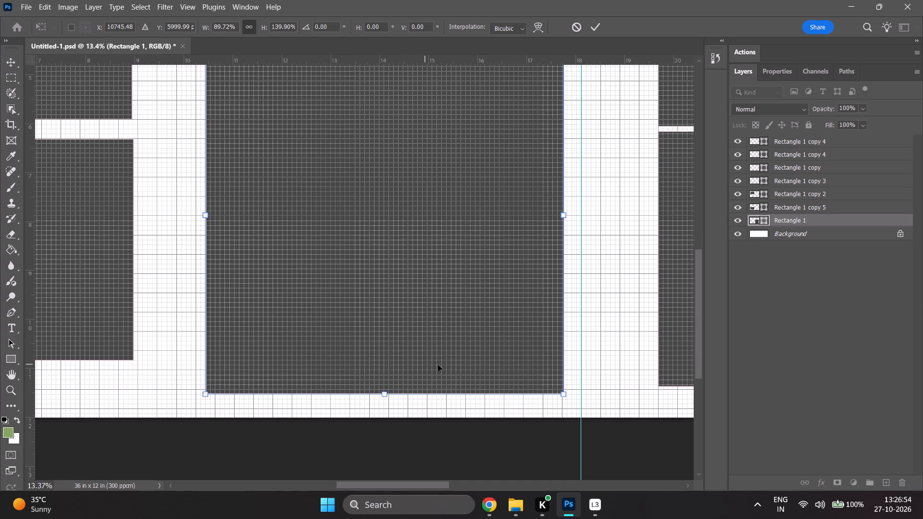
pyautogui.keyDown('shift'); pyautogui.moveTo(385, 395); pyautogui.dragTo(388, 425); pyautogui.keyUp('shift')
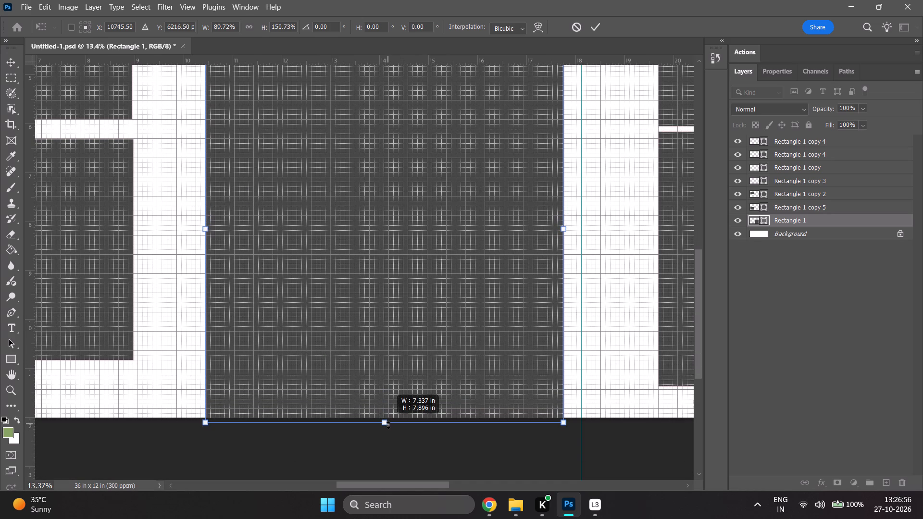
pyautogui.keyDown('shift'); pyautogui.moveTo(388, 425); pyautogui.dragTo(388, 425); pyautogui.keyUp('shift')
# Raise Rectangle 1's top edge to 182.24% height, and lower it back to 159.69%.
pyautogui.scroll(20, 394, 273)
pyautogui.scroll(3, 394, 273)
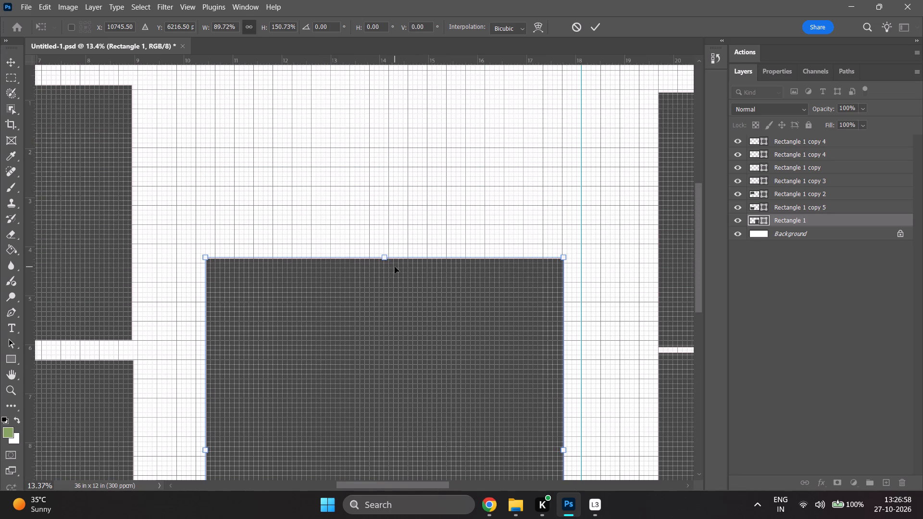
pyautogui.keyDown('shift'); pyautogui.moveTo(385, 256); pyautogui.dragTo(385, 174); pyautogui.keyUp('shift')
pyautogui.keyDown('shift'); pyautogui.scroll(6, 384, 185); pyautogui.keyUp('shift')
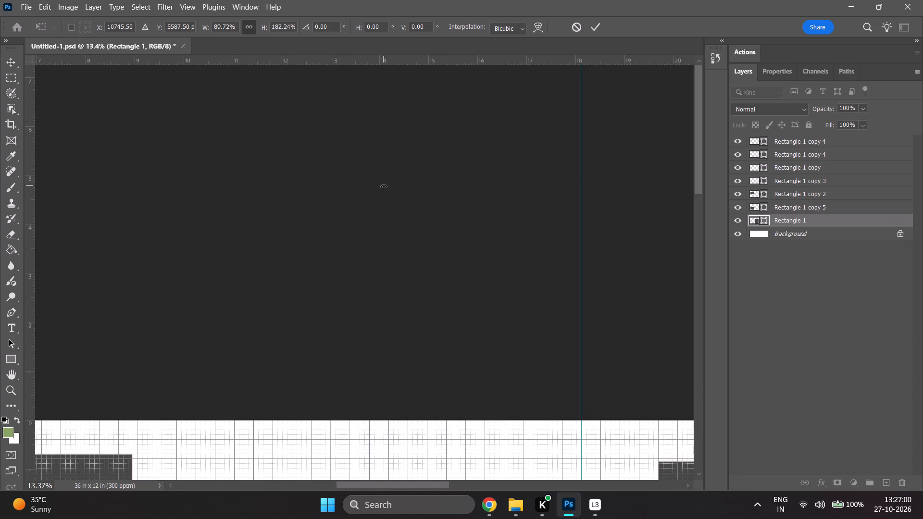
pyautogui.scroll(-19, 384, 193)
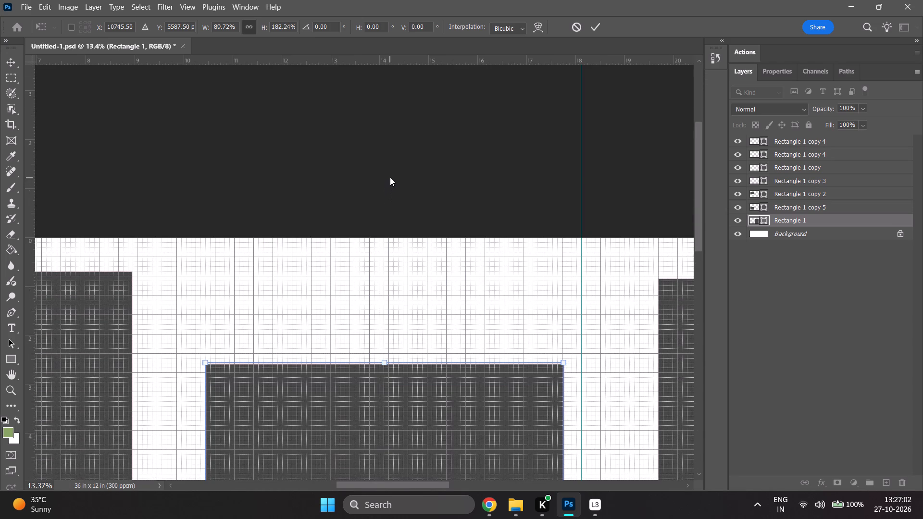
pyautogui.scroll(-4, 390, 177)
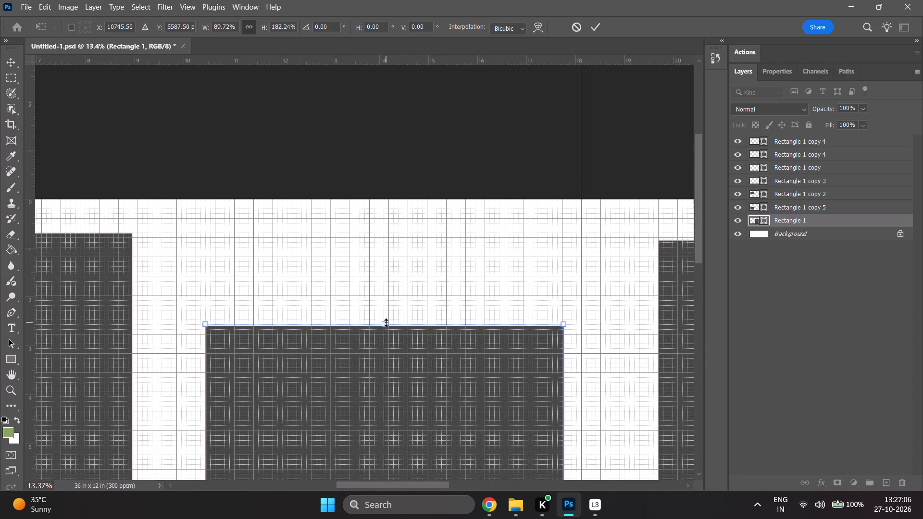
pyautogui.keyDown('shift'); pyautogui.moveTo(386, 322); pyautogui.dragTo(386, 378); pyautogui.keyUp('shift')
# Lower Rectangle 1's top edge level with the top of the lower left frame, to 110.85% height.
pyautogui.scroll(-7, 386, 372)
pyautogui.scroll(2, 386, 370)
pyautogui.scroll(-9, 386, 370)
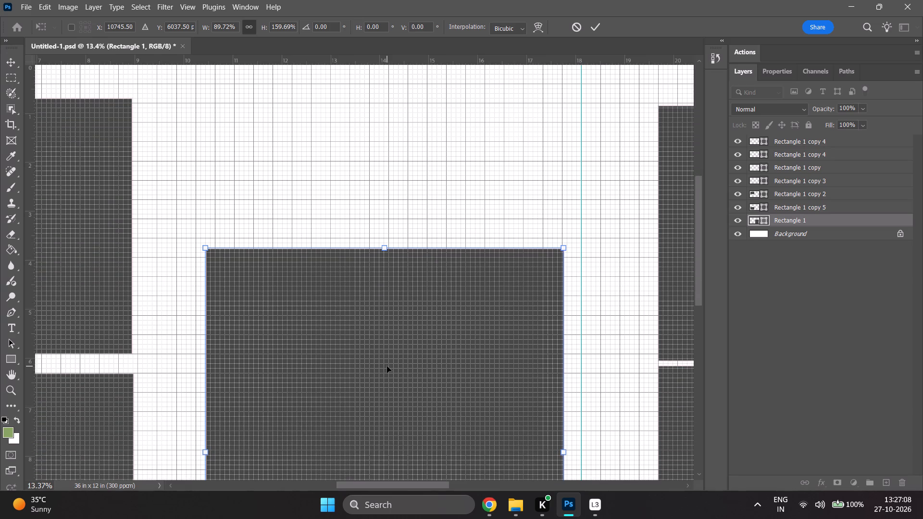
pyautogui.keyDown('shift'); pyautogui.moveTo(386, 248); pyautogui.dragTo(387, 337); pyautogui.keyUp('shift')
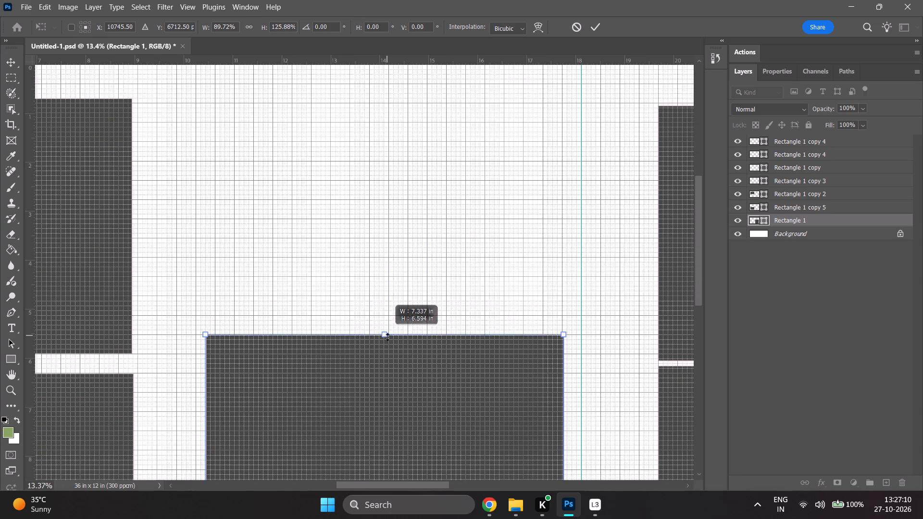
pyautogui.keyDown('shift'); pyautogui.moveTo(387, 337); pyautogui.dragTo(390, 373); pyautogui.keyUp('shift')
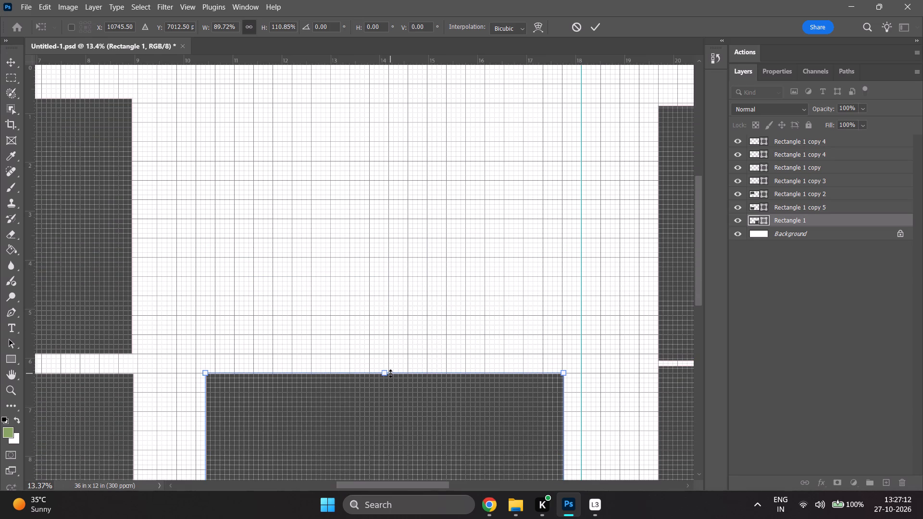
# Commit the transform and stretch Rectangle 1's top edge up past the page's top edge, to 223.79% height.
pyautogui.keyDown('alt'); pyautogui.scroll(-14, 390, 373); pyautogui.keyUp('alt')
pyautogui.scroll(1, 376, 330)
pyautogui.scroll(-5, 600, 372)
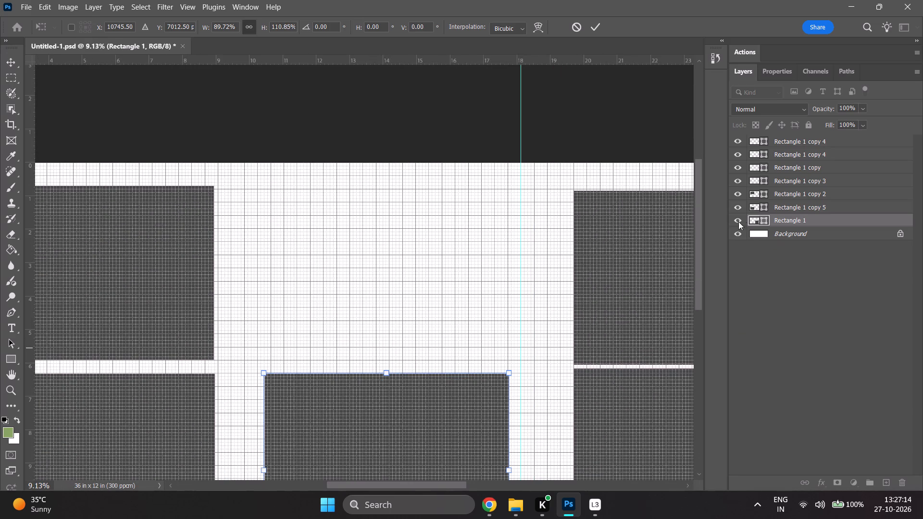
pyautogui.moveTo(697, 244); pyautogui.dragTo(697, 308)
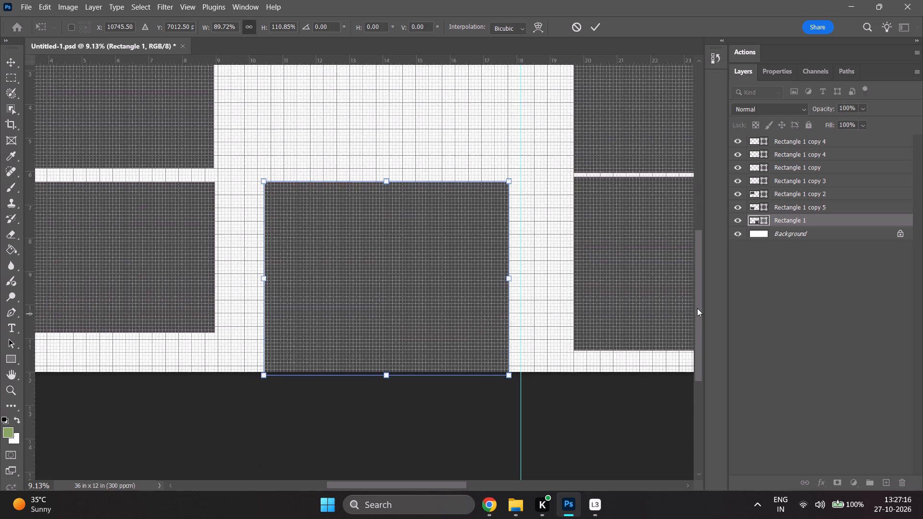
pyautogui.moveTo(697, 308); pyautogui.dragTo(705, 257)
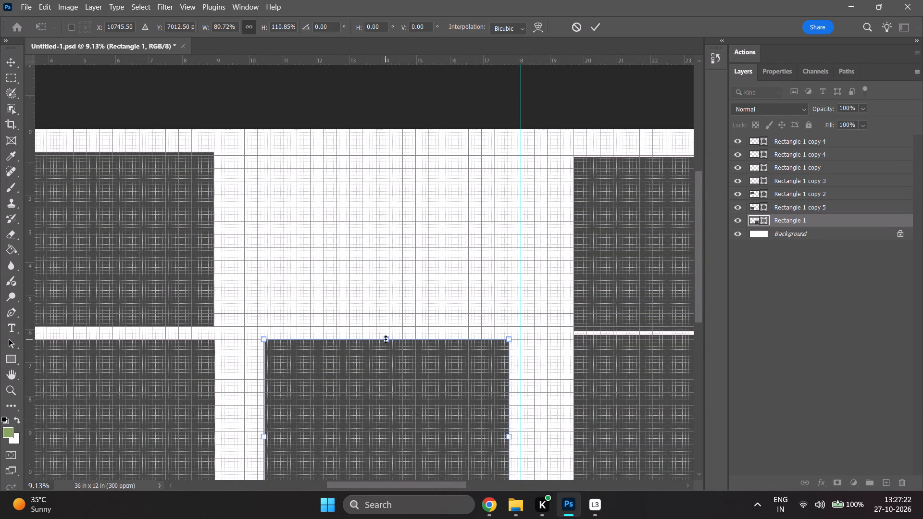
pyautogui.keyDown('shift'); pyautogui.moveTo(386, 339); pyautogui.dragTo(386, 290); pyautogui.keyUp('shift')
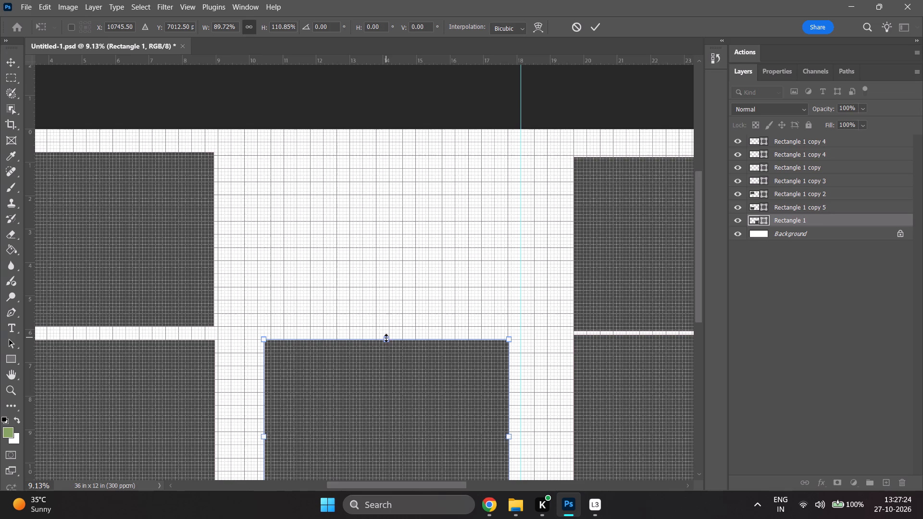
pyautogui.click(819, 222)
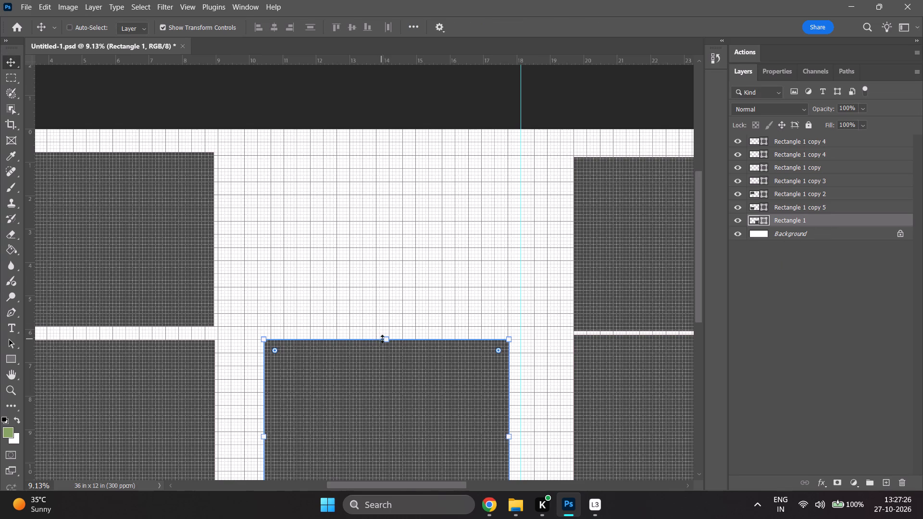
pyautogui.keyDown('shift'); pyautogui.moveTo(387, 339); pyautogui.dragTo(388, 235); pyautogui.keyUp('shift')
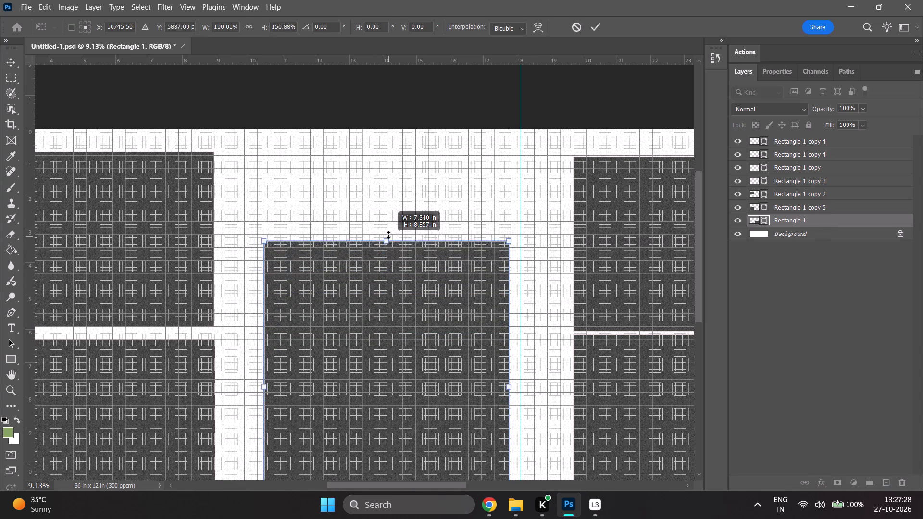
pyautogui.keyDown('shift'); pyautogui.moveTo(388, 235); pyautogui.dragTo(395, 173); pyautogui.keyUp('shift')
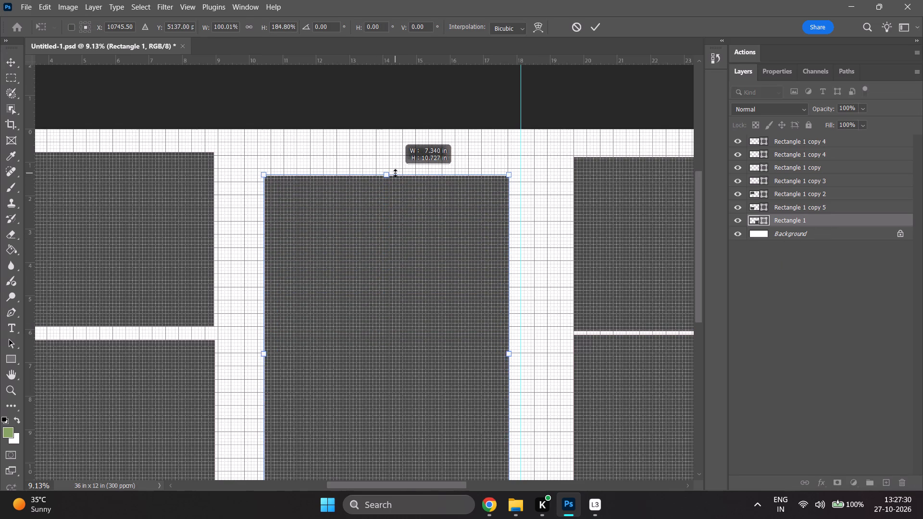
pyautogui.keyDown('shift'); pyautogui.moveTo(395, 173); pyautogui.dragTo(402, 154); pyautogui.keyUp('shift')
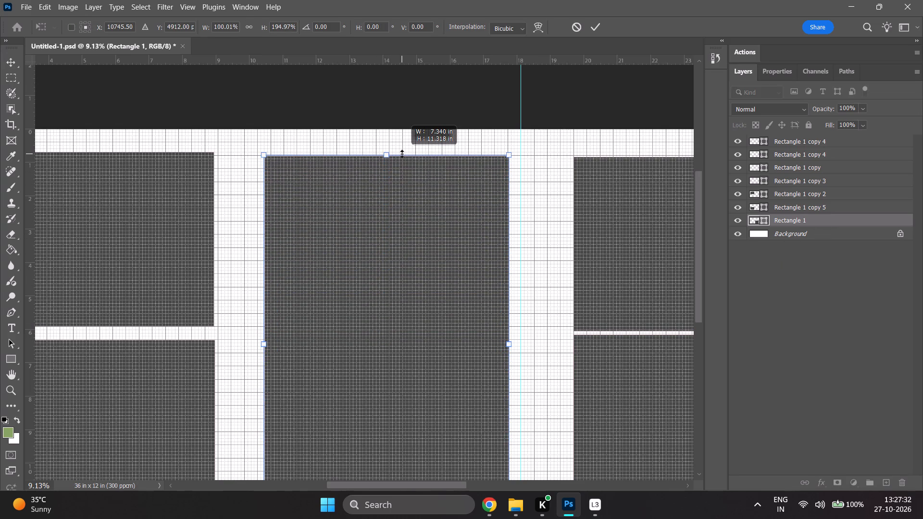
pyautogui.keyDown('shift'); pyautogui.moveTo(402, 154); pyautogui.dragTo(406, 129); pyautogui.keyUp('shift')
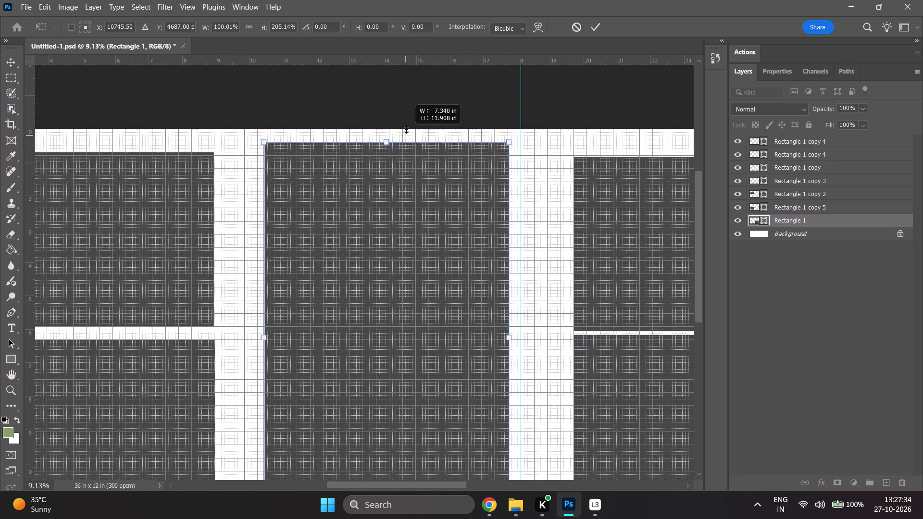
pyautogui.keyDown('shift'); pyautogui.moveTo(406, 129); pyautogui.dragTo(410, 141); pyautogui.keyUp('shift')
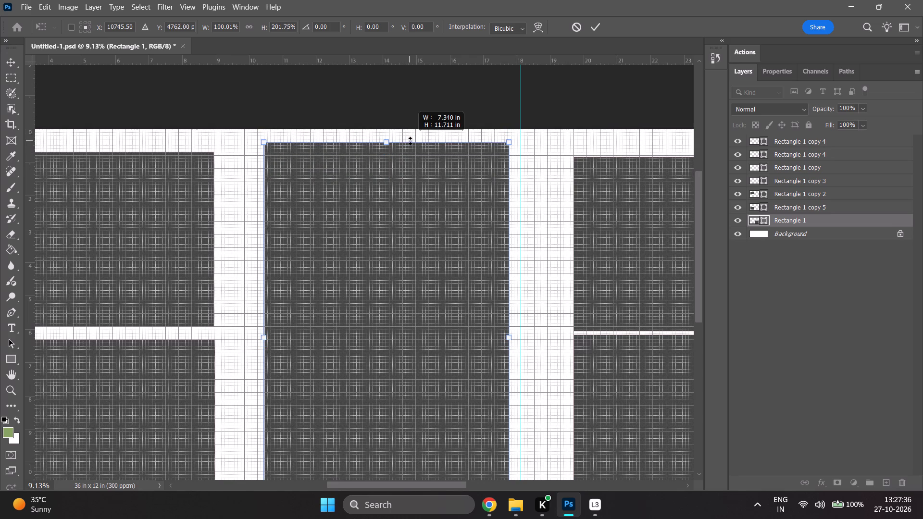
pyautogui.keyDown('shift'); pyautogui.moveTo(410, 141); pyautogui.dragTo(412, 98); pyautogui.keyUp('shift')
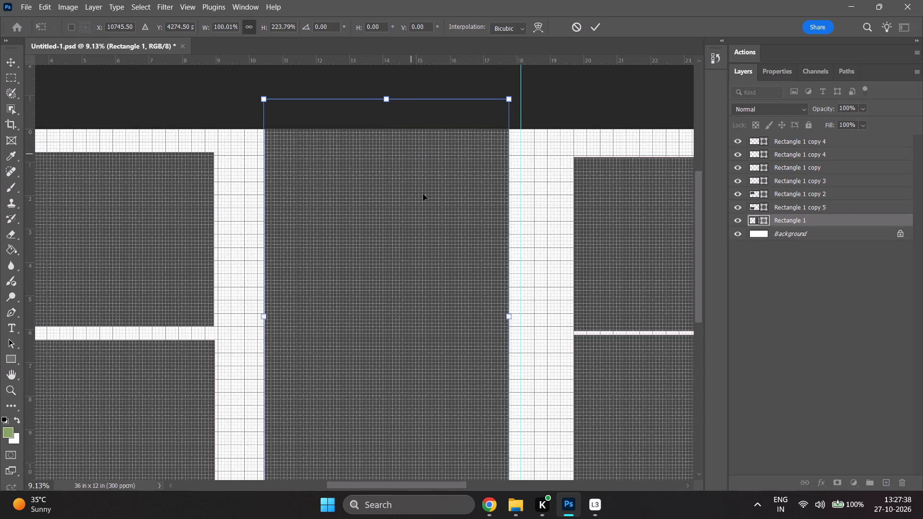
# Extend Rectangle 1's right edge to the vertical centre guide, at 104.61% width, apply the transform and deselect the layer.
pyautogui.scroll(-4, 526, 284)
pyautogui.keyDown('alt'); pyautogui.scroll(-2, 524, 275); pyautogui.keyUp('alt')
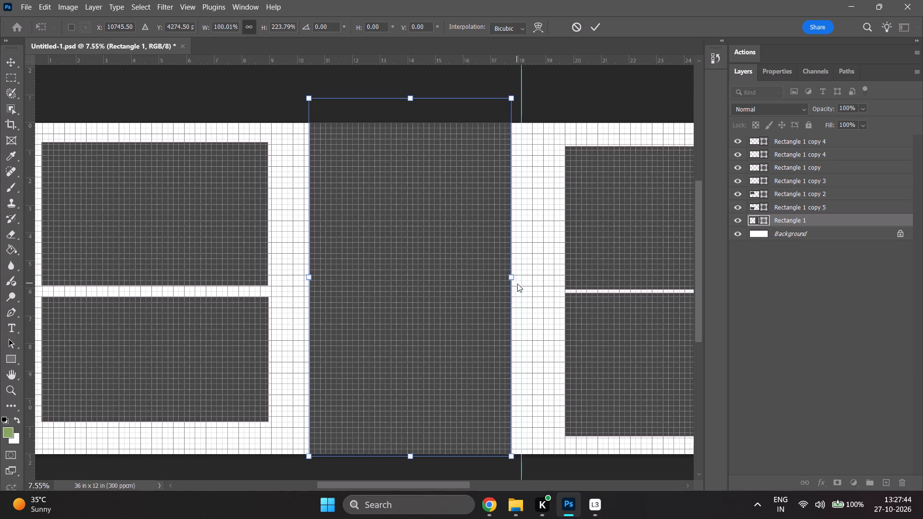
pyautogui.click(487, 299)
pyautogui.keyDown('alt'); pyautogui.scroll(9, 513, 285); pyautogui.keyUp('alt')
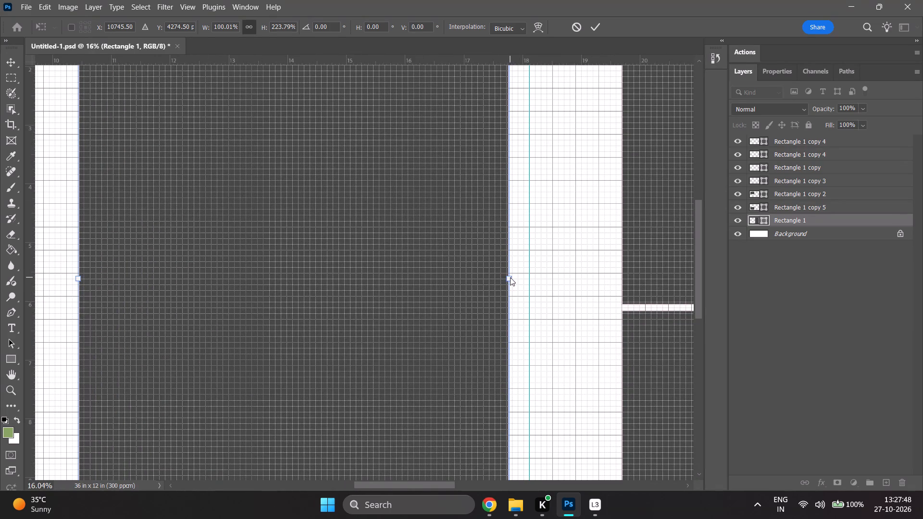
pyautogui.click(787, 223)
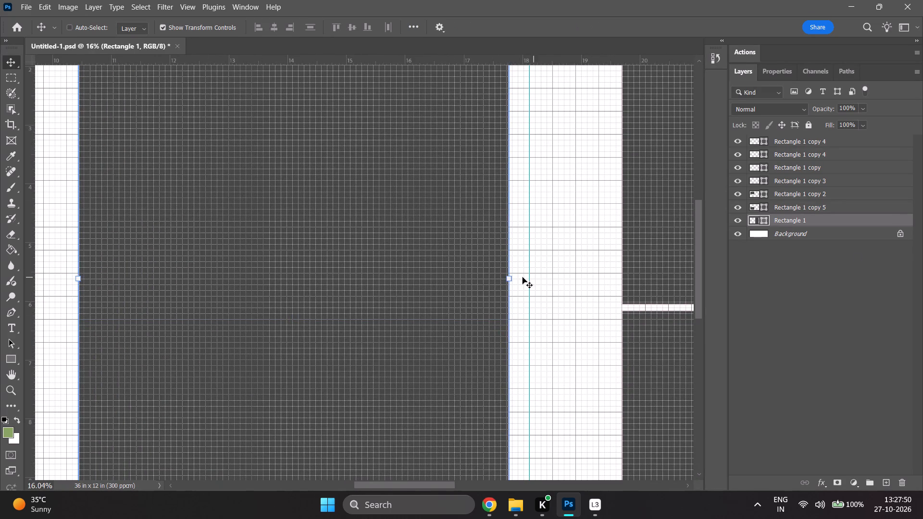
pyautogui.keyDown('shift'); pyautogui.moveTo(507, 278); pyautogui.dragTo(517, 277); pyautogui.keyUp('shift')
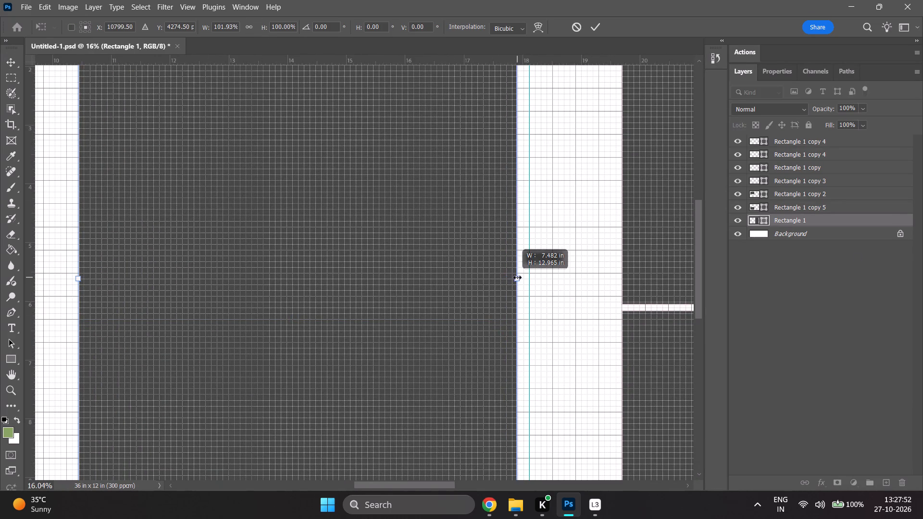
pyautogui.keyDown('shift'); pyautogui.moveTo(517, 277); pyautogui.dragTo(530, 277); pyautogui.keyUp('shift')
pyautogui.keyDown('alt'); pyautogui.scroll(-6, 456, 292); pyautogui.keyUp('alt')
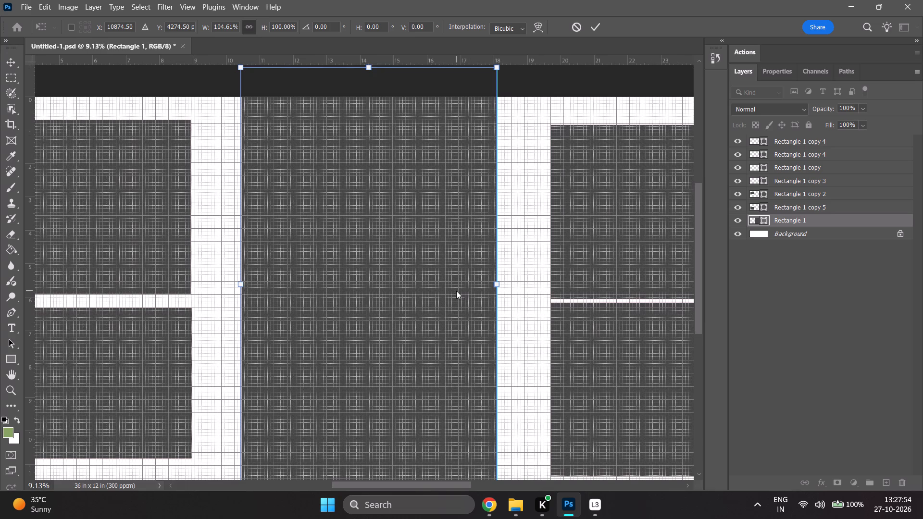
pyautogui.scroll(-5, 356, 247)
pyautogui.click(603, 27)
pyautogui.scroll(-4, 446, 203)
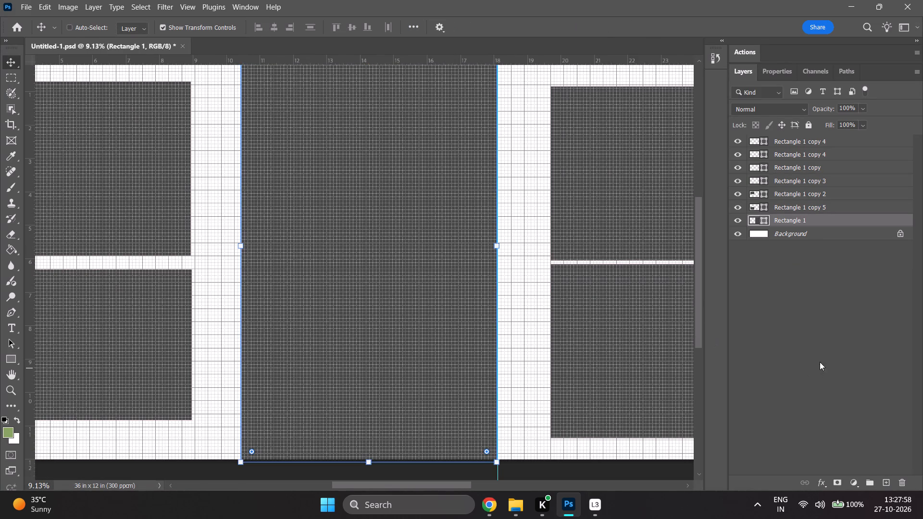
pyautogui.click(820, 355)
# Examine the full-height Rectangle 1 frame against the other frames across the whole spread.
pyautogui.keyDown('alt'); pyautogui.scroll(-1, 437, 344); pyautogui.keyUp('alt')
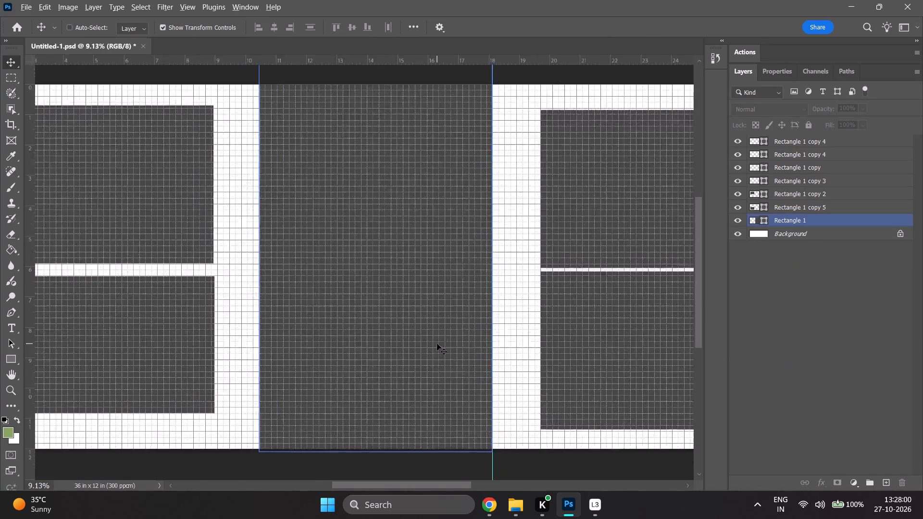
pyautogui.keyDown('alt'); pyautogui.scroll(-2, 437, 344); pyautogui.keyUp('alt')
pyautogui.click(817, 220)
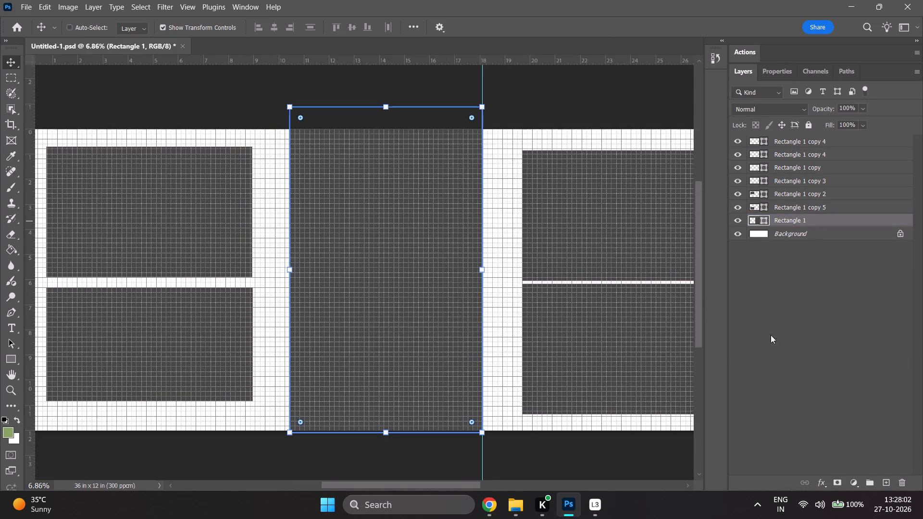
pyautogui.click(859, 338)
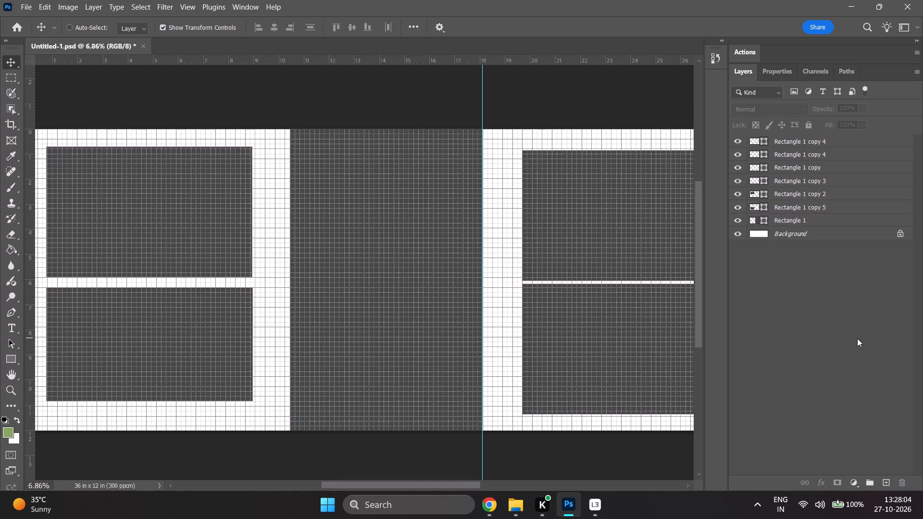
pyautogui.scroll(-9, 279, 426)
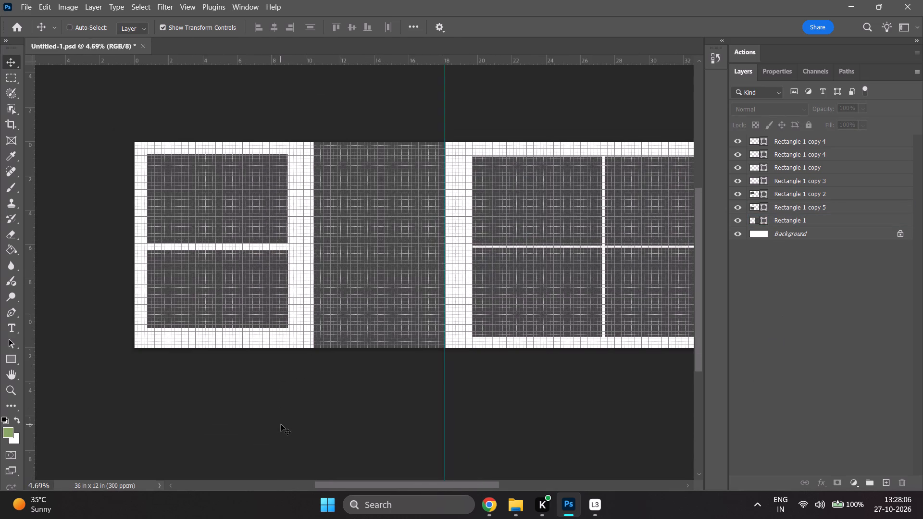
pyautogui.keyDown('alt'); pyautogui.scroll(-3, 449, 341); pyautogui.keyUp('alt')
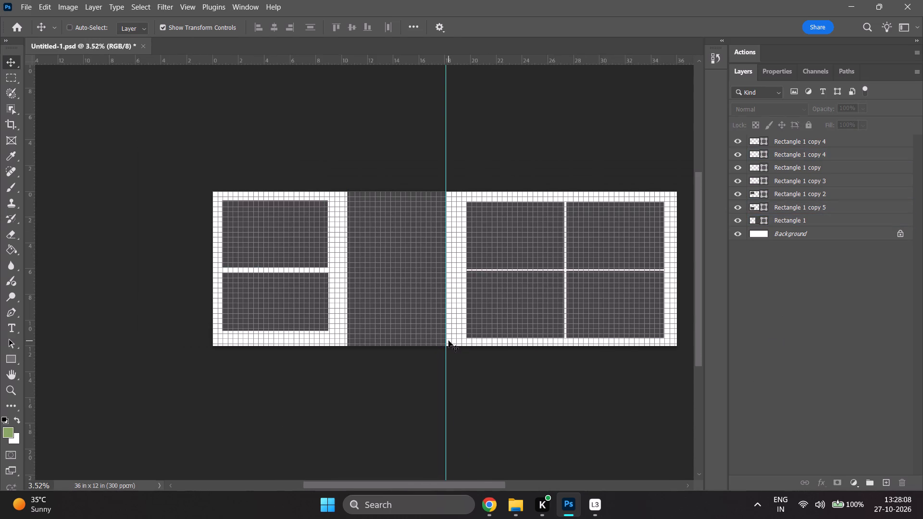
pyautogui.keyDown('alt'); pyautogui.scroll(1, 448, 340); pyautogui.keyUp('alt')
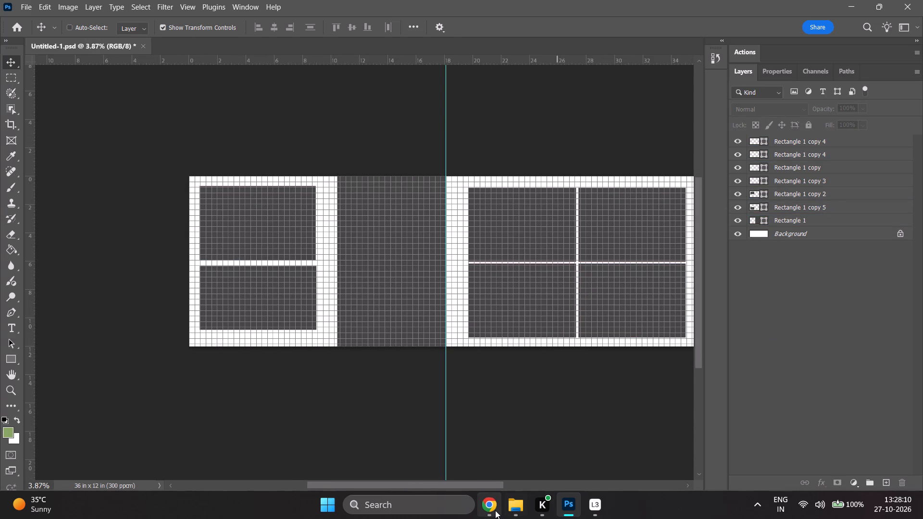
# Switch to File Explorer to look over the photos in folder 4, and return to Photoshop.
pyautogui.click(512, 503)
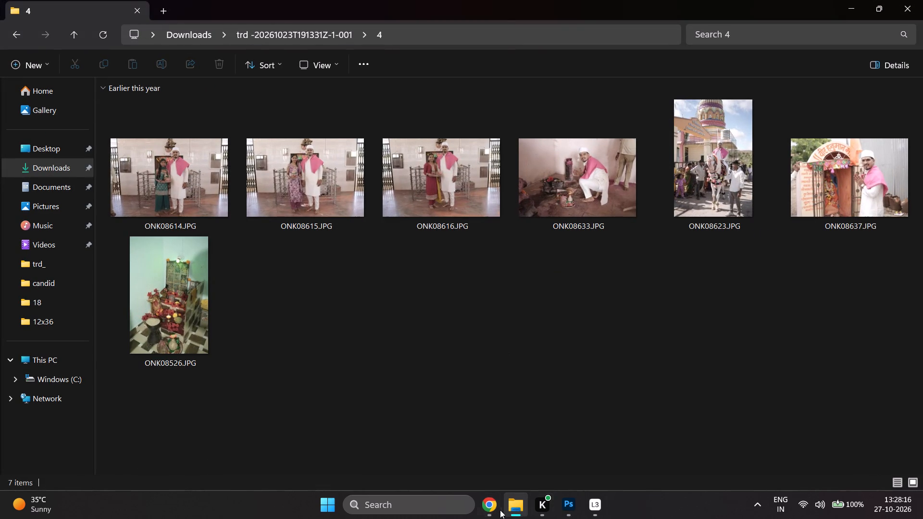
pyautogui.click(565, 500)
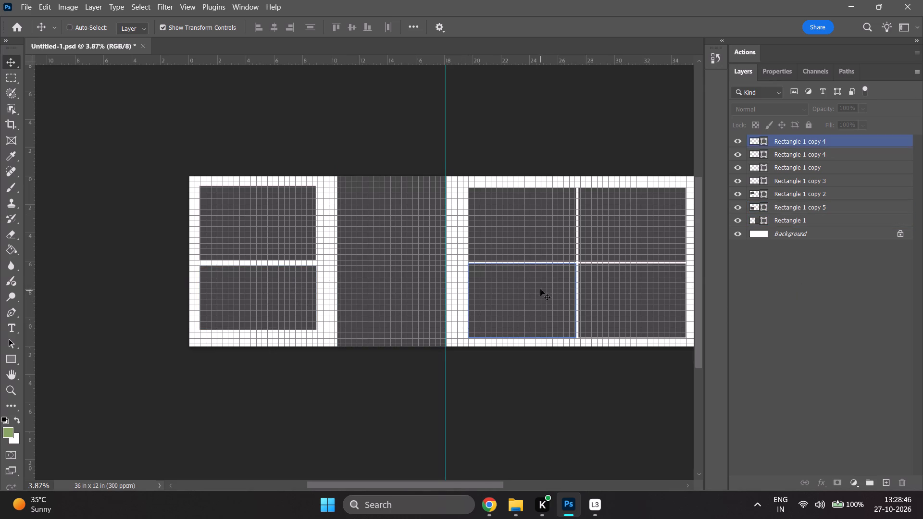
# Go through the rectangle layers one by one to identify each one's frame on the spread, ending with Rectangle 1, and clear the selection.
pyautogui.click(792, 218)
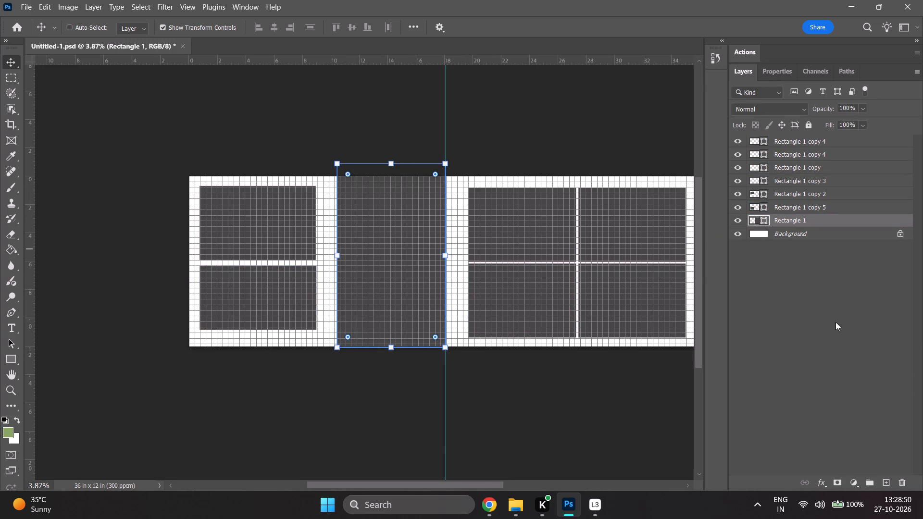
pyautogui.click(792, 205)
pyautogui.click(791, 192)
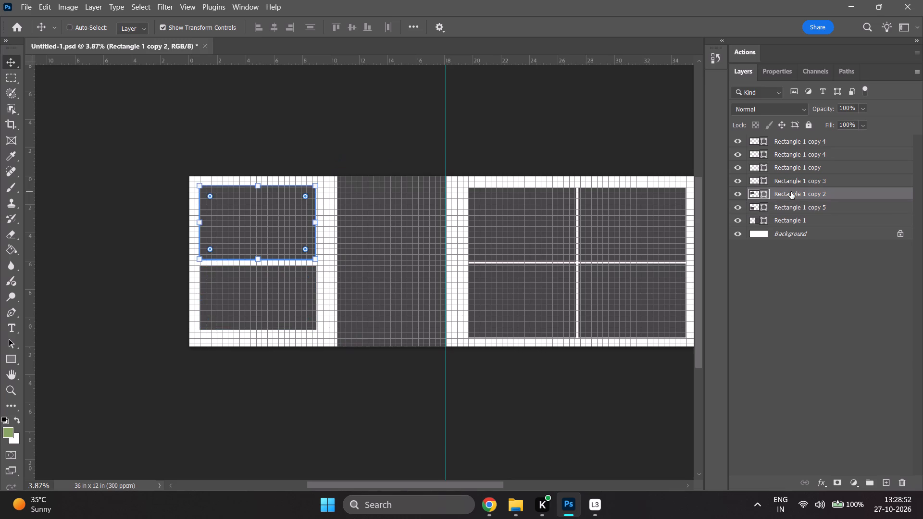
pyautogui.click(789, 178)
pyautogui.click(784, 217)
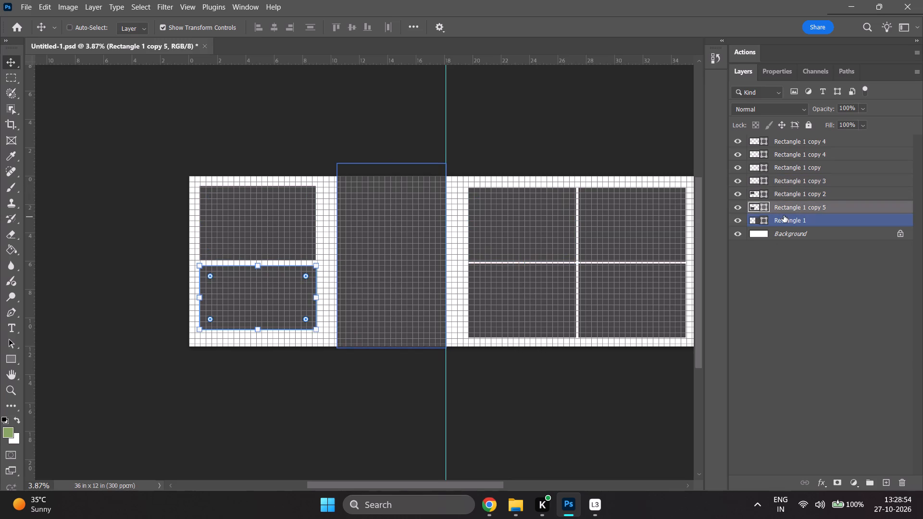
pyautogui.click(824, 191)
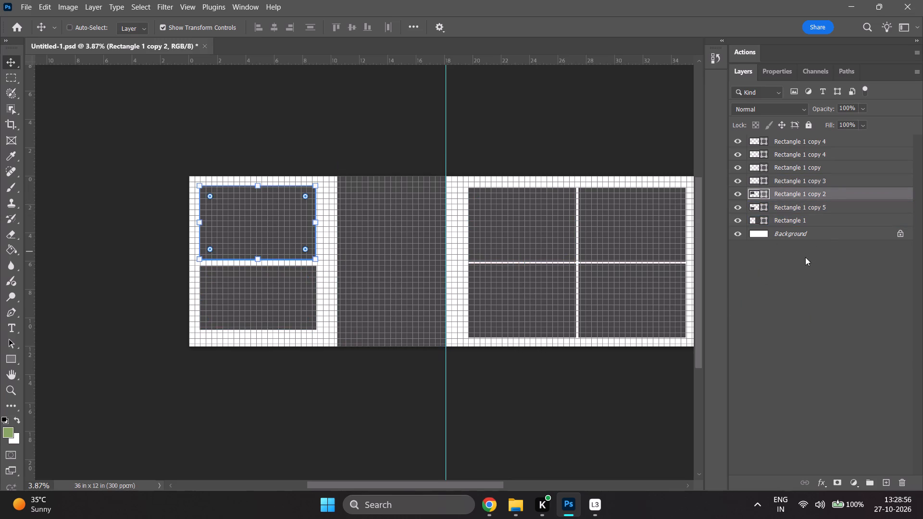
pyautogui.click(829, 183)
pyautogui.click(818, 166)
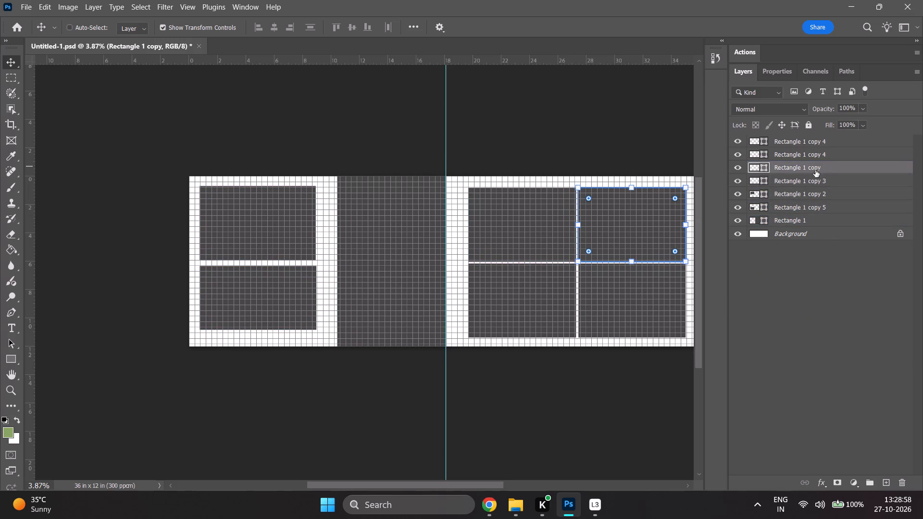
pyautogui.click(806, 160)
pyautogui.click(807, 140)
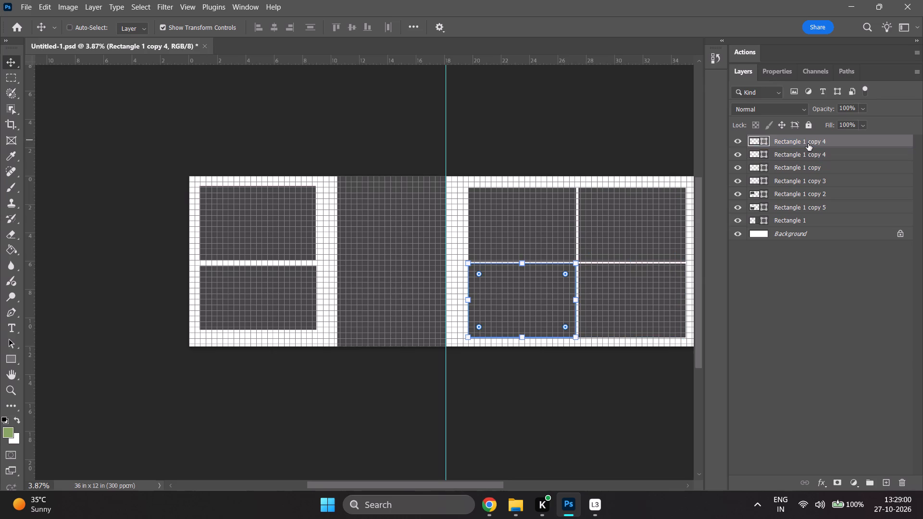
pyautogui.click(814, 161)
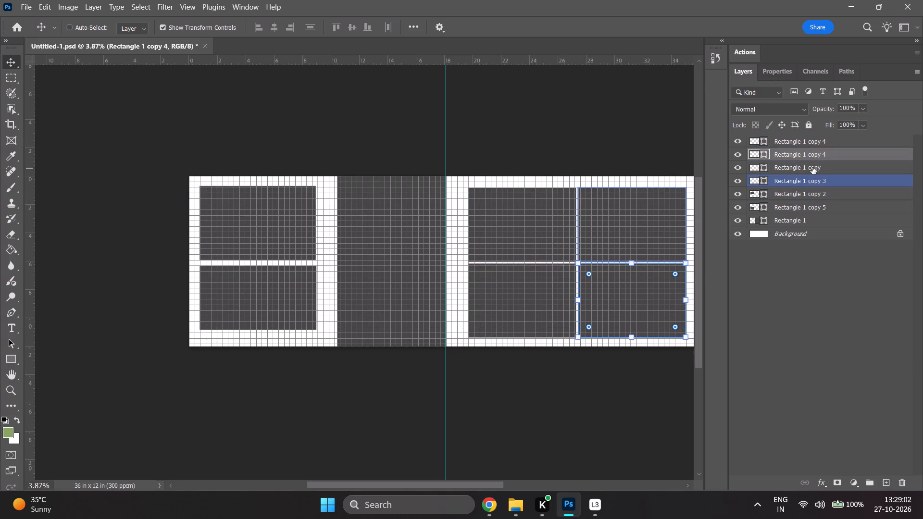
pyautogui.click(812, 167)
pyautogui.click(811, 176)
pyautogui.click(805, 192)
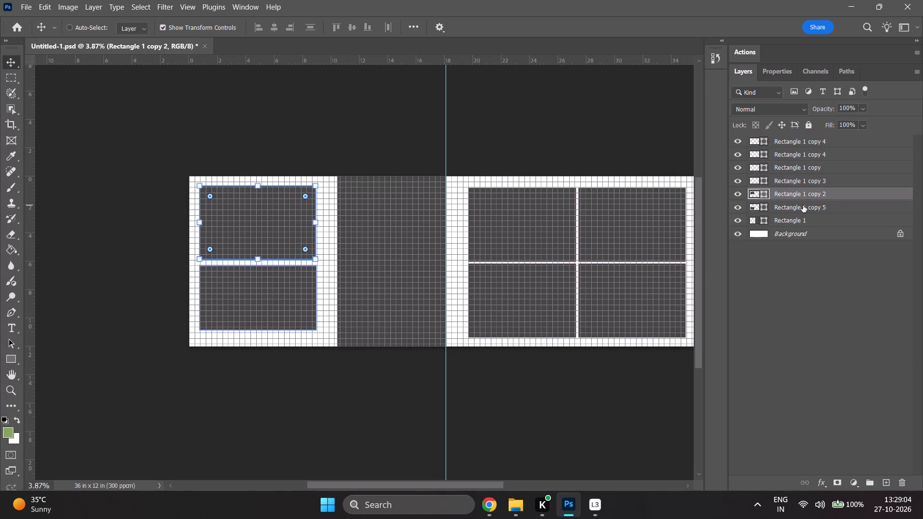
pyautogui.click(803, 205)
pyautogui.click(795, 215)
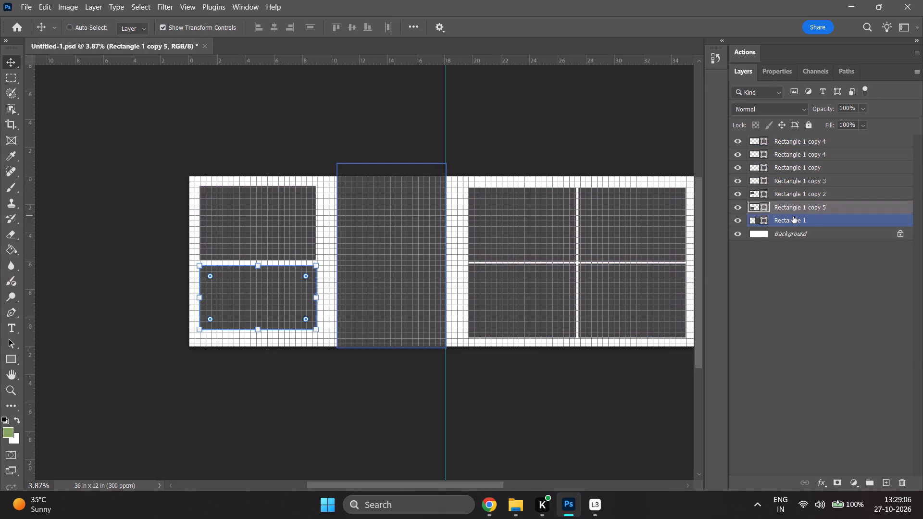
pyautogui.click(791, 219)
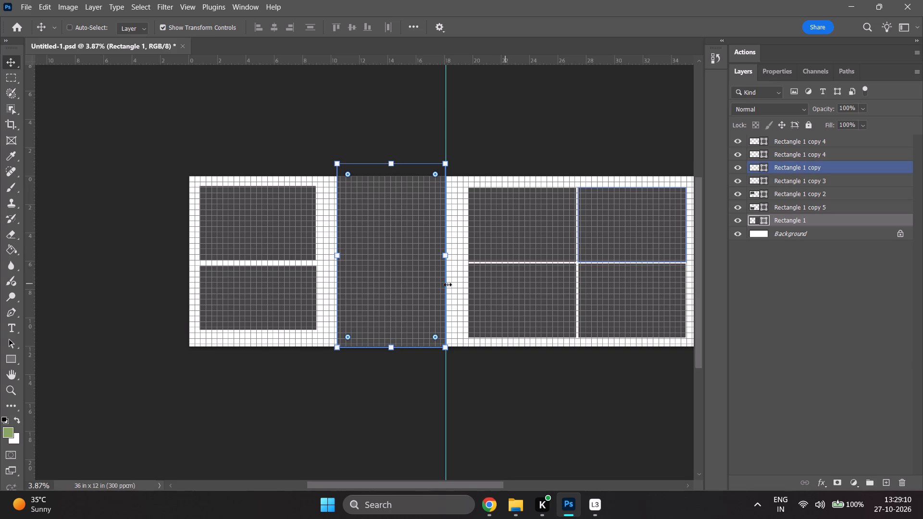
pyautogui.click(830, 334)
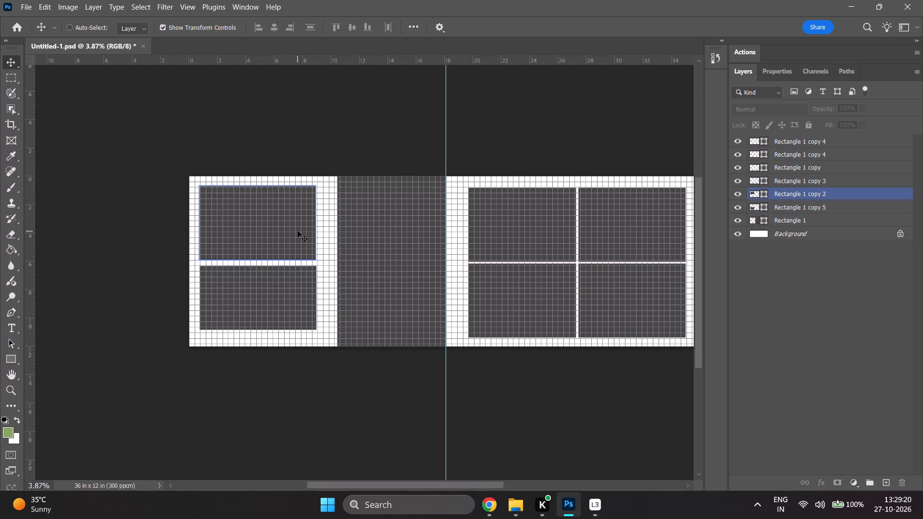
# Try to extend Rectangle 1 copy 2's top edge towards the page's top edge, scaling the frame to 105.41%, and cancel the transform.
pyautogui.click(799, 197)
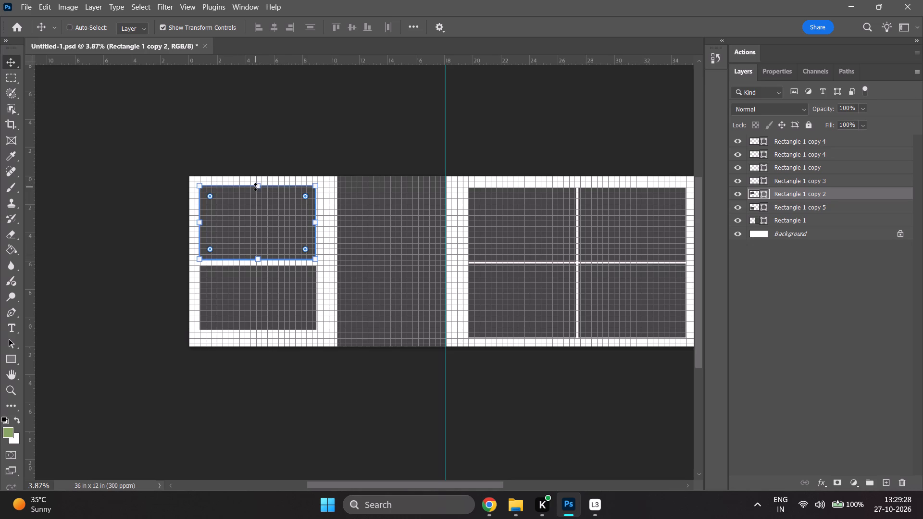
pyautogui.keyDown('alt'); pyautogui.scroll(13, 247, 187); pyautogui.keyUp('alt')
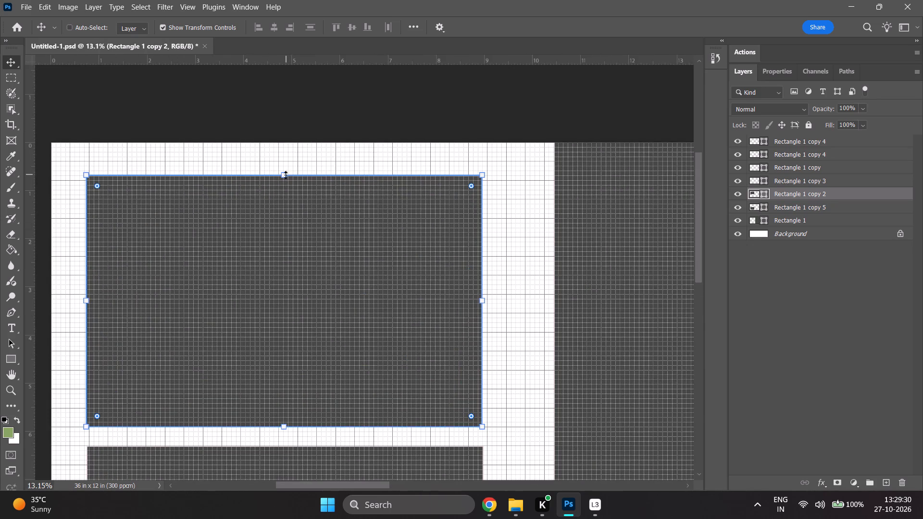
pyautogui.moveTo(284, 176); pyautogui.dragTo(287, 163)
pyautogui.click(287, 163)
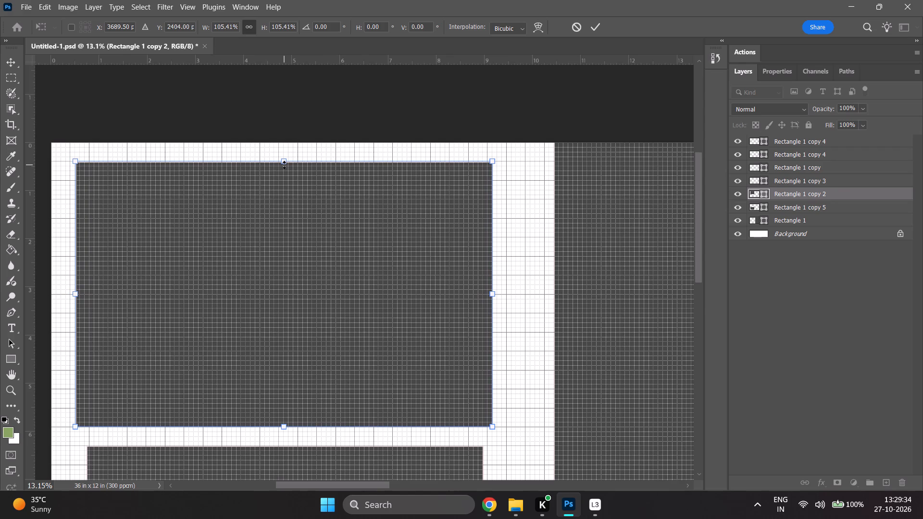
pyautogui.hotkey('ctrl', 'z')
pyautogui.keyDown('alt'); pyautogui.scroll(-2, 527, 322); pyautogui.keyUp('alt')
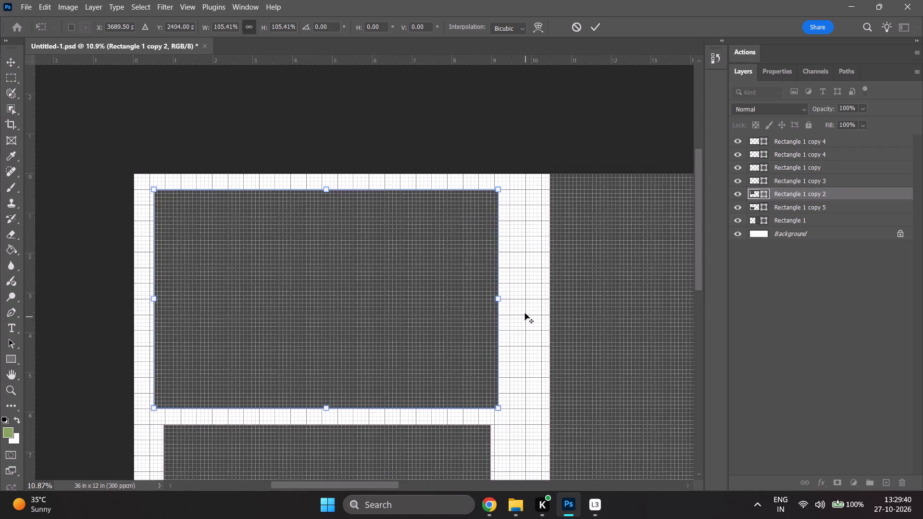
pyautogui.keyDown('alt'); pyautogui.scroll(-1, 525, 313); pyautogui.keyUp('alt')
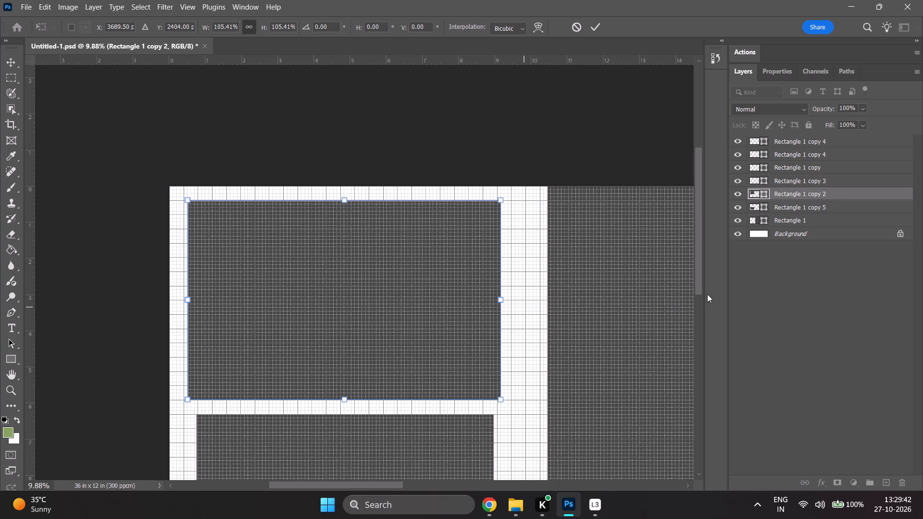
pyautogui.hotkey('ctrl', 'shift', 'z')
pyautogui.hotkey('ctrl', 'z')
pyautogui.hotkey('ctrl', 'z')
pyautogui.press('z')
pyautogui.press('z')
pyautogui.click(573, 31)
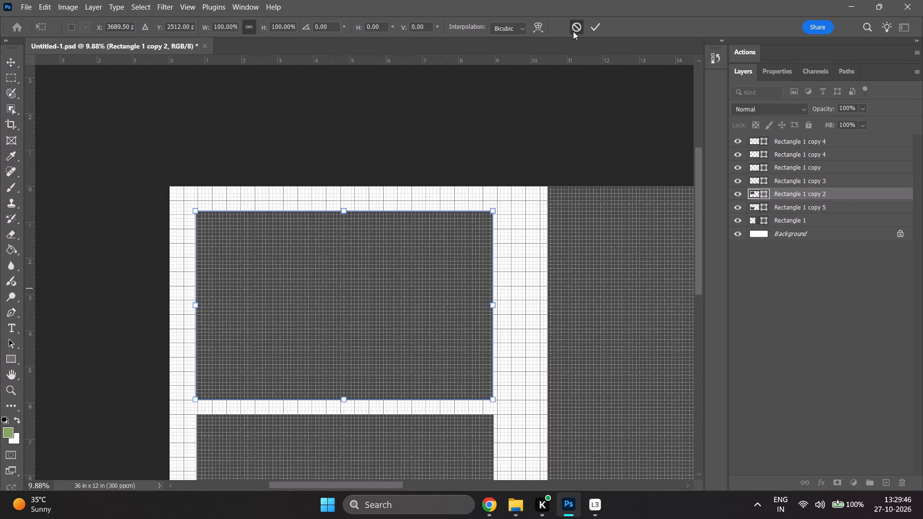
# Check which layers hold the two stacked frames on the spread's left page, and leave no layer selected.
pyautogui.keyDown('alt'); pyautogui.scroll(-4, 402, 336); pyautogui.keyUp('alt')
pyautogui.keyDown('alt'); pyautogui.scroll(7, 398, 322); pyautogui.keyUp('alt')
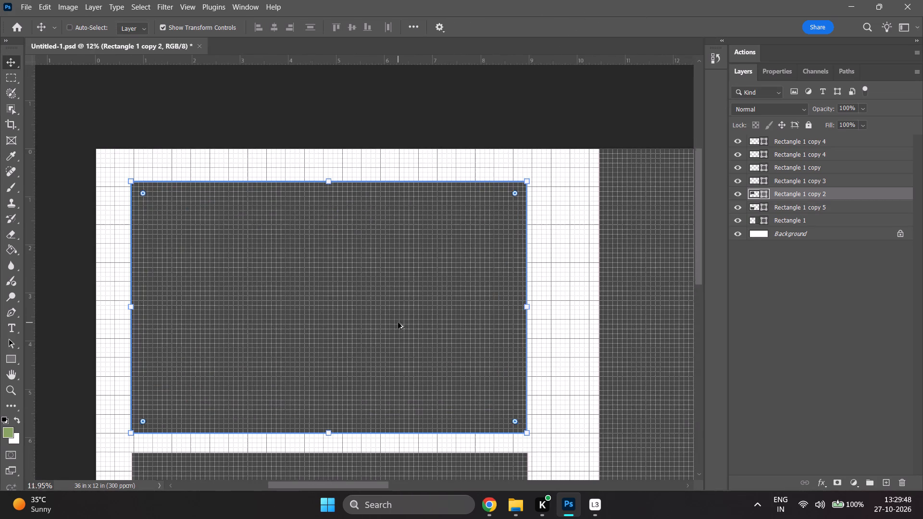
pyautogui.scroll(-4, 398, 322)
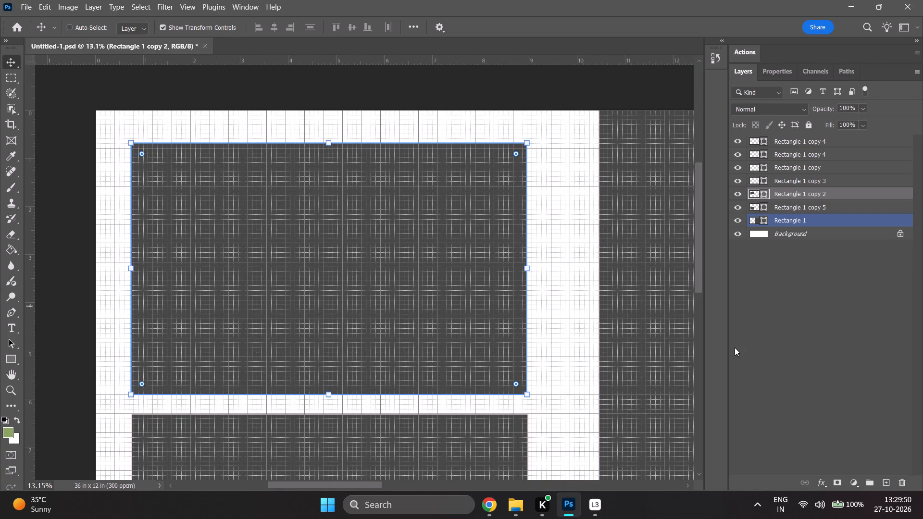
pyautogui.click(810, 207)
pyautogui.click(810, 195)
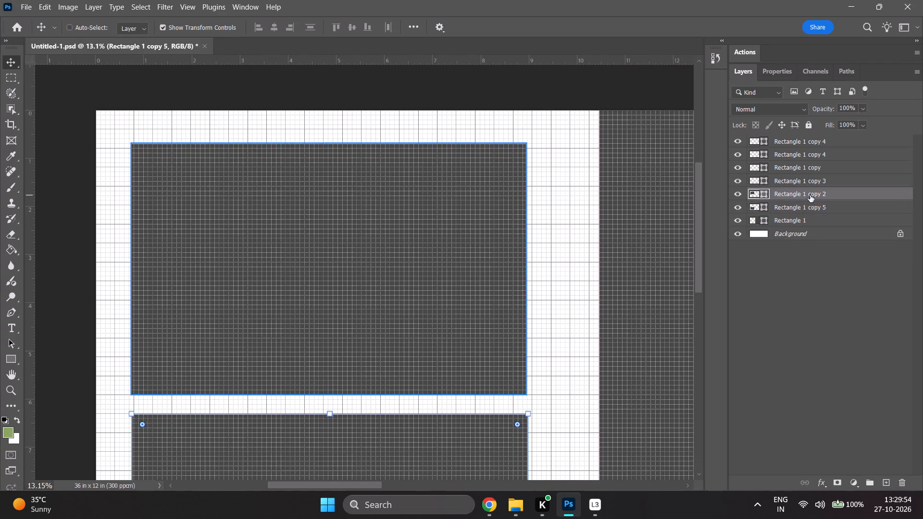
pyautogui.click(796, 180)
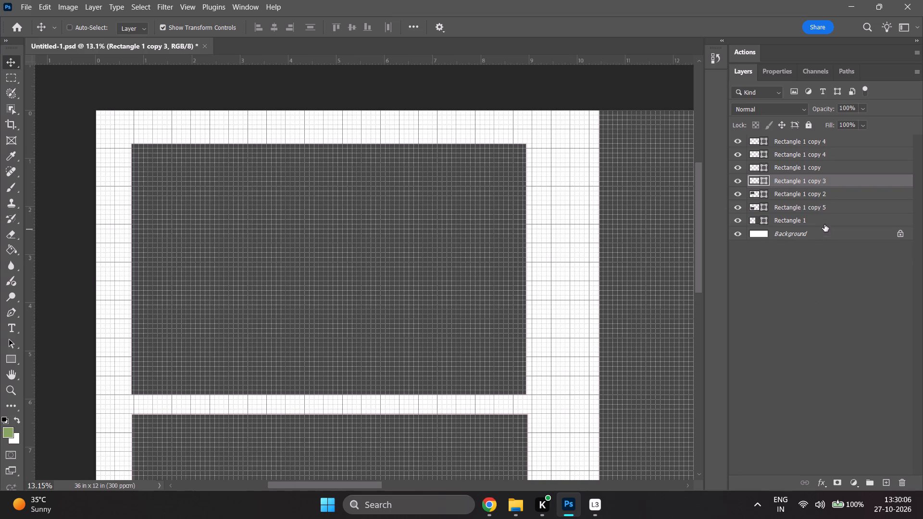
pyautogui.doubleClick(806, 193)
pyautogui.click(743, 285)
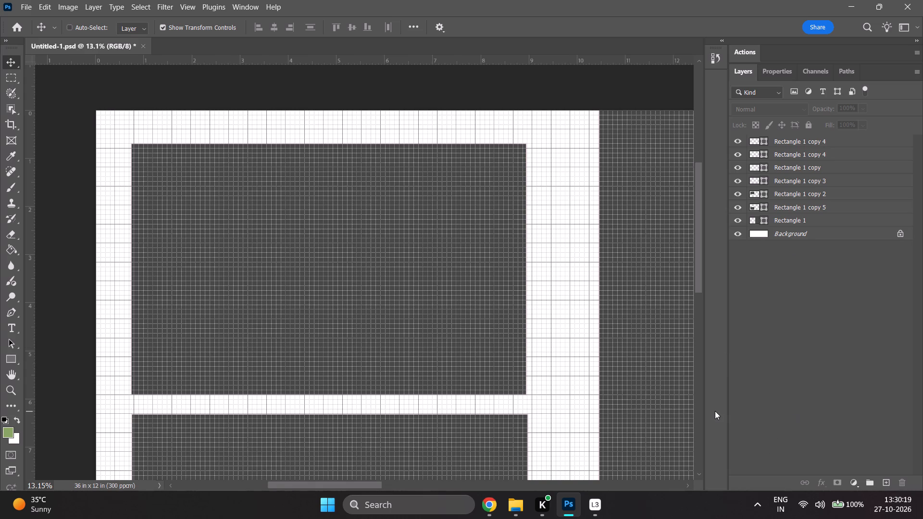
# Examine the sizes, edges, gap and page margins of the two stacked frames on the left page.
pyautogui.scroll(-11, 449, 348)
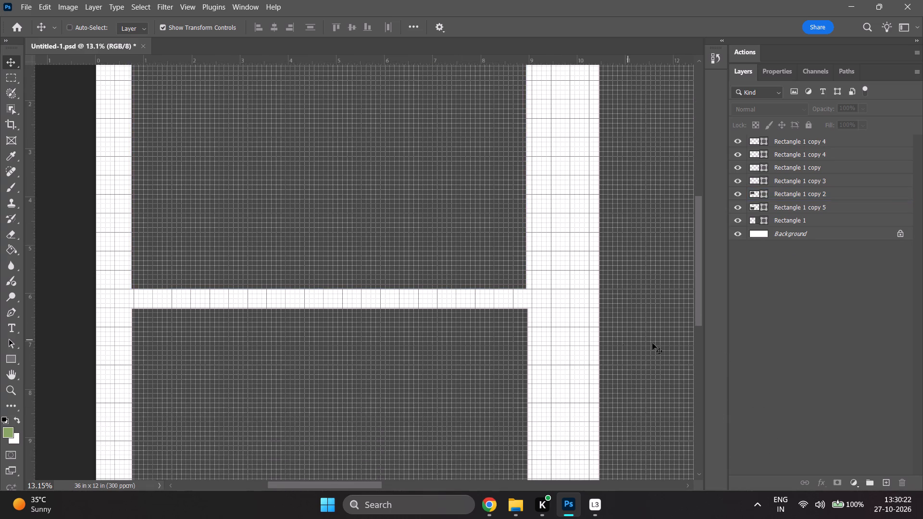
pyautogui.scroll(-7, 522, 405)
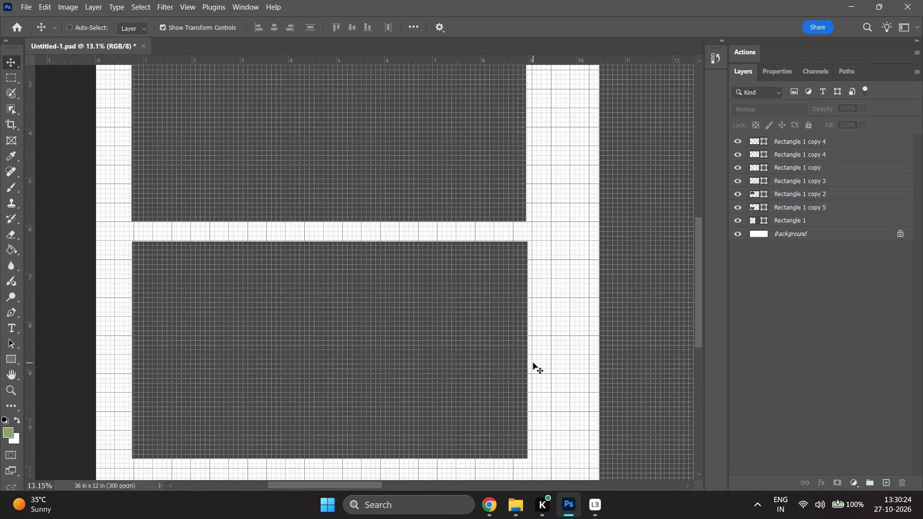
pyautogui.scroll(-8, 520, 355)
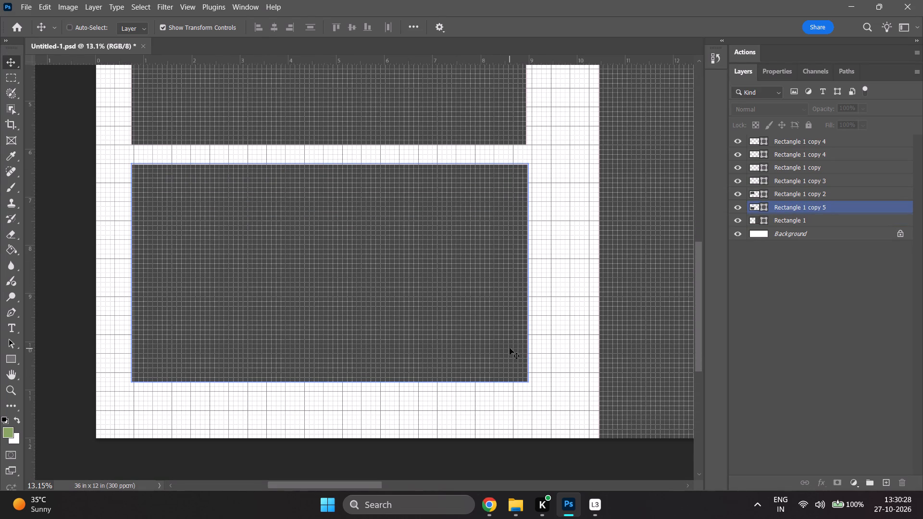
pyautogui.scroll(8, 510, 348)
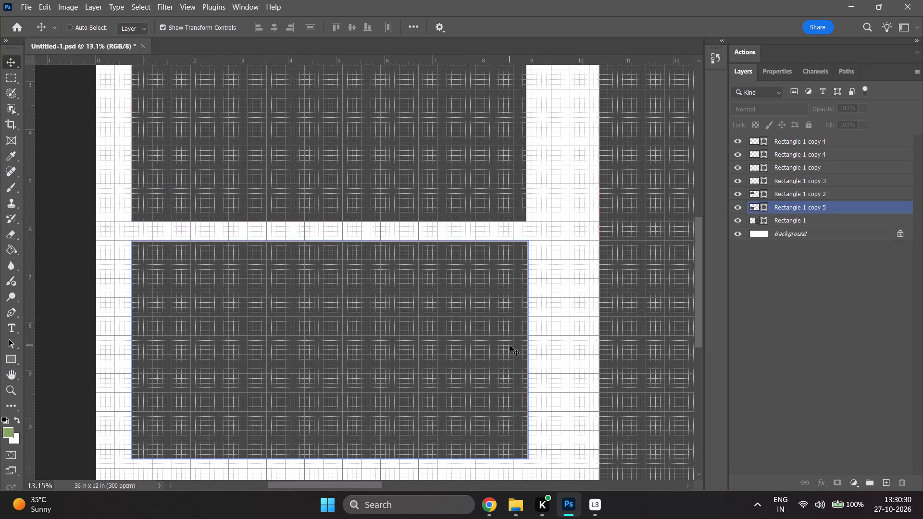
pyautogui.scroll(13, 510, 344)
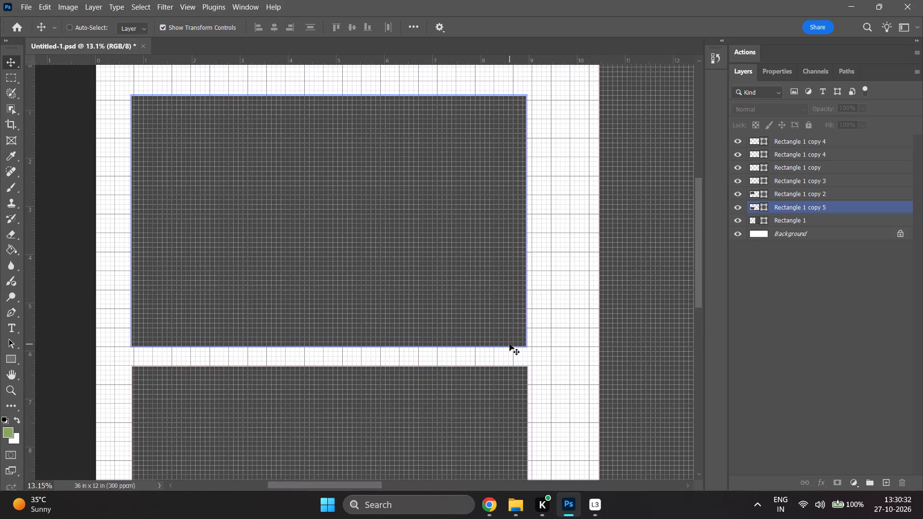
pyautogui.scroll(-9, 510, 344)
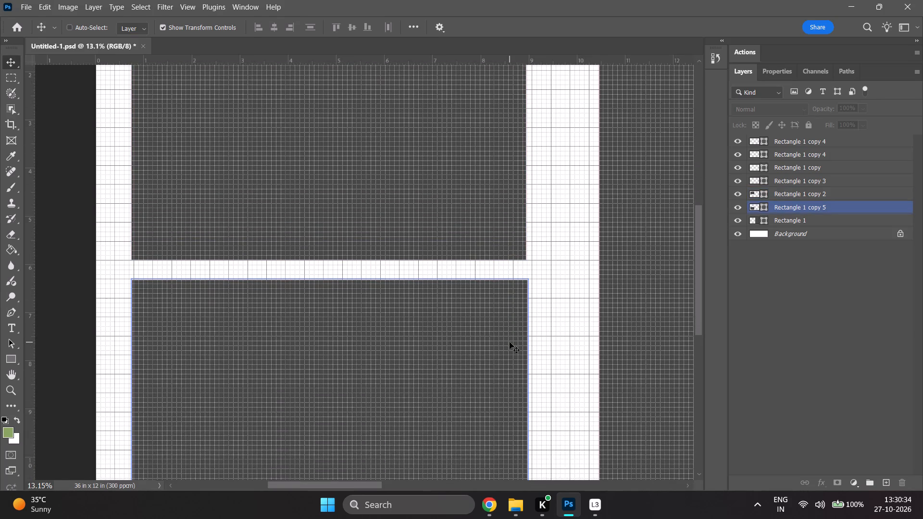
pyautogui.scroll(-5, 510, 342)
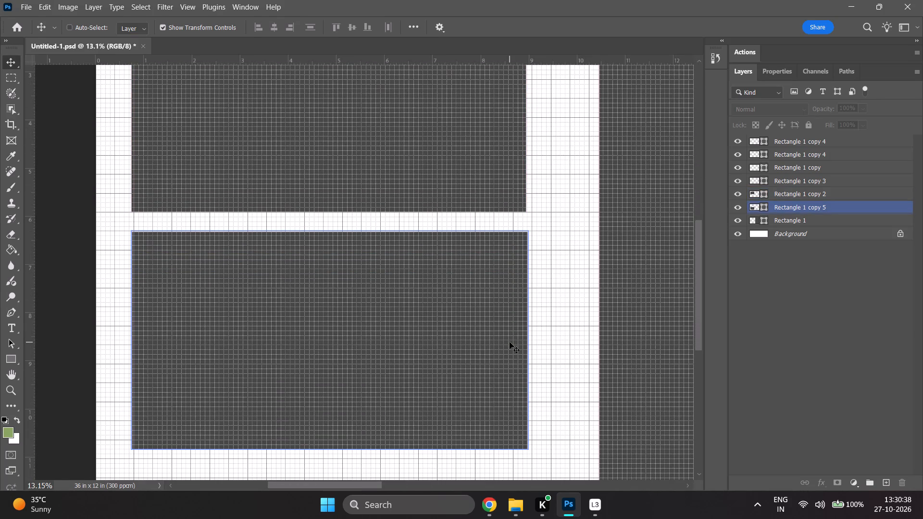
pyautogui.scroll(-14, 510, 342)
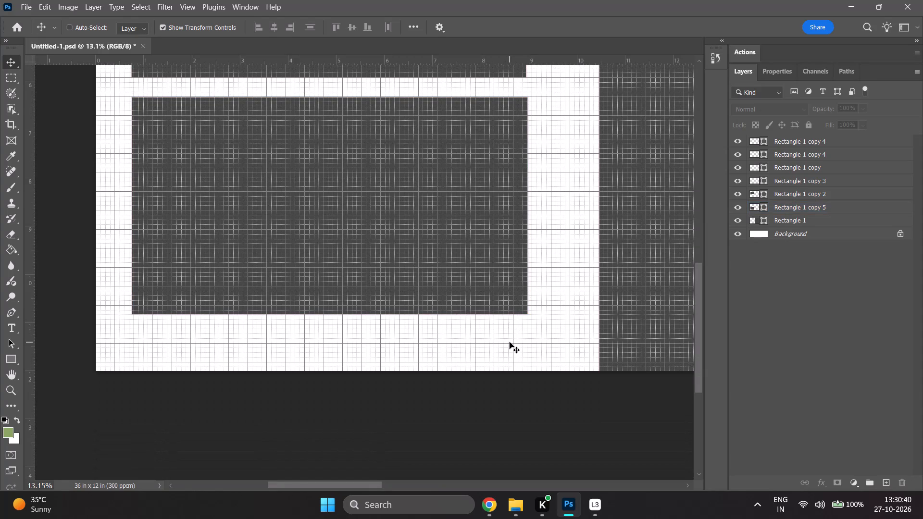
pyautogui.scroll(3, 508, 344)
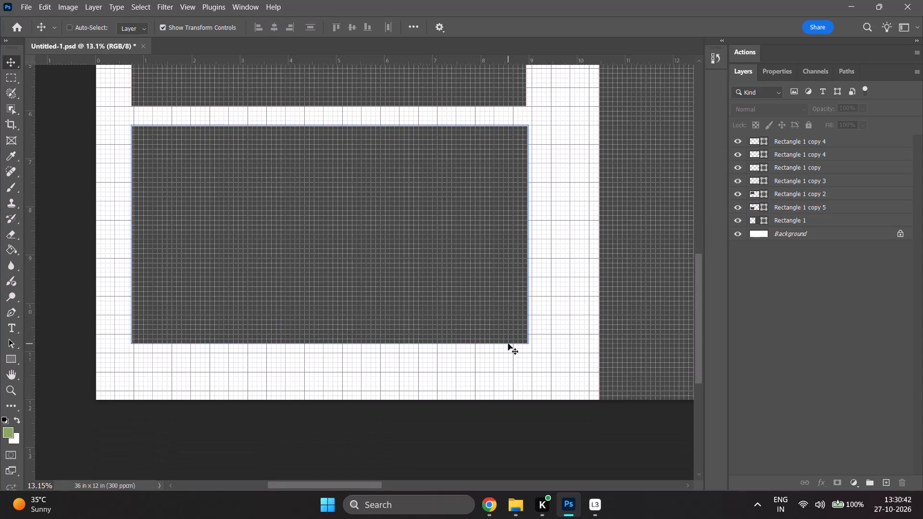
pyautogui.scroll(13, 508, 342)
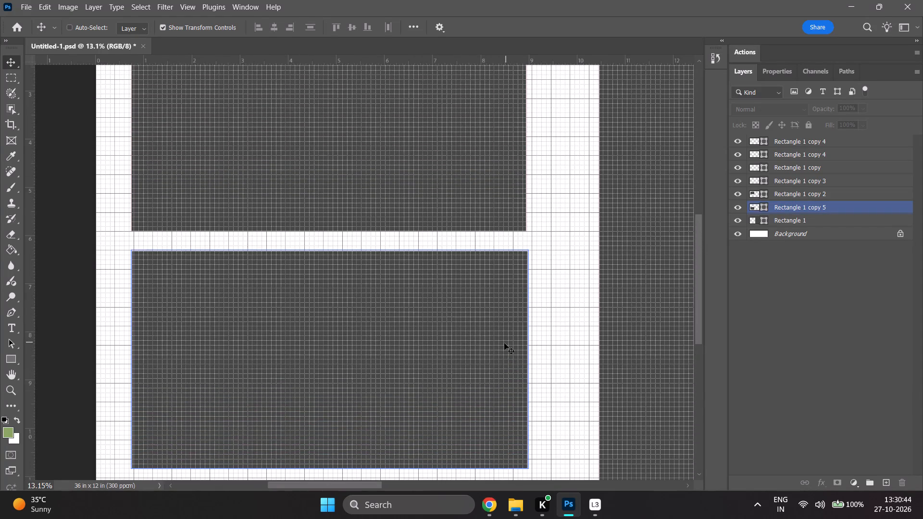
pyautogui.scroll(5, 504, 343)
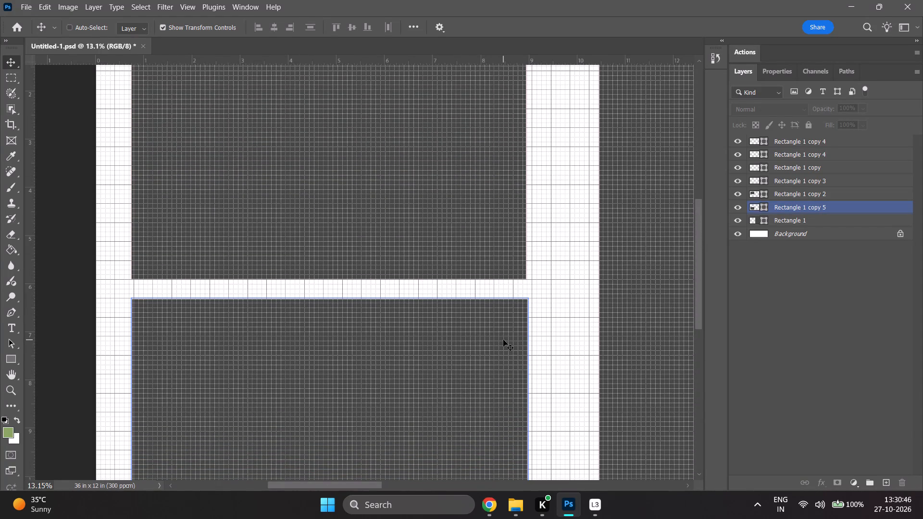
# Examine the left page's two stacked frames alongside the tall frame beside them, and select the layer Rectangle 1 copy 2.
pyautogui.keyDown('alt'); pyautogui.scroll(-4, 496, 349); pyautogui.keyUp('alt')
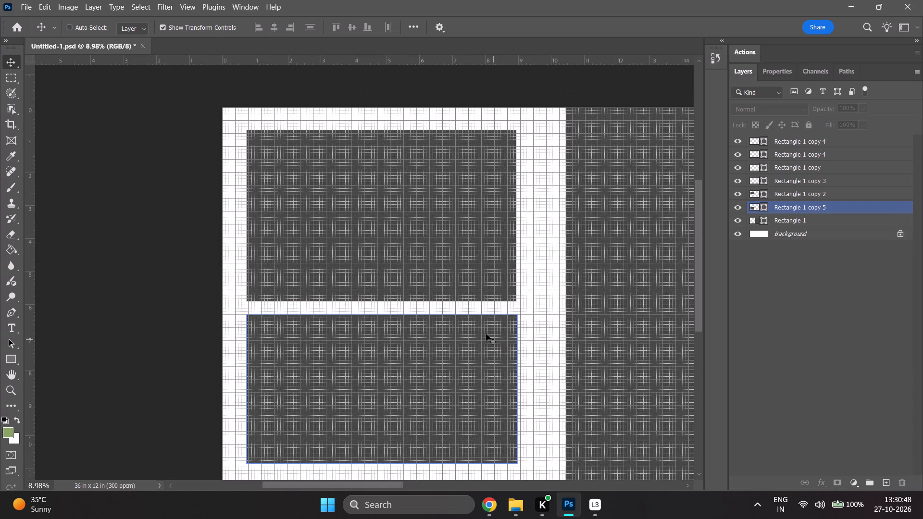
pyautogui.scroll(1, 464, 294)
pyautogui.scroll(-2, 462, 290)
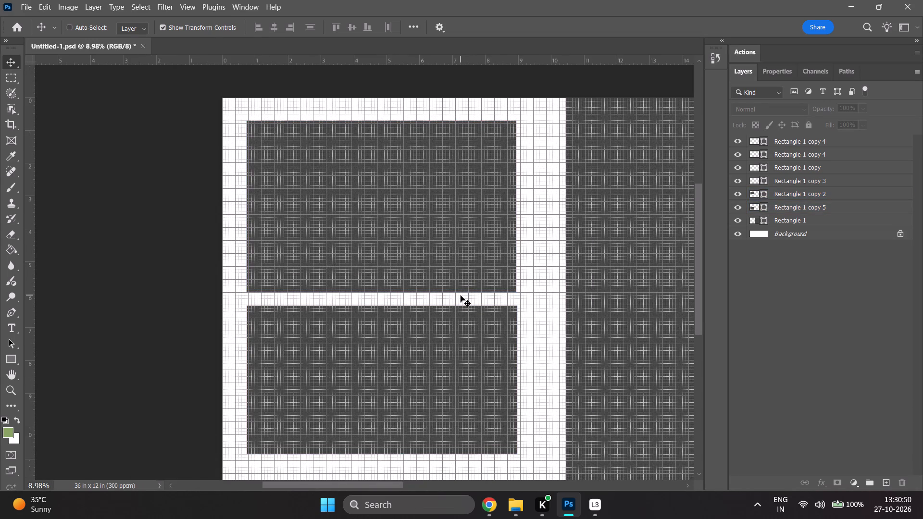
pyautogui.keyDown('ctrl'); pyautogui.scroll(-8, 461, 296); pyautogui.keyUp('ctrl')
pyautogui.keyDown('alt'); pyautogui.scroll(-2, 460, 297); pyautogui.keyUp('alt')
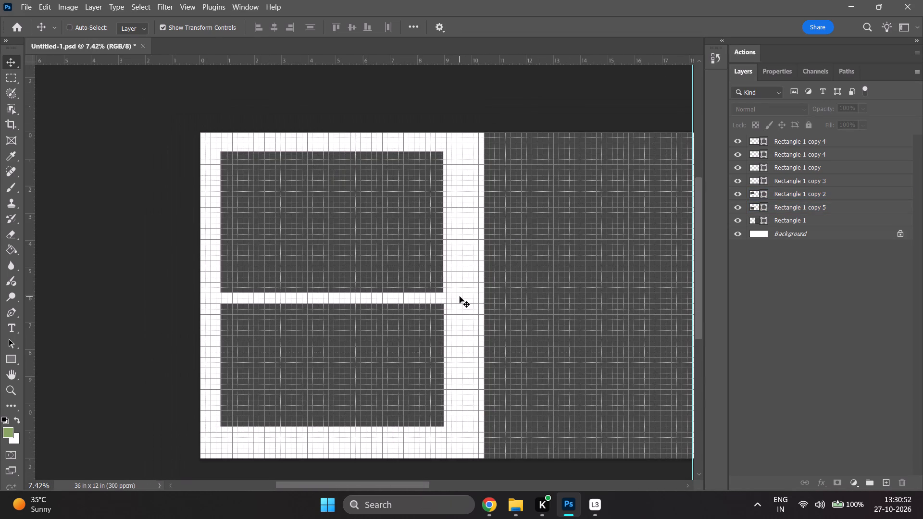
pyautogui.scroll(-3, 460, 297)
pyautogui.keyDown('ctrl'); pyautogui.scroll(-8, 460, 297); pyautogui.keyUp('ctrl')
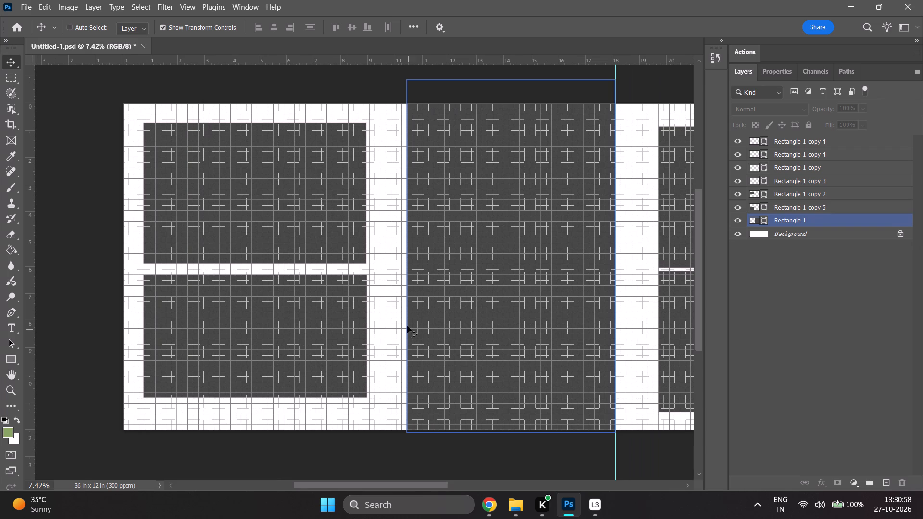
pyautogui.click(805, 195)
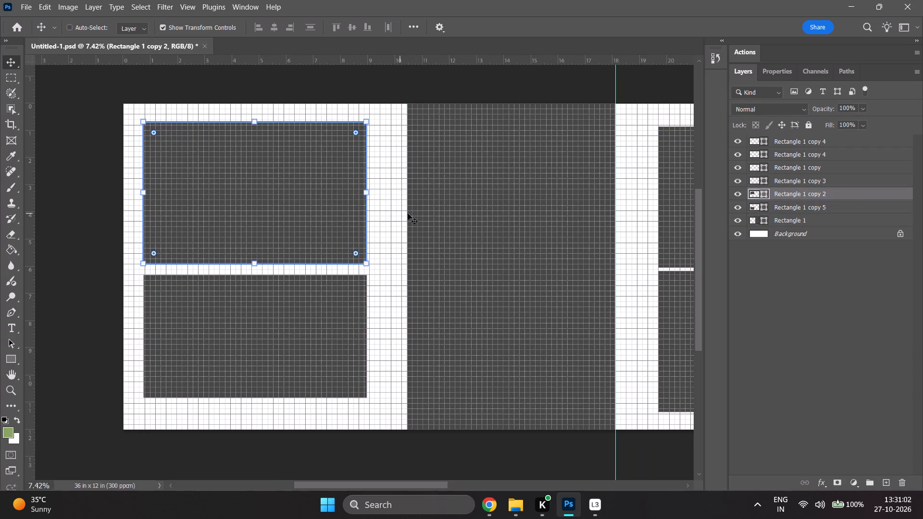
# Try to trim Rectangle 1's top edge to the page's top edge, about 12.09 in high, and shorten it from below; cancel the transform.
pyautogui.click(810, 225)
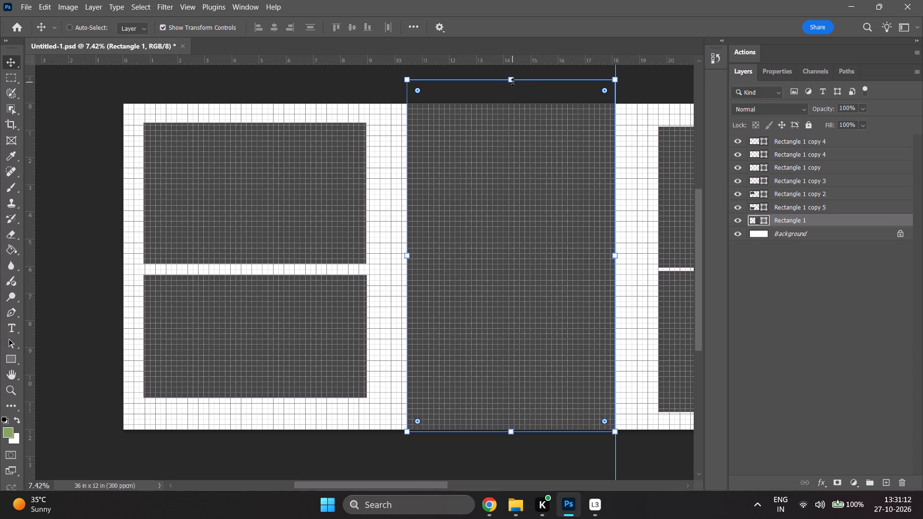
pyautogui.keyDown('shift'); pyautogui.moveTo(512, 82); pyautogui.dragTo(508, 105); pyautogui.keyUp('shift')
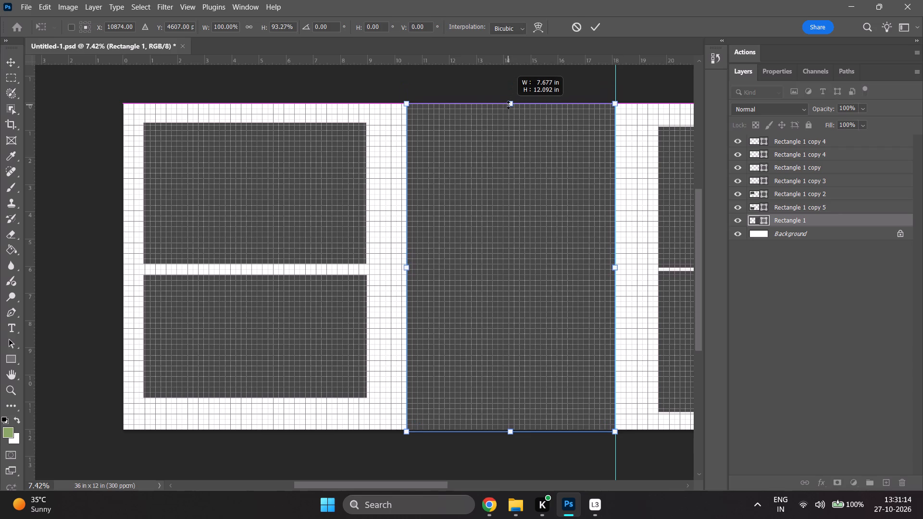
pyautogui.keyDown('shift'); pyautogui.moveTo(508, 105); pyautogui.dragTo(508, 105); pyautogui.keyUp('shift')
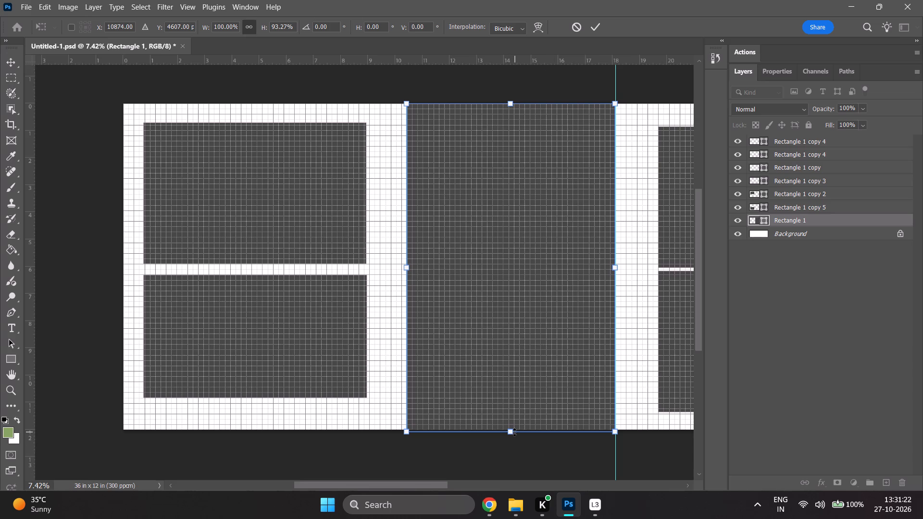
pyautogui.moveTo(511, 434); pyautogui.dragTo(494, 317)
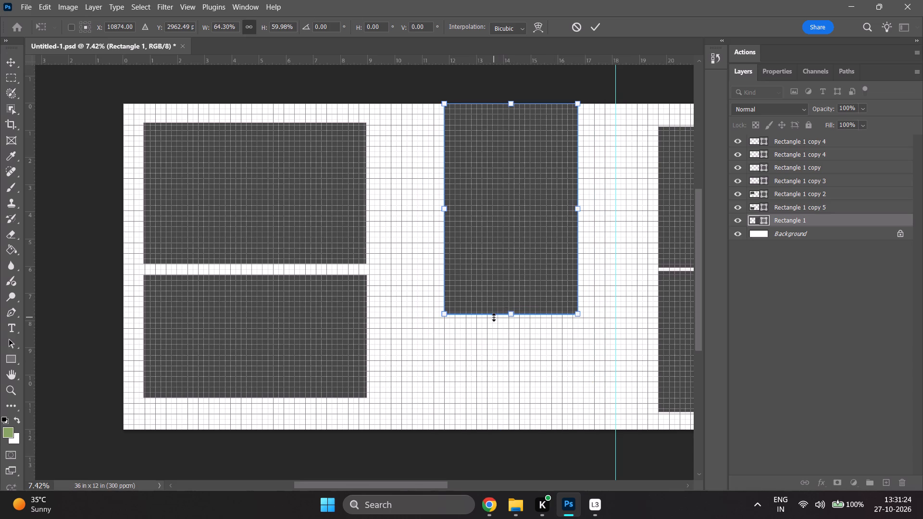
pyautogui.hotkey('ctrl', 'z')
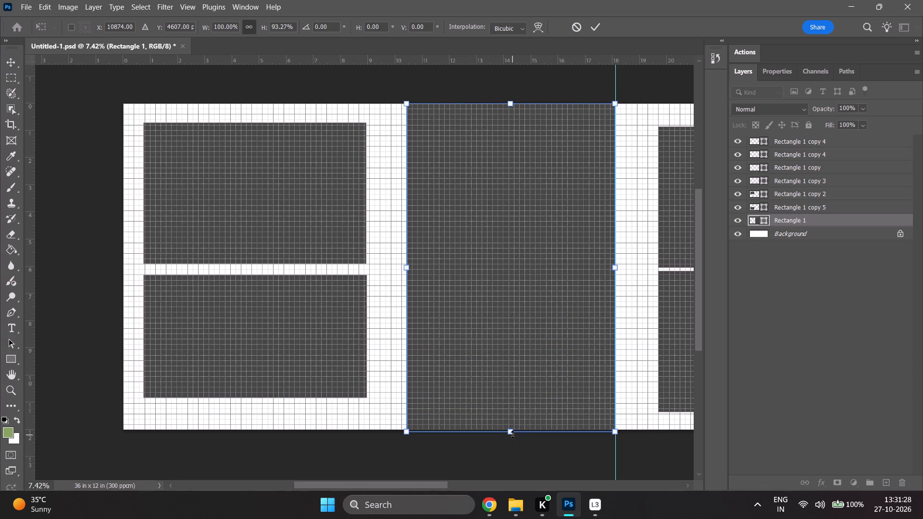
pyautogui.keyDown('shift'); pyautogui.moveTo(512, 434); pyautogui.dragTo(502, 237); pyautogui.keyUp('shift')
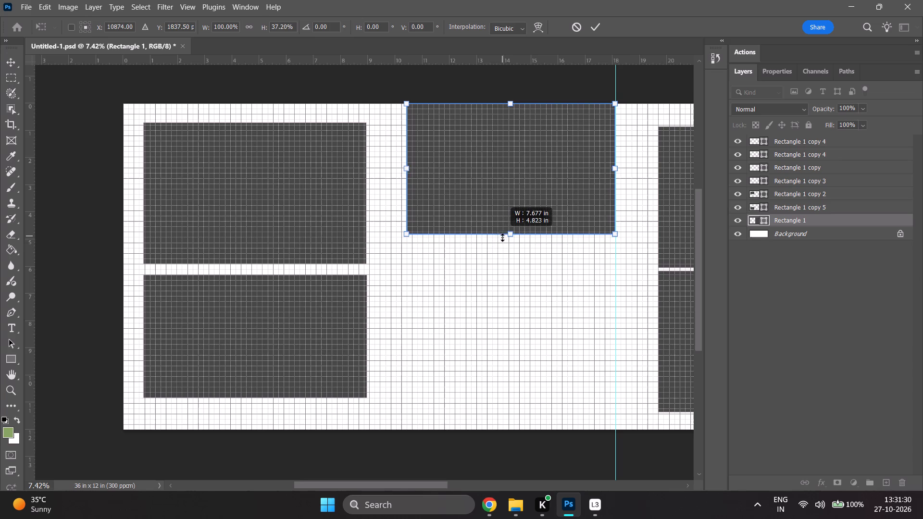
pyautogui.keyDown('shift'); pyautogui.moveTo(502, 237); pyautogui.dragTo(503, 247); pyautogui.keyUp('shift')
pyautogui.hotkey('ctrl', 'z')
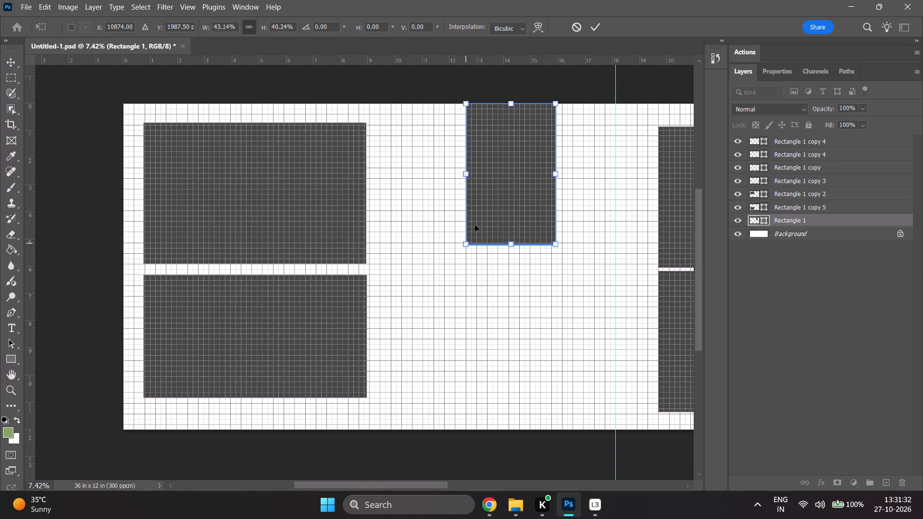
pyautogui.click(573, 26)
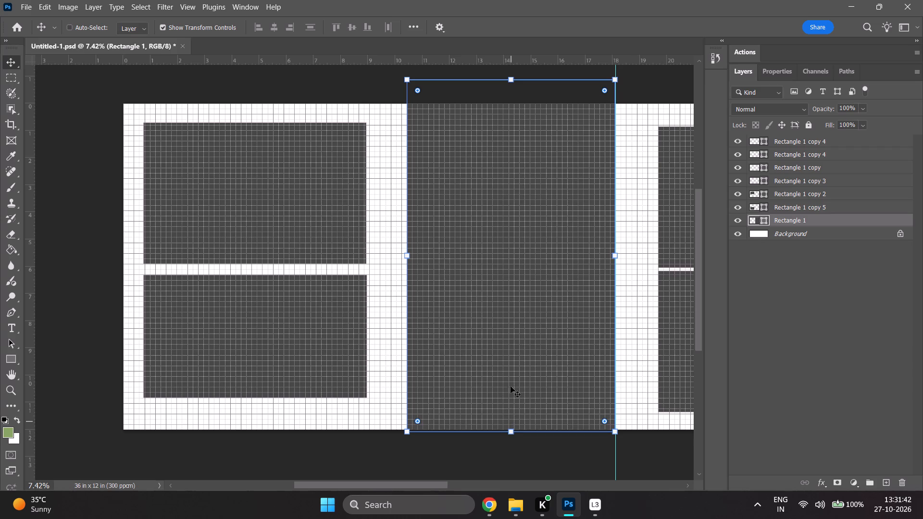
# Check which frames the layers Rectangle 1 copy 2, copy 5 and copy 3 hold, ending with Rectangle 1 copy 3 selected.
pyautogui.click(762, 349)
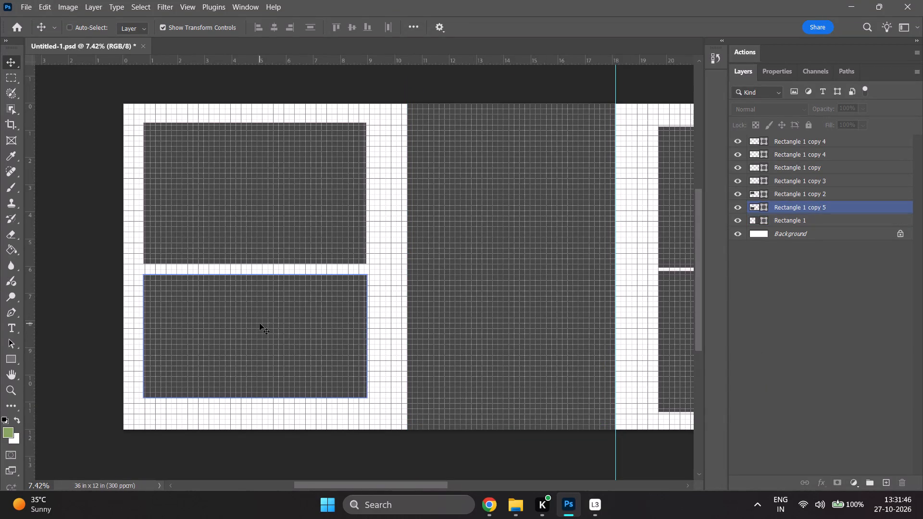
pyautogui.click(846, 201)
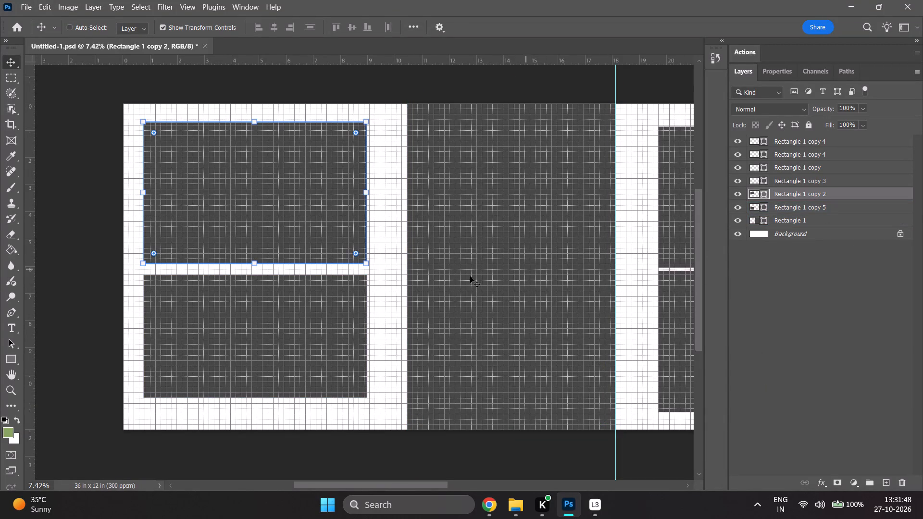
pyautogui.click(813, 211)
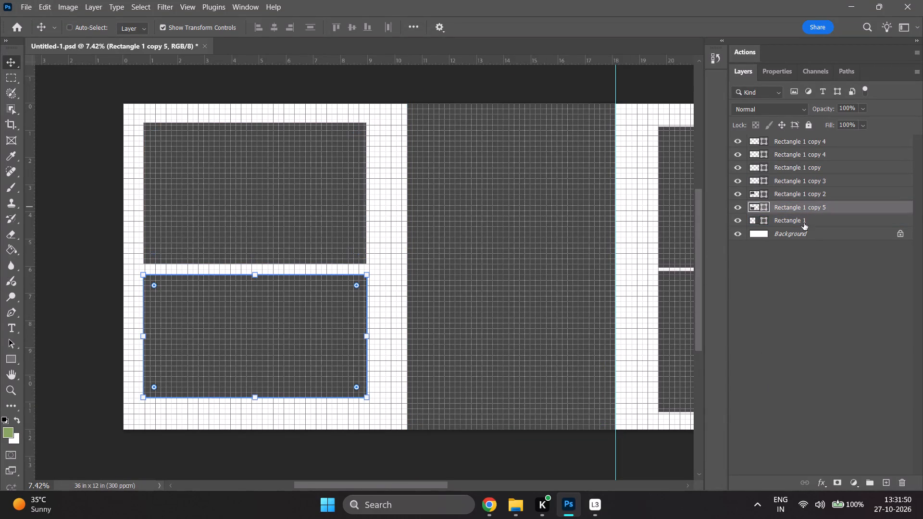
pyautogui.click(798, 193)
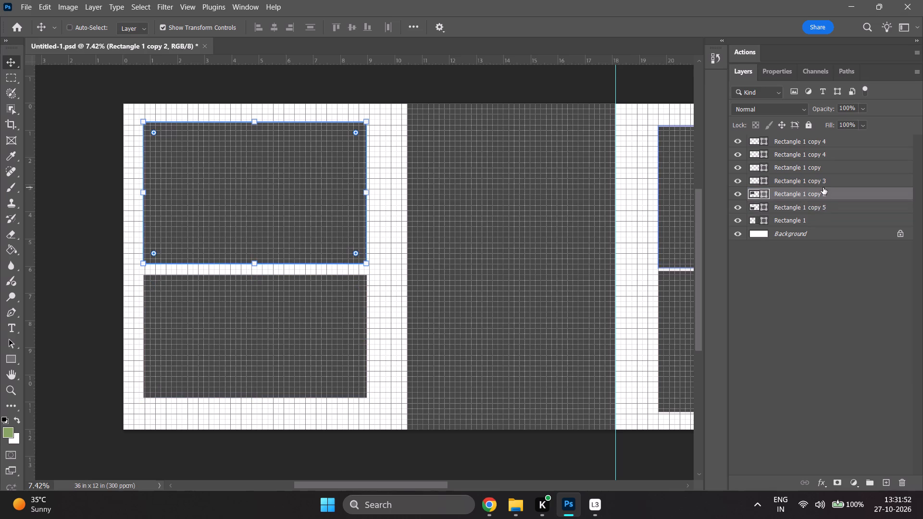
pyautogui.click(823, 185)
# Examine the margins and gaps across the spread, comparing the left page's stacked frames, the tall frame and the right page's frame grid.
pyautogui.scroll(-10, 557, 265)
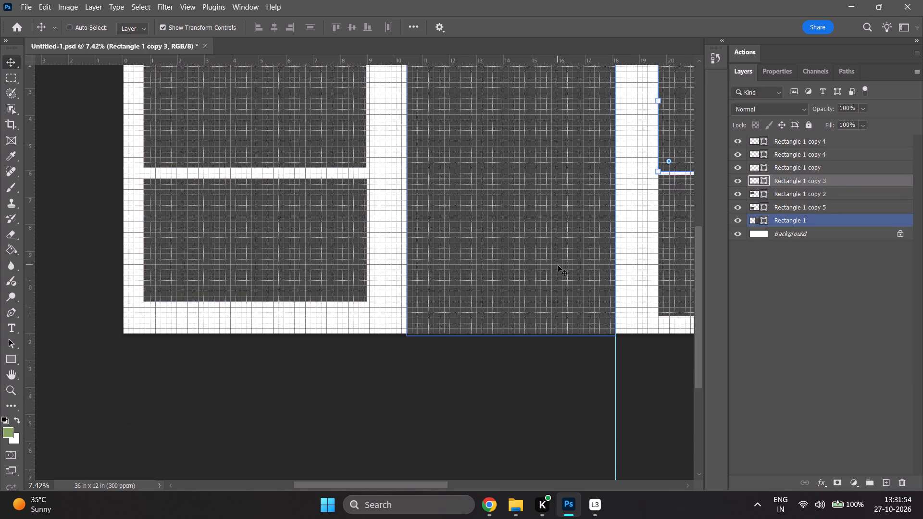
pyautogui.scroll(5, 554, 269)
pyautogui.scroll(-4, 554, 271)
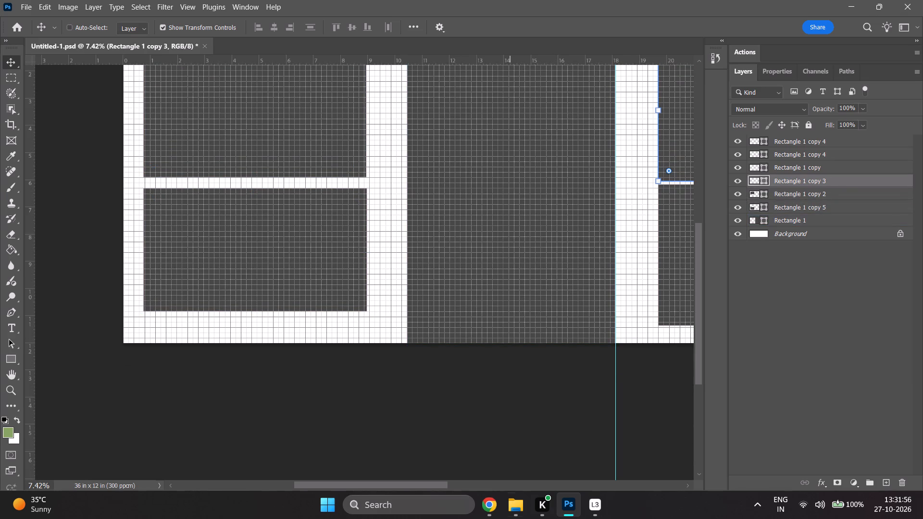
pyautogui.moveTo(347, 485); pyautogui.dragTo(469, 476)
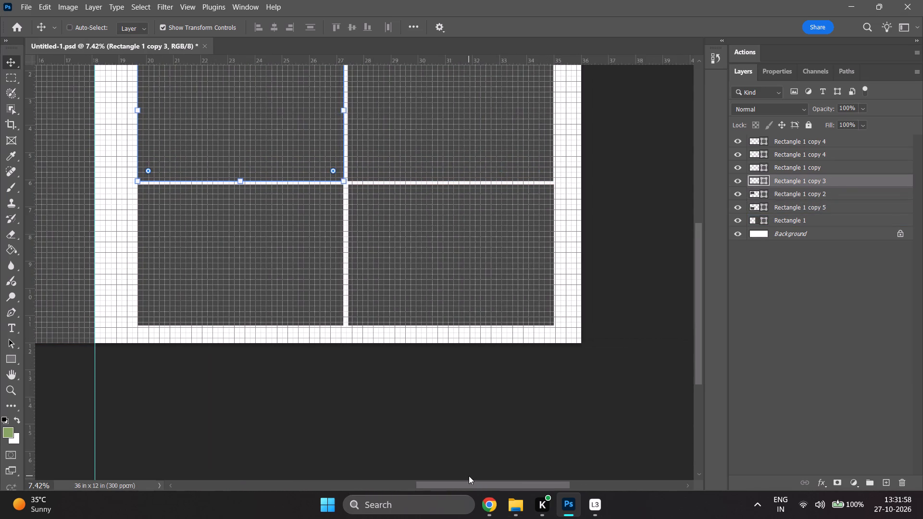
pyautogui.moveTo(469, 476); pyautogui.dragTo(323, 458)
pyautogui.scroll(5, 312, 435)
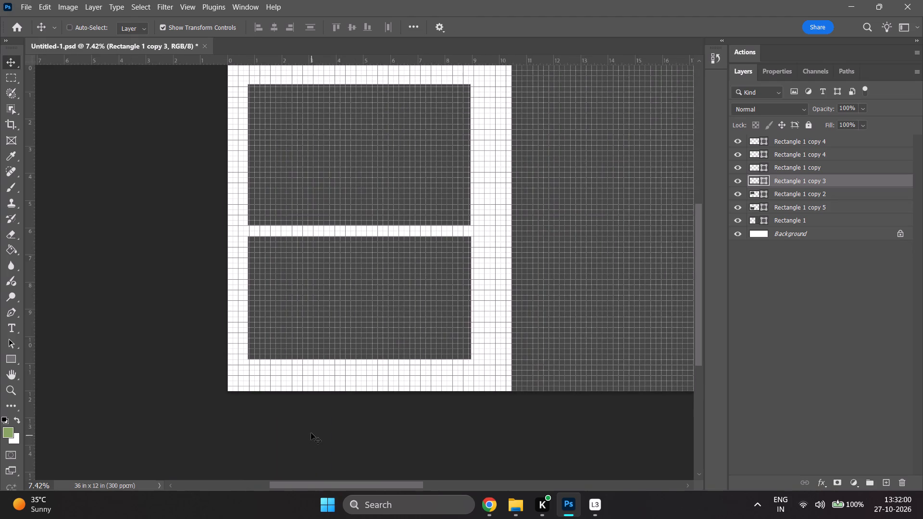
pyautogui.scroll(5, 306, 418)
pyautogui.scroll(-3, 304, 410)
pyautogui.click(310, 481)
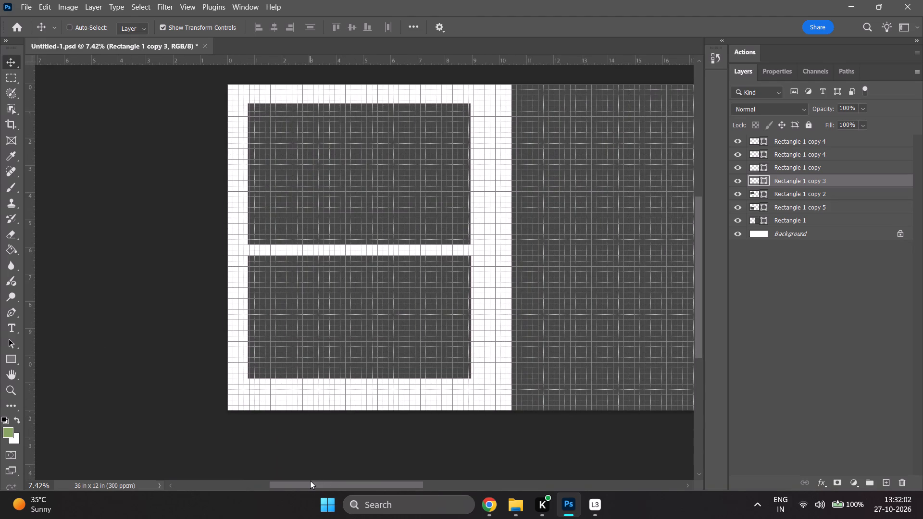
pyautogui.moveTo(316, 487); pyautogui.dragTo(387, 487)
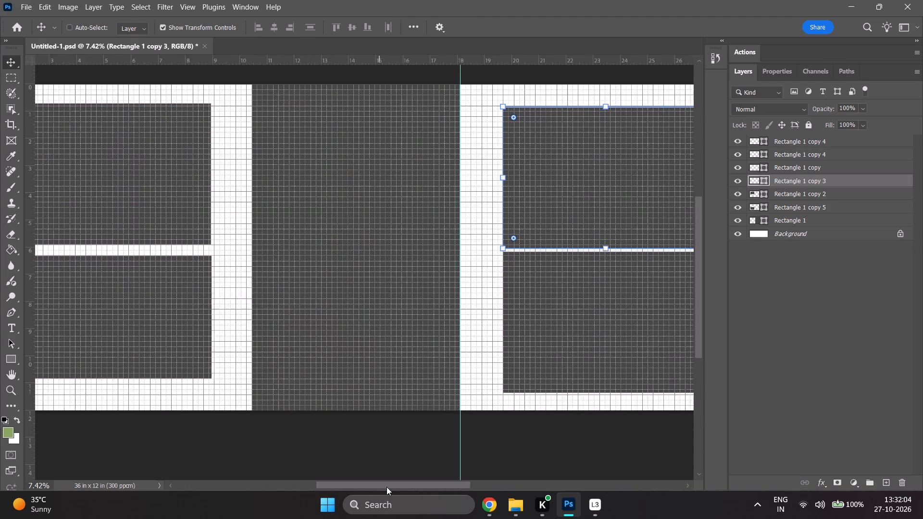
pyautogui.moveTo(387, 487); pyautogui.dragTo(322, 486)
pyautogui.scroll(2, 284, 441)
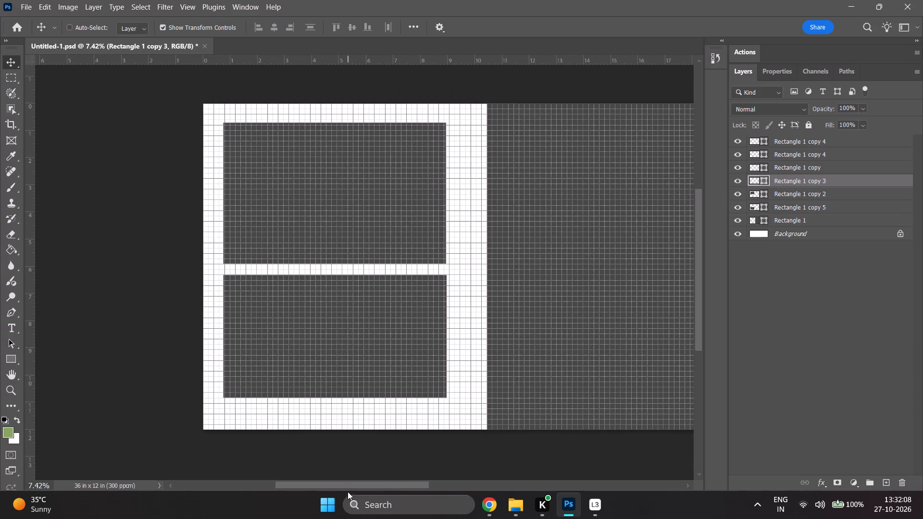
pyautogui.moveTo(348, 486); pyautogui.dragTo(365, 487)
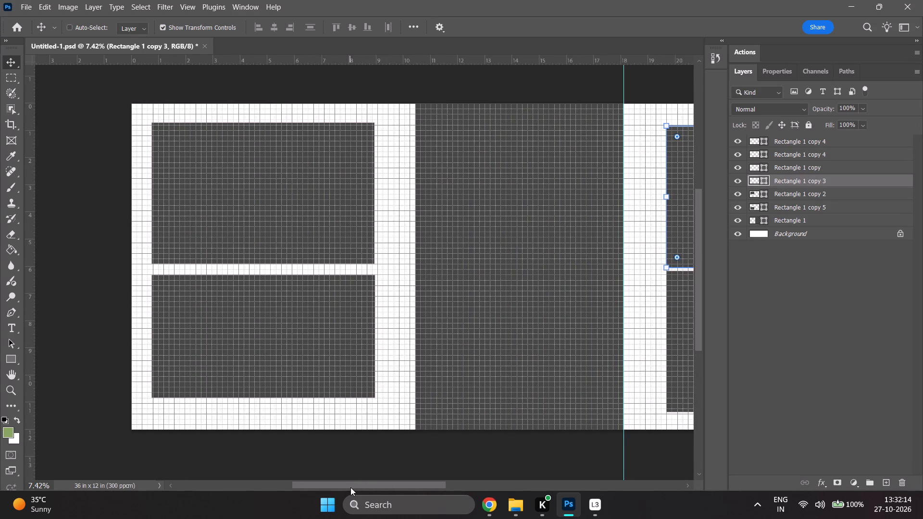
pyautogui.moveTo(350, 490); pyautogui.dragTo(365, 494)
pyautogui.moveTo(343, 482); pyautogui.dragTo(378, 490)
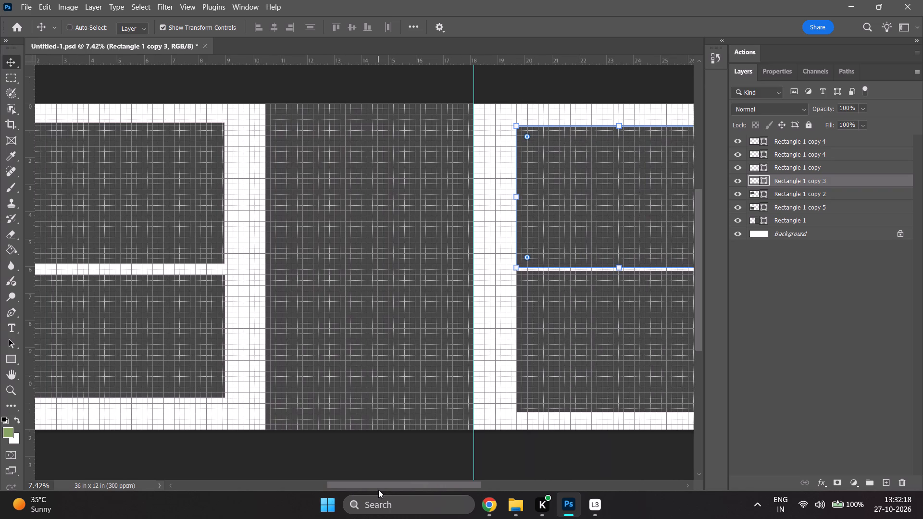
pyautogui.moveTo(378, 490); pyautogui.dragTo(375, 490)
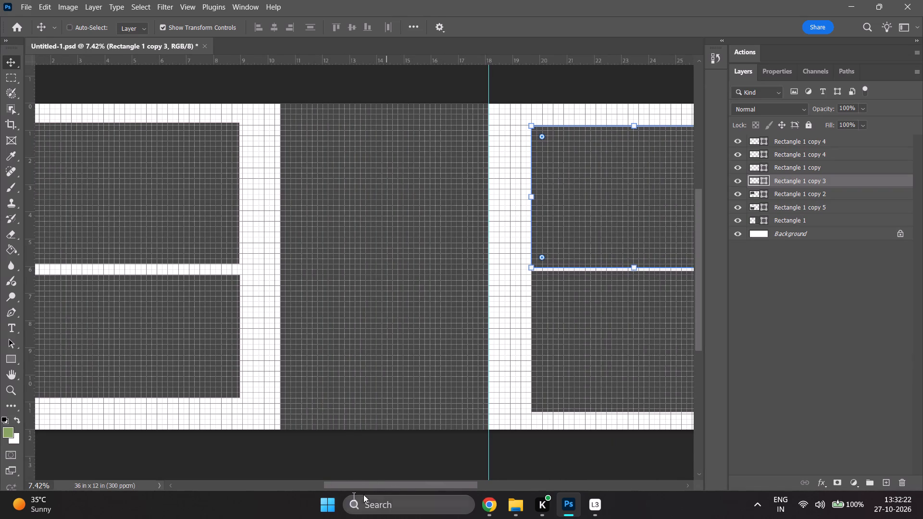
pyautogui.moveTo(381, 487); pyautogui.dragTo(343, 495)
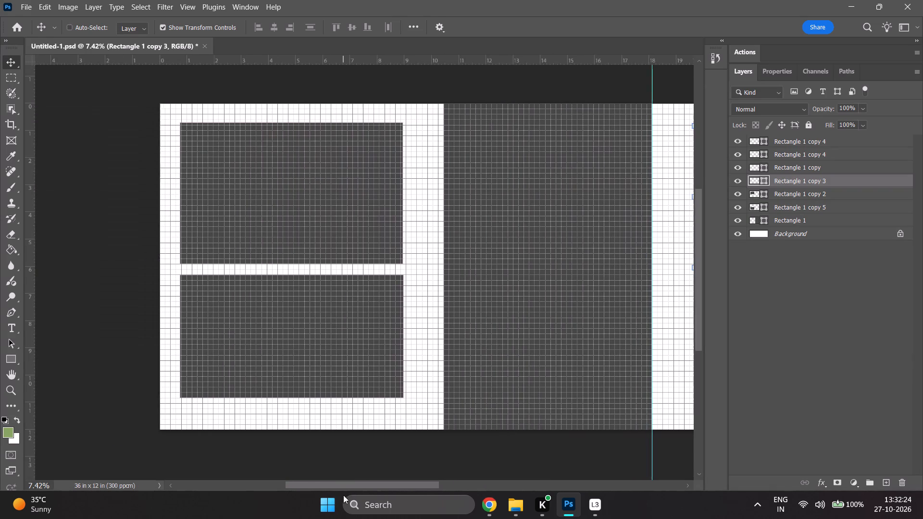
pyautogui.moveTo(343, 495); pyautogui.dragTo(378, 495)
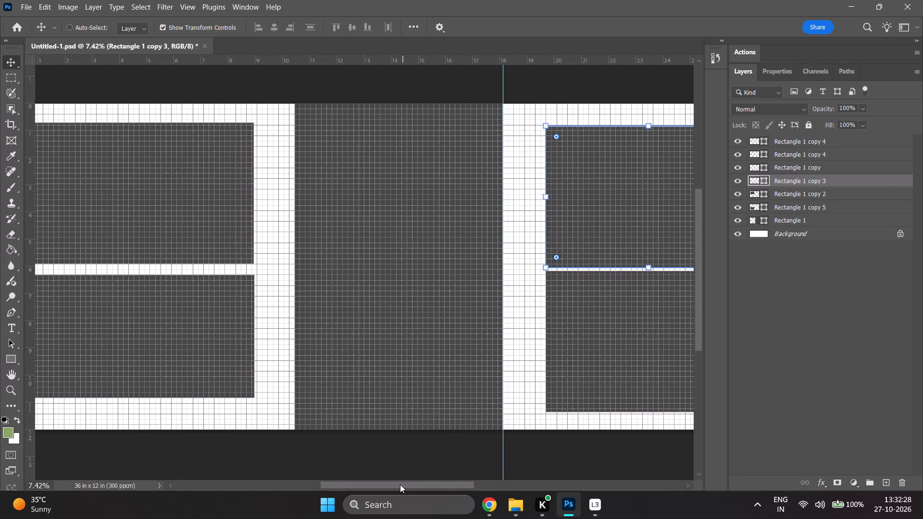
pyautogui.moveTo(400, 484); pyautogui.dragTo(392, 494)
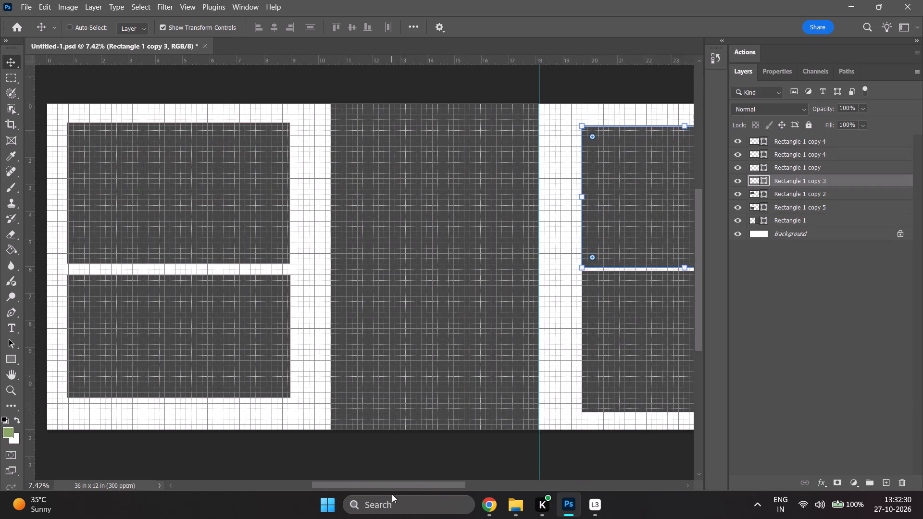
pyautogui.moveTo(392, 494); pyautogui.dragTo(361, 493)
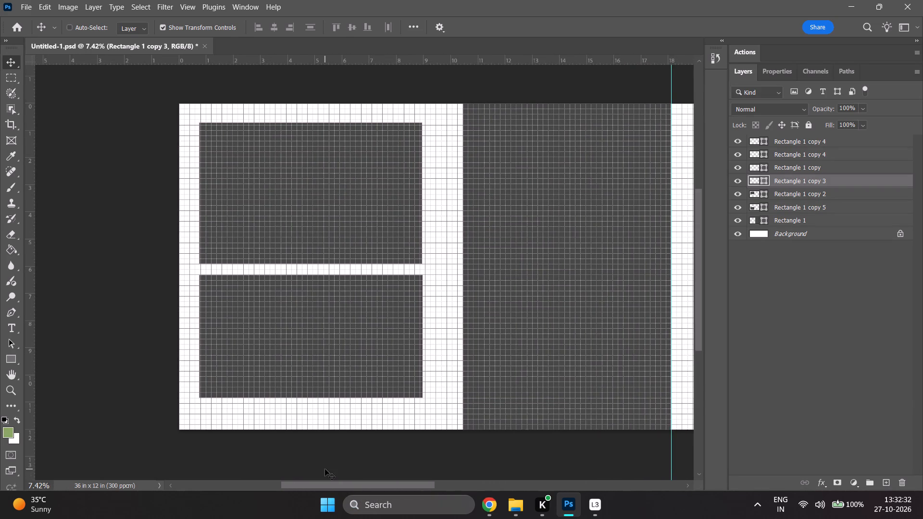
pyautogui.scroll(4, 325, 469)
pyautogui.scroll(-4, 324, 468)
pyautogui.moveTo(294, 488); pyautogui.dragTo(308, 488)
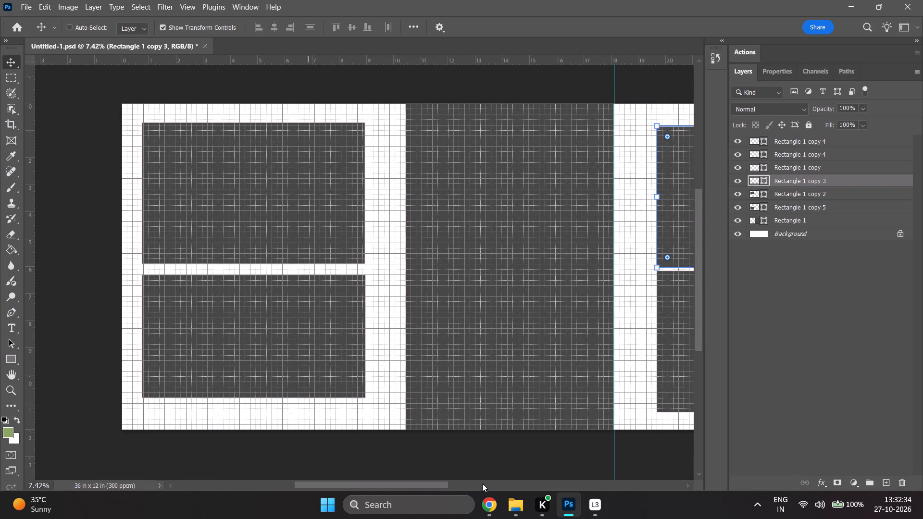
pyautogui.moveTo(416, 483); pyautogui.dragTo(395, 478)
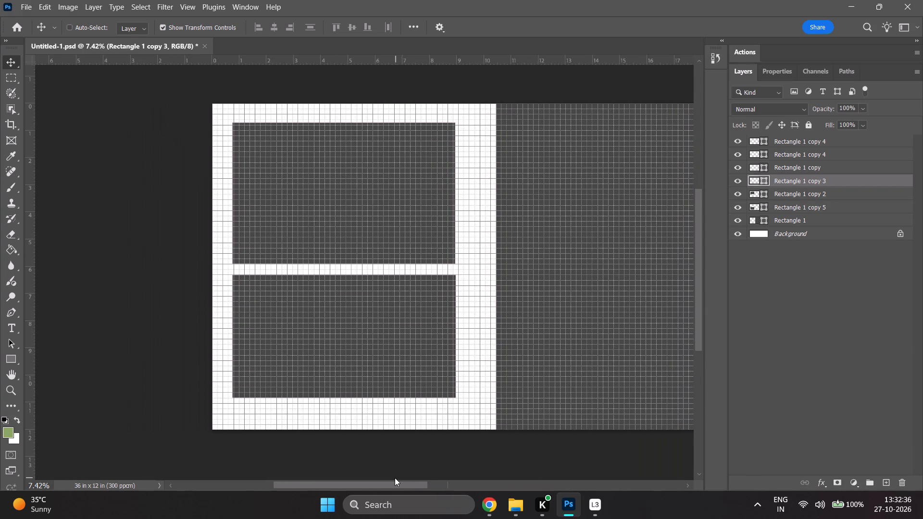
pyautogui.moveTo(395, 478); pyautogui.dragTo(399, 471)
pyautogui.scroll(3, 399, 470)
pyautogui.scroll(-3, 401, 463)
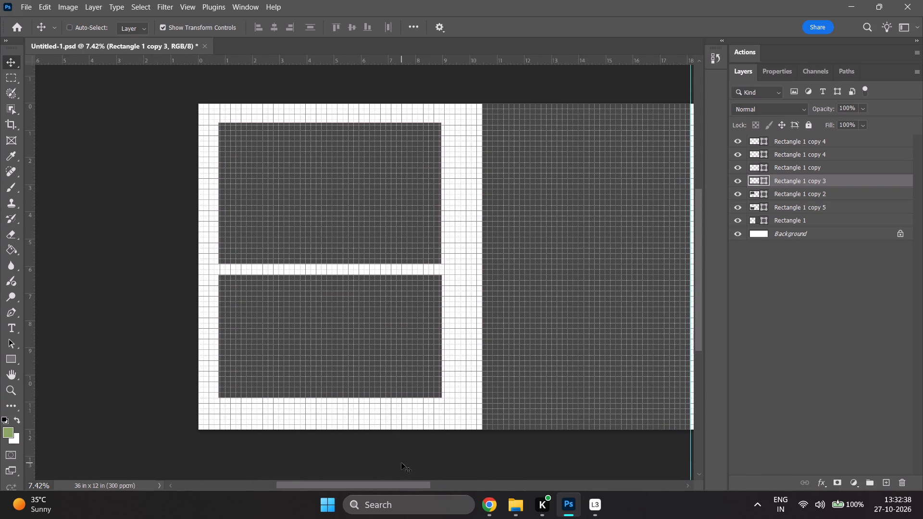
# Check which frames the layers Rectangle 1 copy 2, copy 5, Rectangle 1 and copy 3 hold.
pyautogui.moveTo(366, 482); pyautogui.dragTo(374, 481)
pyautogui.scroll(1, 366, 438)
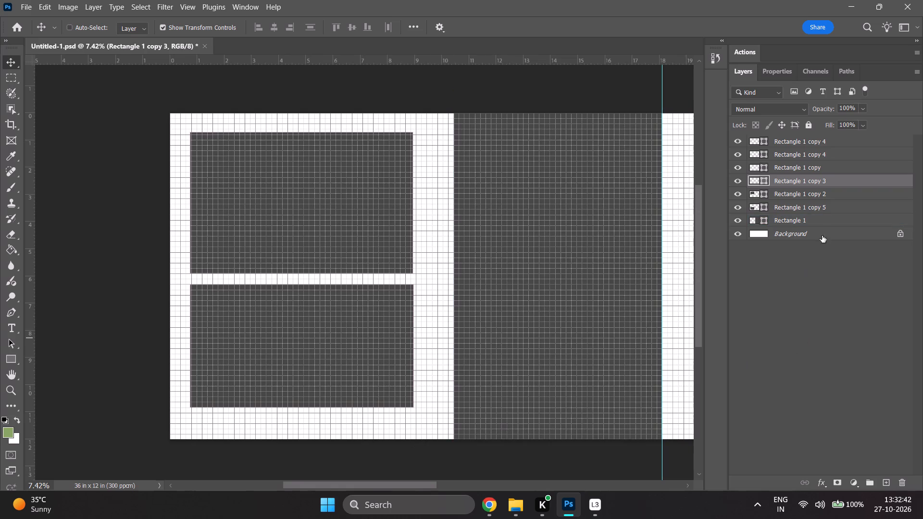
pyautogui.click(815, 187)
pyautogui.click(811, 193)
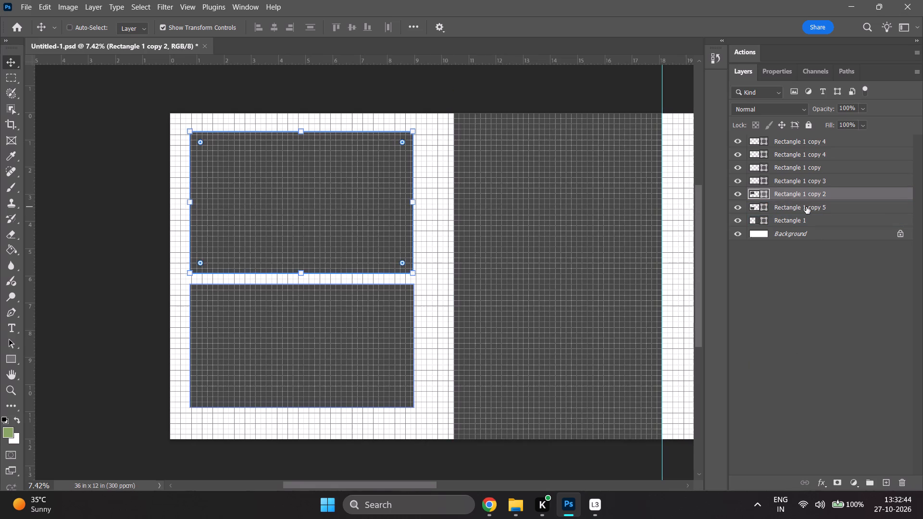
pyautogui.click(806, 207)
pyautogui.click(798, 222)
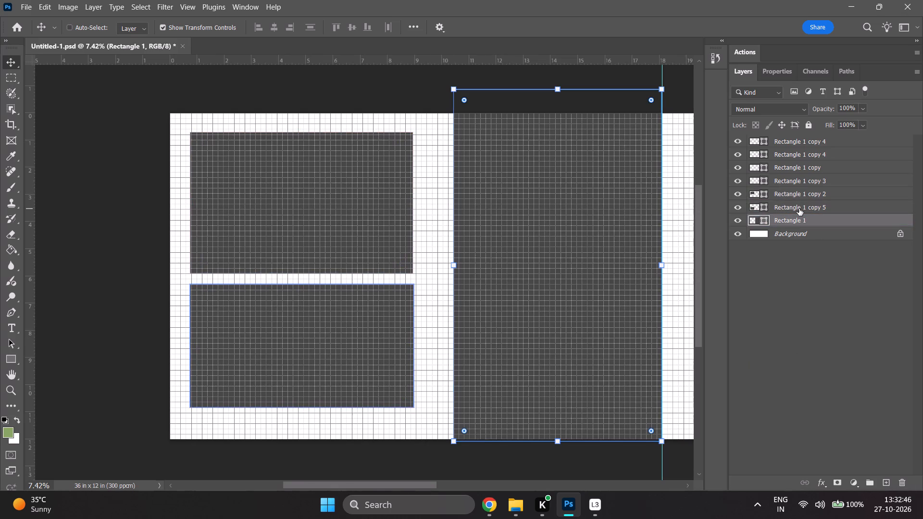
pyautogui.click(799, 209)
pyautogui.click(802, 197)
pyautogui.click(801, 184)
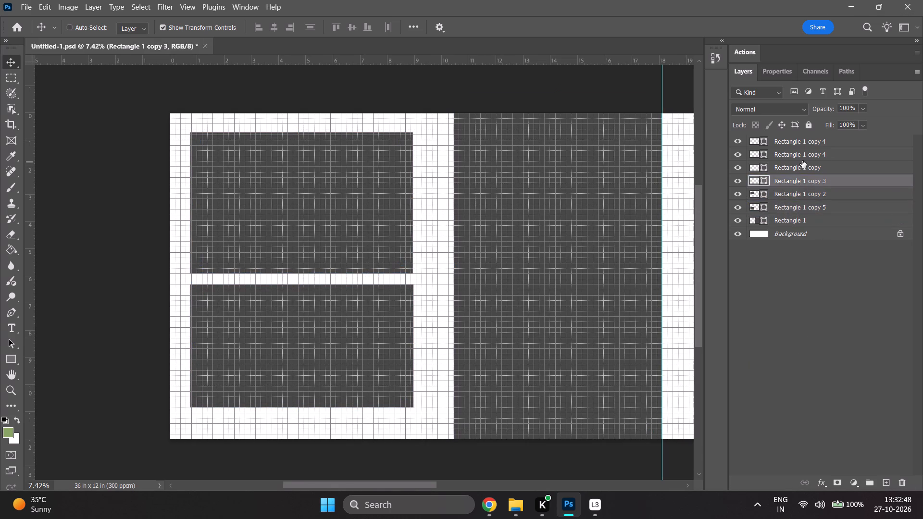
# Check which frames Rectangle 1 copy and the two Rectangle 1 copy 4 layers hold, ending with Rectangle 1 selected.
pyautogui.click(801, 162)
pyautogui.click(799, 166)
pyautogui.click(801, 144)
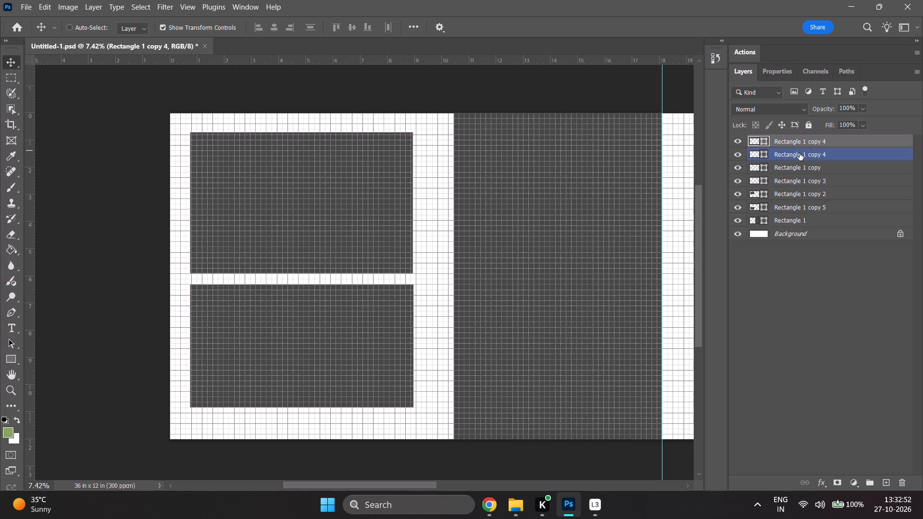
pyautogui.click(799, 153)
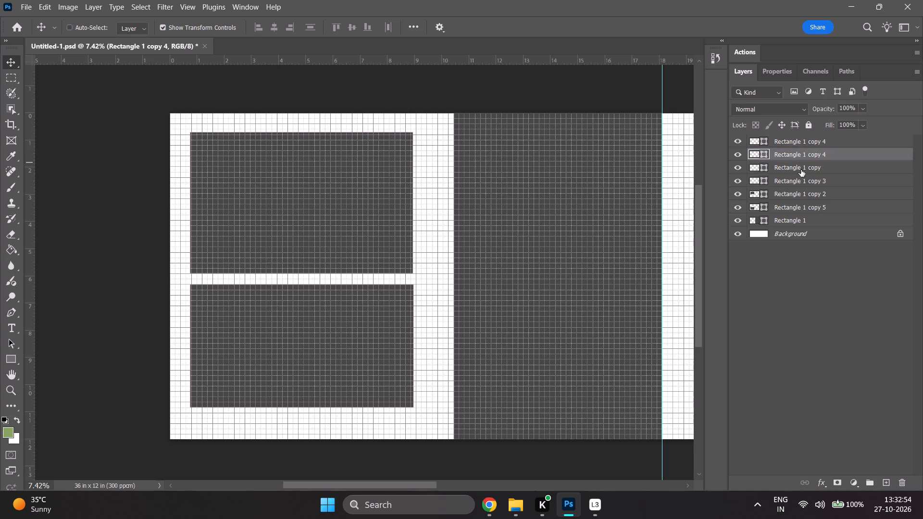
pyautogui.click(801, 170)
pyautogui.click(809, 138)
pyautogui.click(809, 158)
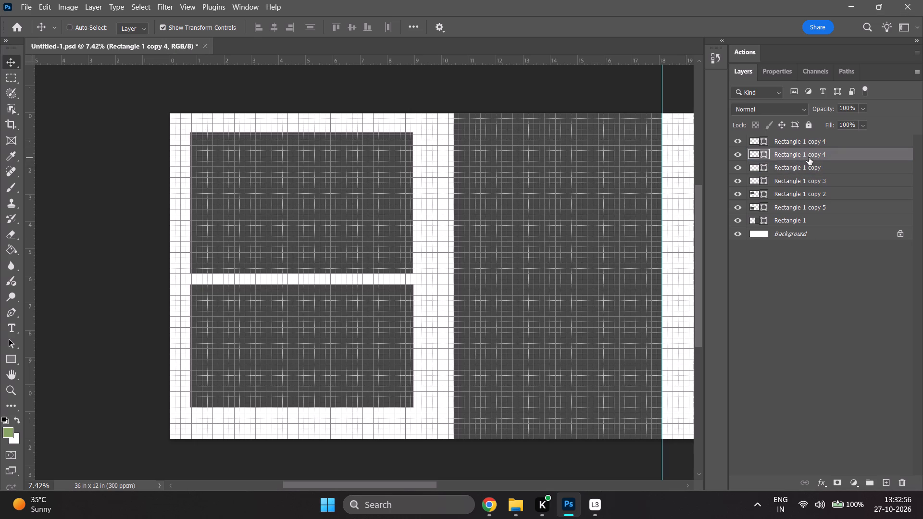
pyautogui.click(807, 140)
pyautogui.click(807, 152)
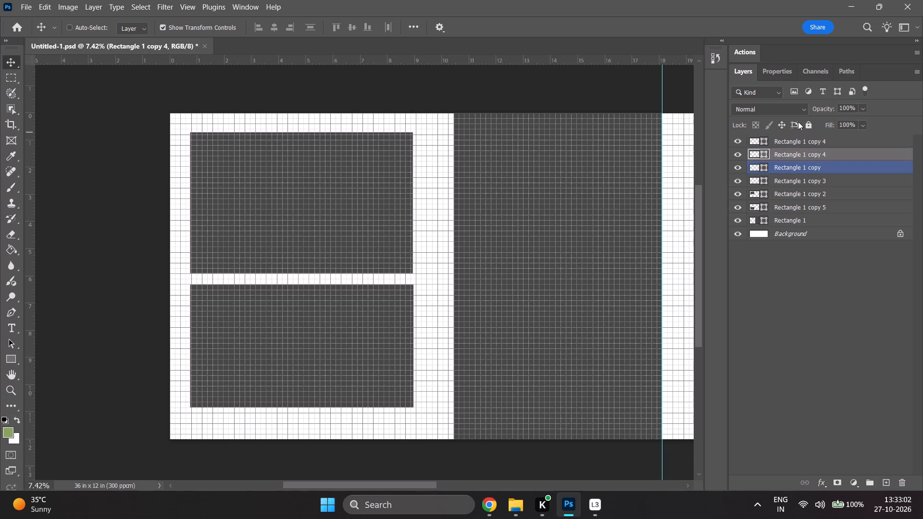
pyautogui.click(798, 145)
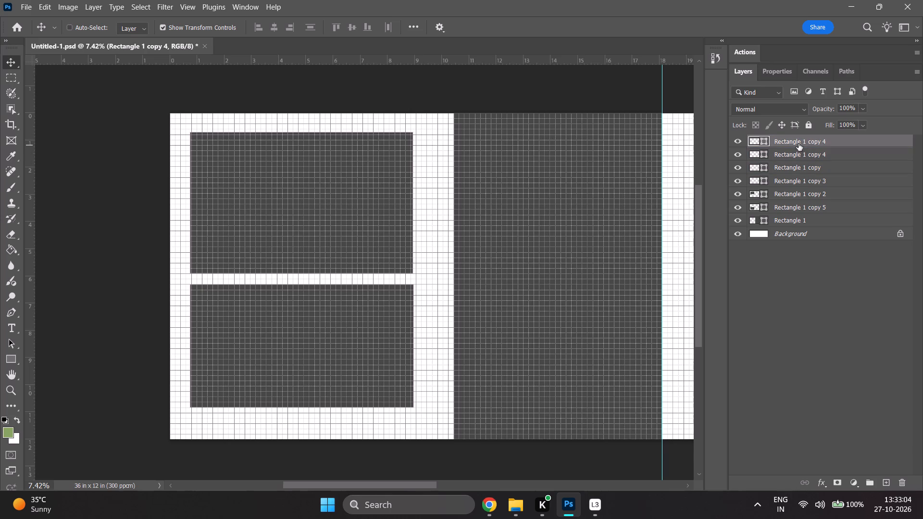
pyautogui.click(810, 159)
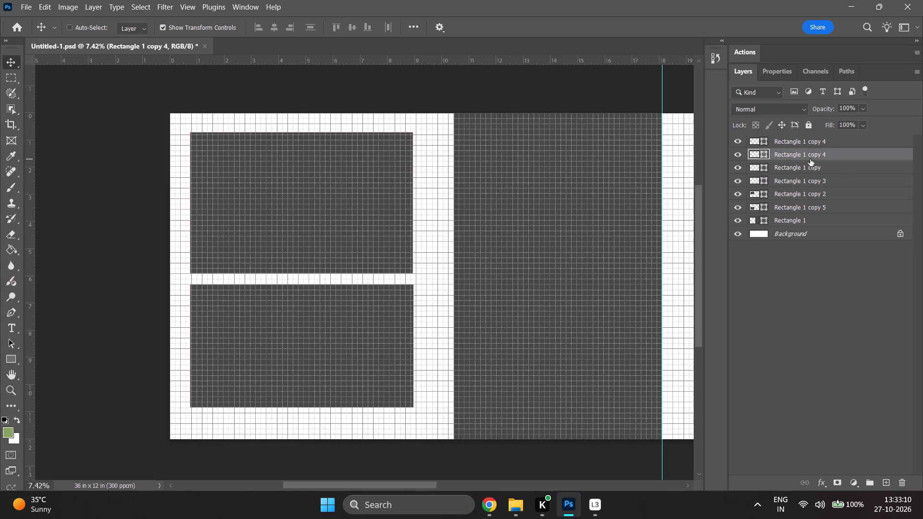
pyautogui.click(810, 219)
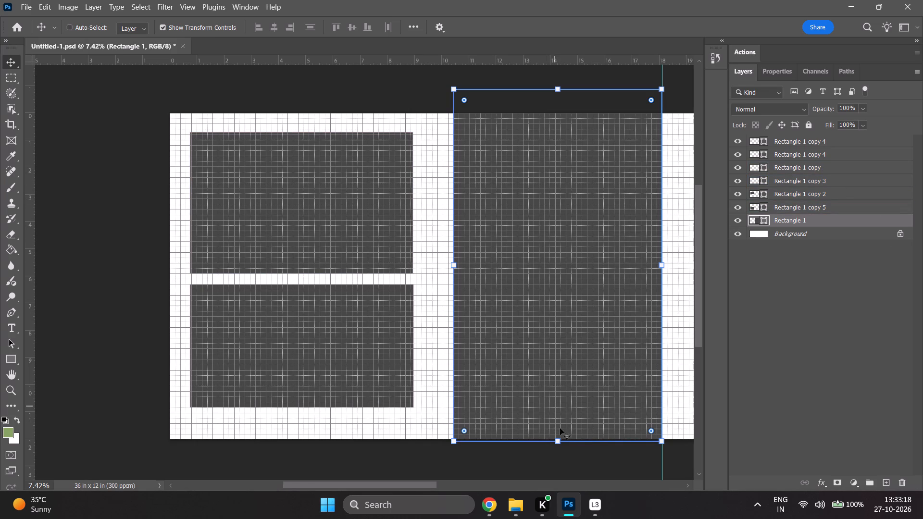
# Switch to File Explorer to look over the photos in folder 4, and return to Photoshop.
pyautogui.click(510, 507)
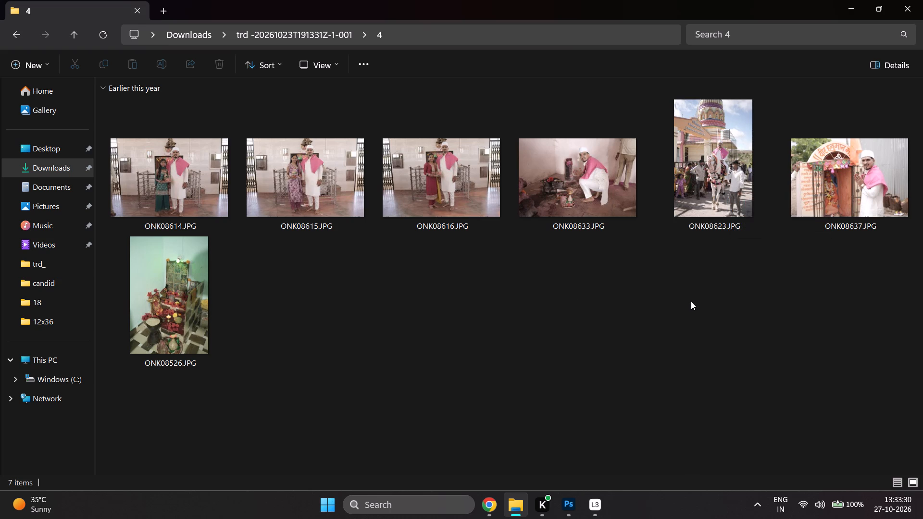
pyautogui.click(162, 16)
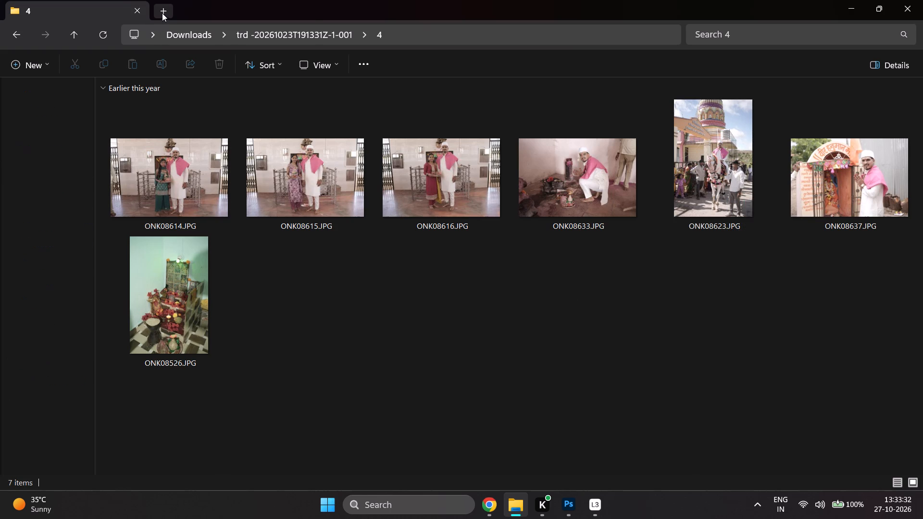
pyautogui.click(112, 8)
pyautogui.click(176, 0)
pyautogui.click(198, 15)
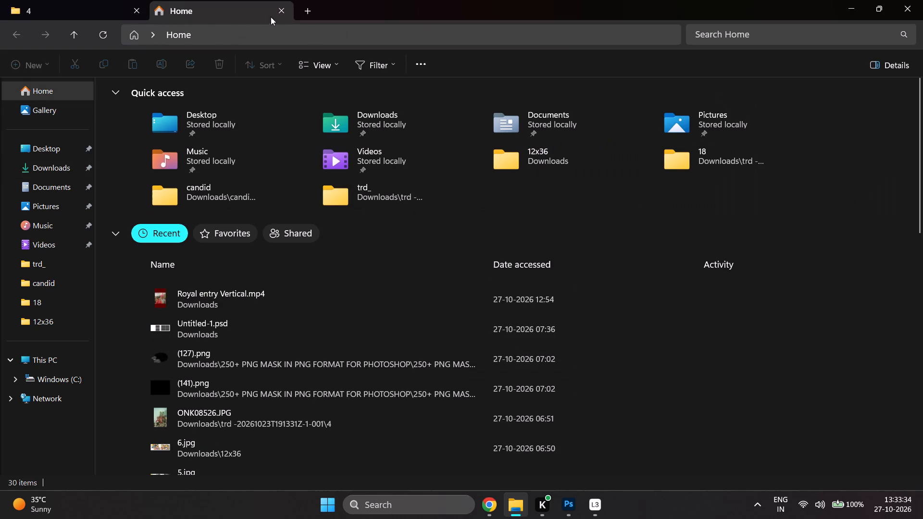
pyautogui.click(280, 10)
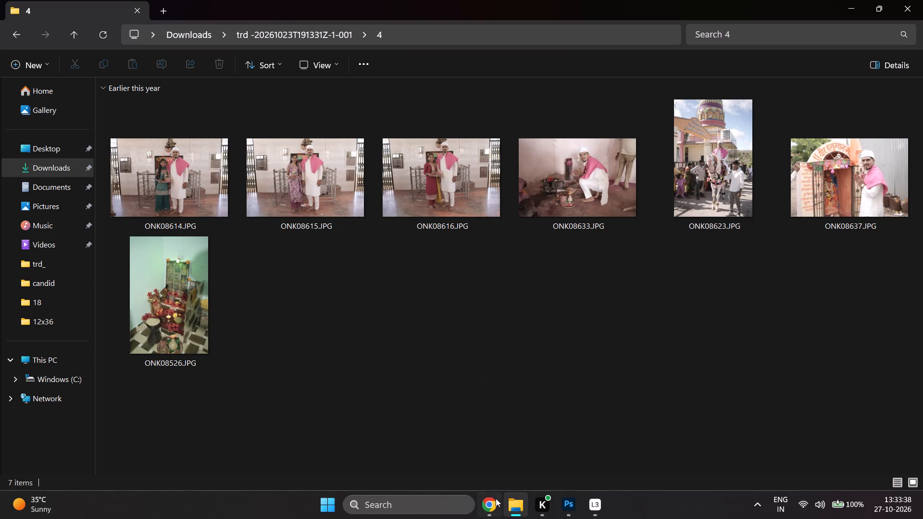
pyautogui.click(564, 503)
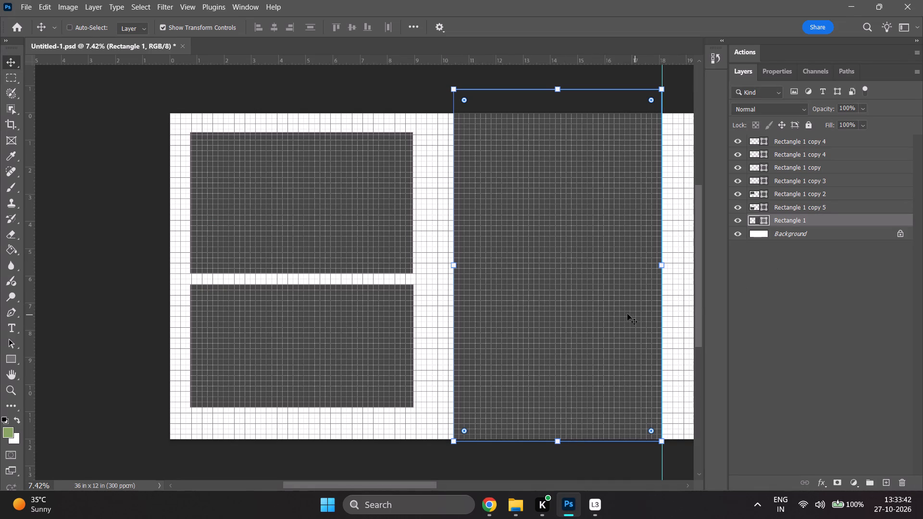
# Shorten the tall frame Rectangle 1 from below to about 52.28% height, its bottom edge level with the left page's upper frame.
pyautogui.scroll(-3, 624, 313)
pyautogui.moveTo(364, 484); pyautogui.dragTo(379, 483)
pyautogui.scroll(-3, 374, 434)
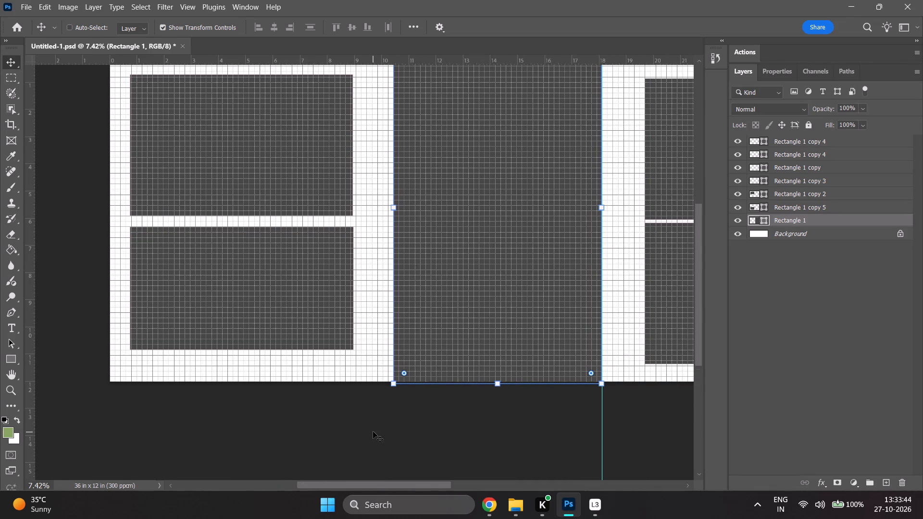
pyautogui.scroll(10, 362, 424)
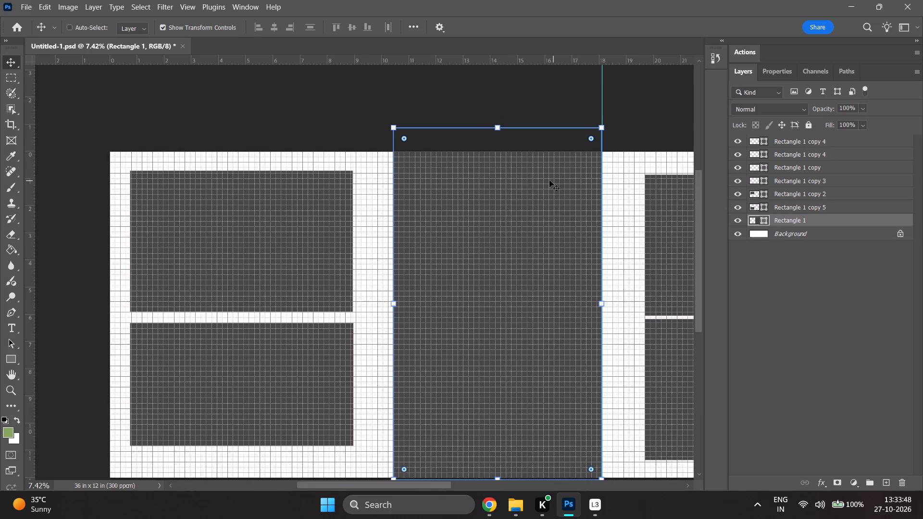
pyautogui.scroll(-4, 548, 180)
pyautogui.moveTo(388, 484); pyautogui.dragTo(397, 484)
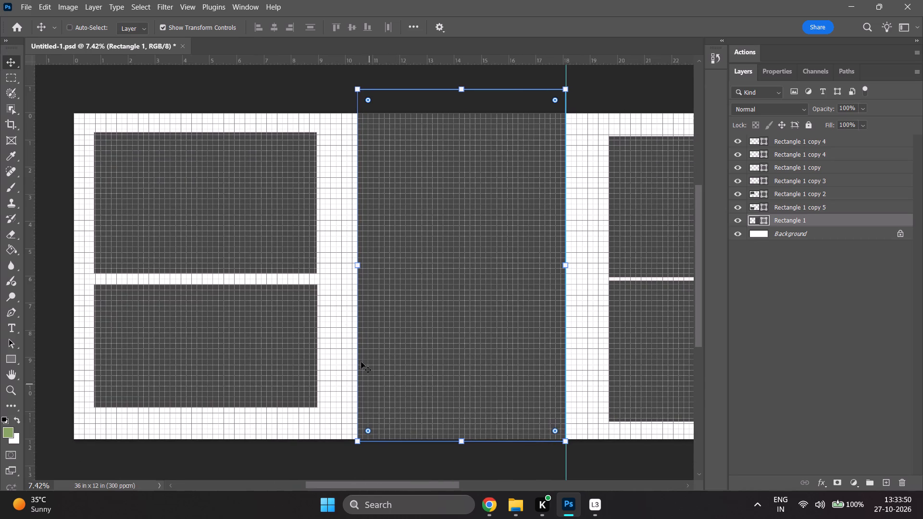
pyautogui.scroll(2, 524, 308)
pyautogui.scroll(-2, 524, 308)
pyautogui.click(785, 204)
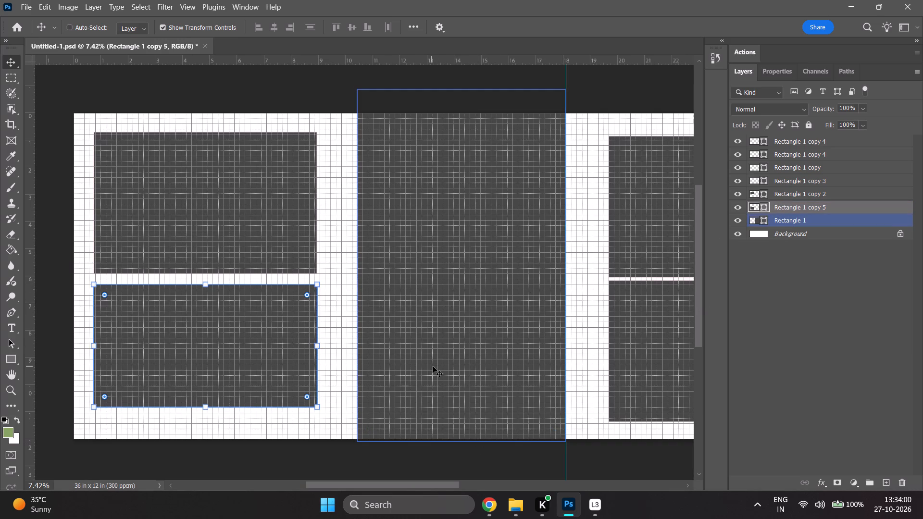
pyautogui.click(812, 219)
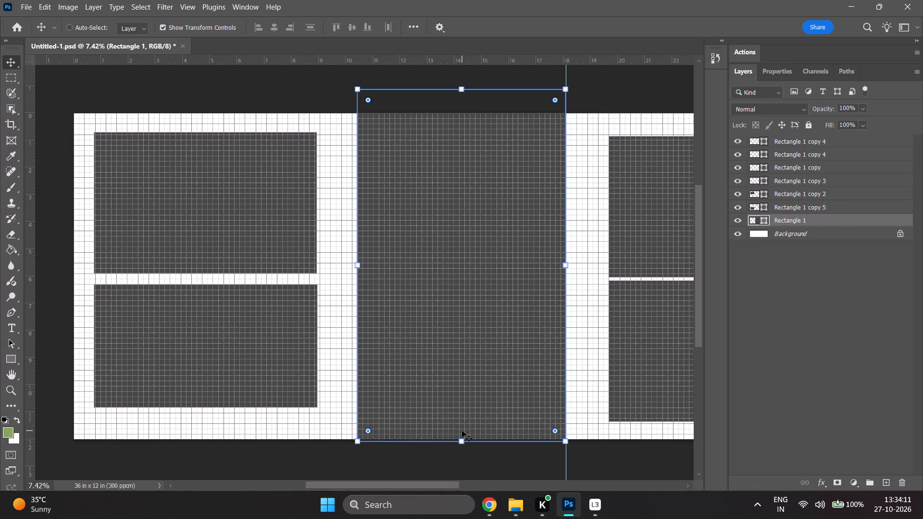
pyautogui.keyDown('shift'); pyautogui.moveTo(459, 442); pyautogui.dragTo(463, 422); pyautogui.keyUp('shift')
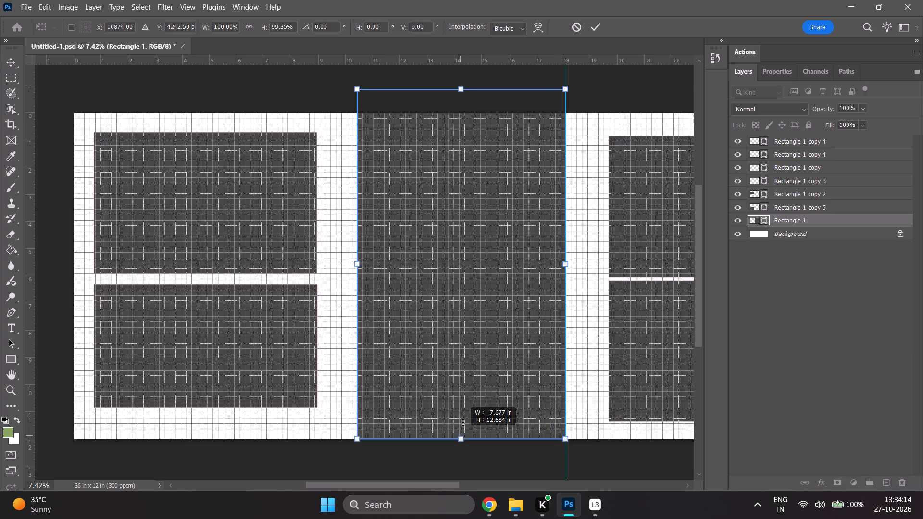
pyautogui.keyDown('shift'); pyautogui.moveTo(463, 422); pyautogui.dragTo(448, 266); pyautogui.keyUp('shift')
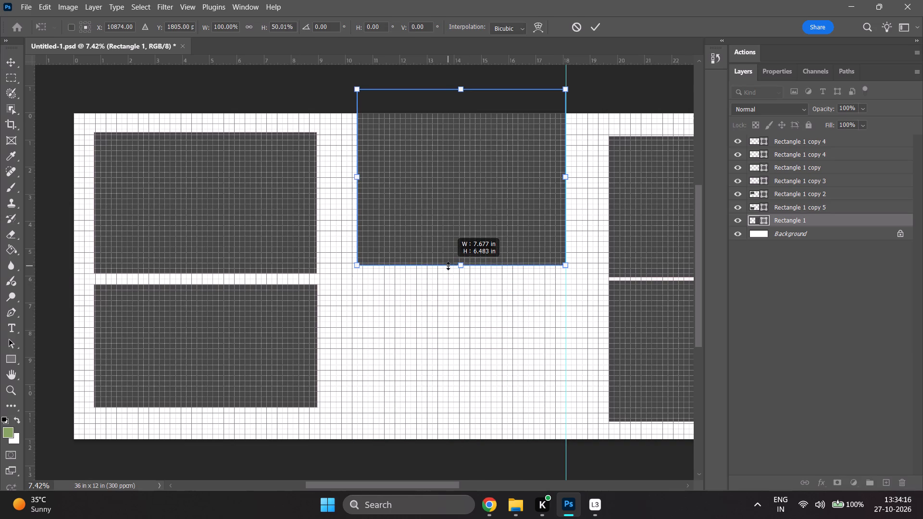
pyautogui.keyDown('shift'); pyautogui.moveTo(448, 266); pyautogui.dragTo(442, 273); pyautogui.keyUp('shift')
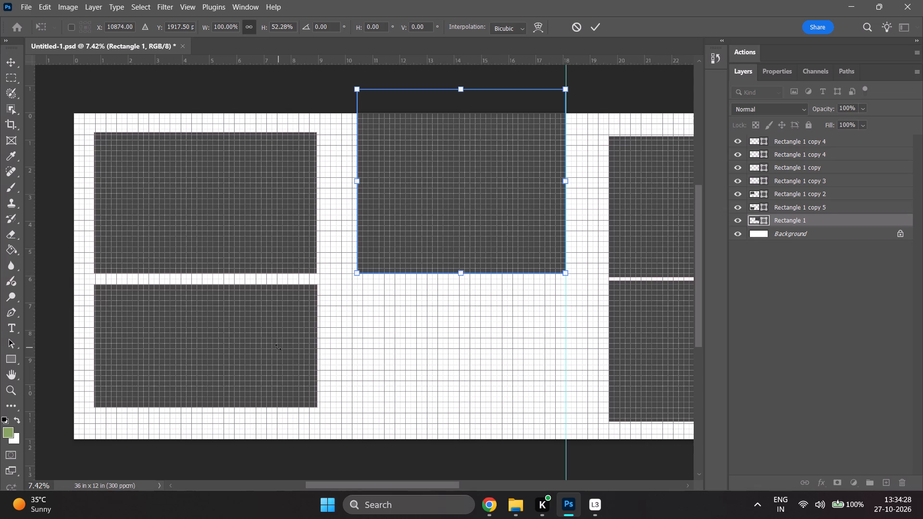
pyautogui.click(225, 335)
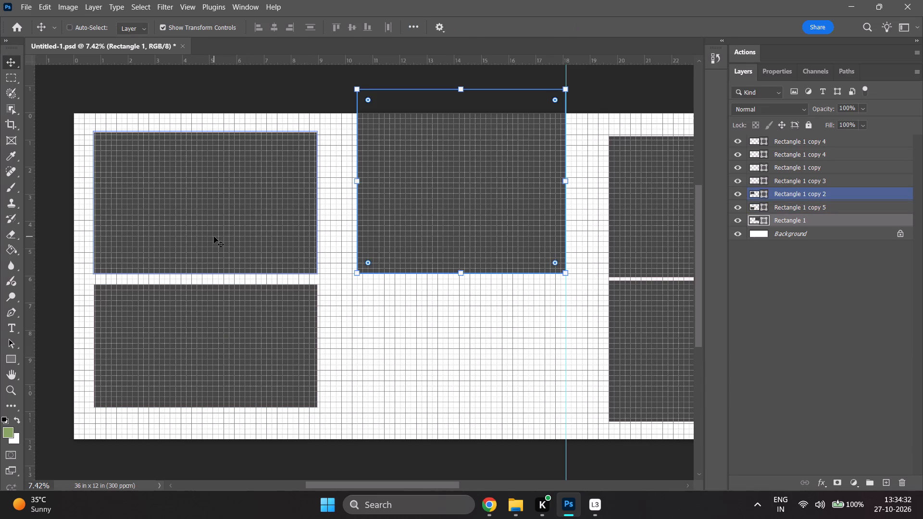
# Scale the upper left frame, Rectangle 1 copy 2, to about 84.45% width and 84.77% height, and move it about 2.22 in right and 0.41 in down.
pyautogui.click(789, 188)
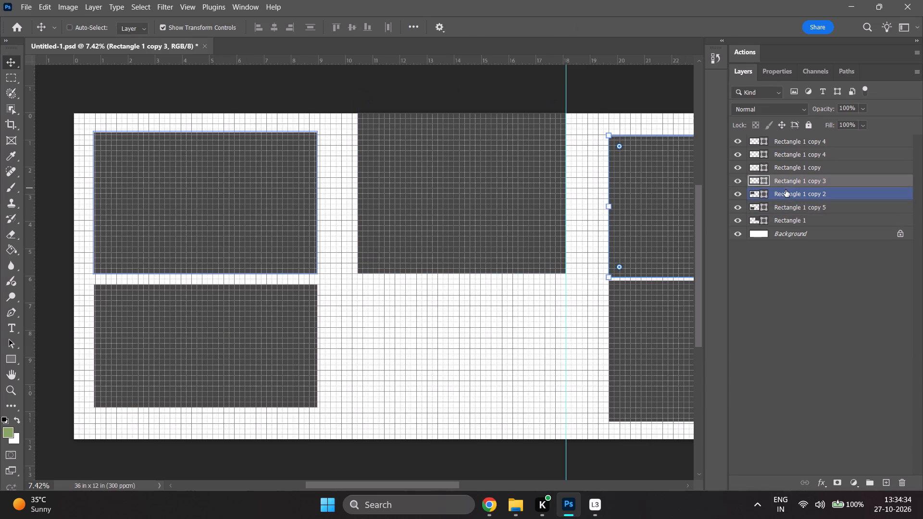
pyautogui.click(786, 199)
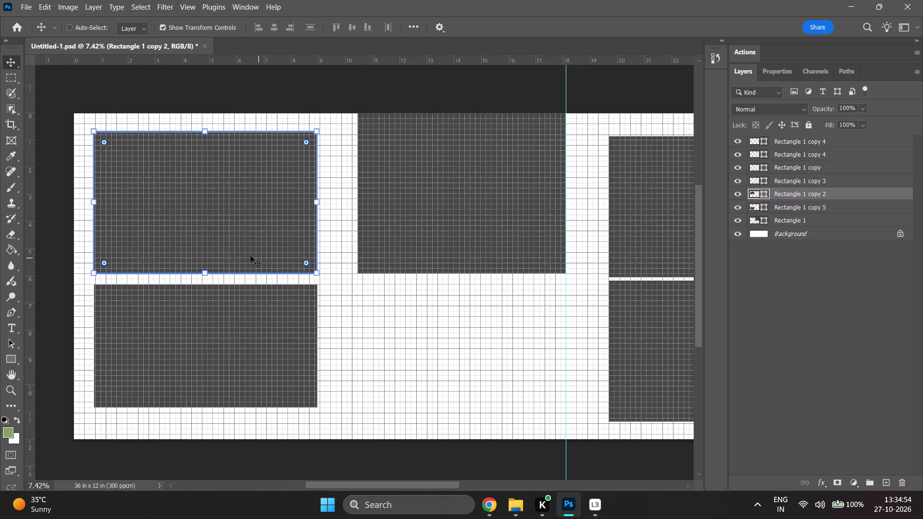
pyautogui.keyDown('alt'); pyautogui.scroll(-1, 242, 244); pyautogui.keyUp('alt')
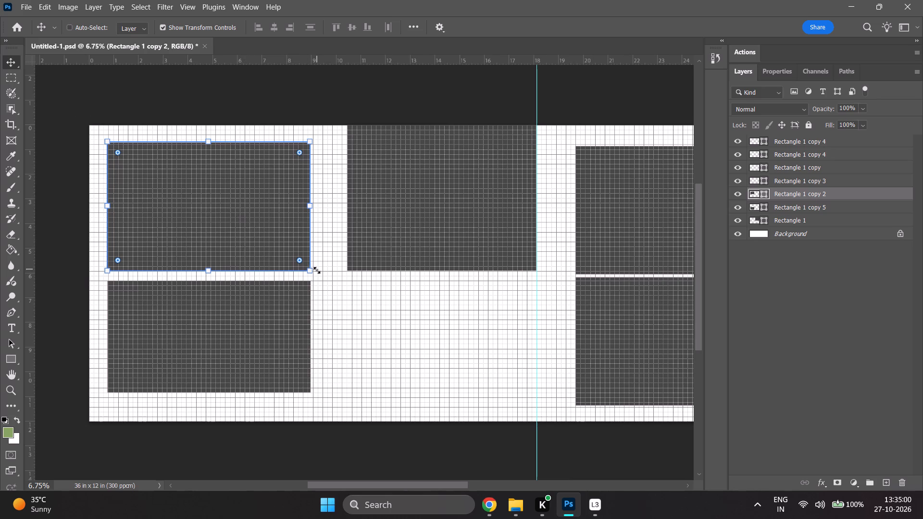
pyautogui.keyDown('shift'); pyautogui.moveTo(312, 273); pyautogui.dragTo(283, 256); pyautogui.keyUp('shift')
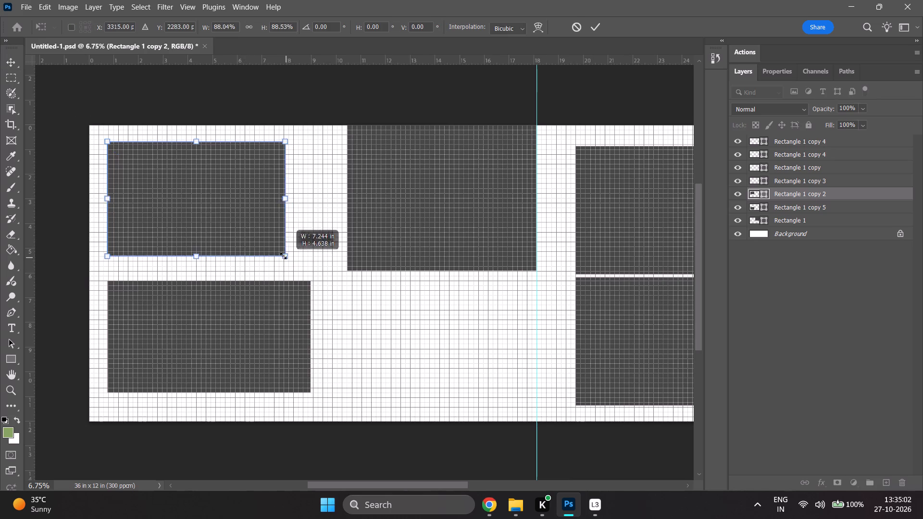
pyautogui.keyDown('shift'); pyautogui.moveTo(283, 256); pyautogui.dragTo(281, 254); pyautogui.keyUp('shift')
pyautogui.moveTo(212, 217); pyautogui.dragTo(246, 222)
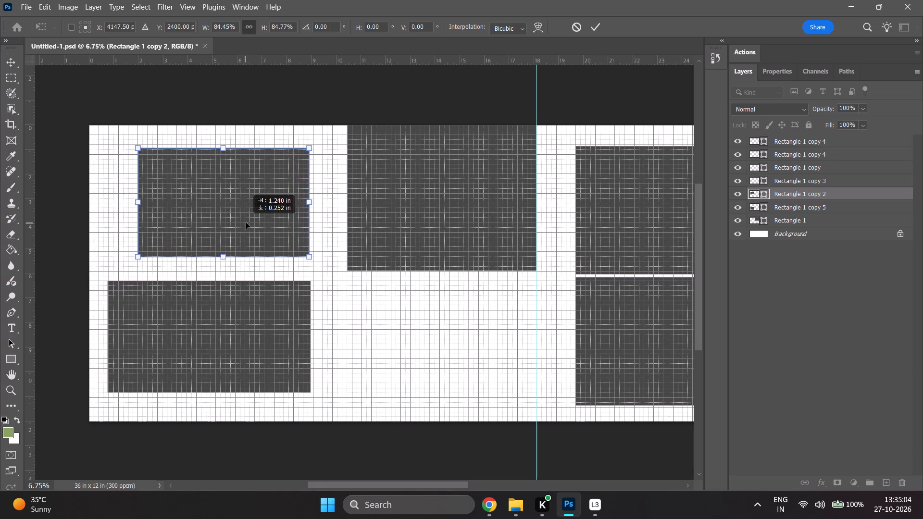
pyautogui.moveTo(246, 222); pyautogui.dragTo(267, 227)
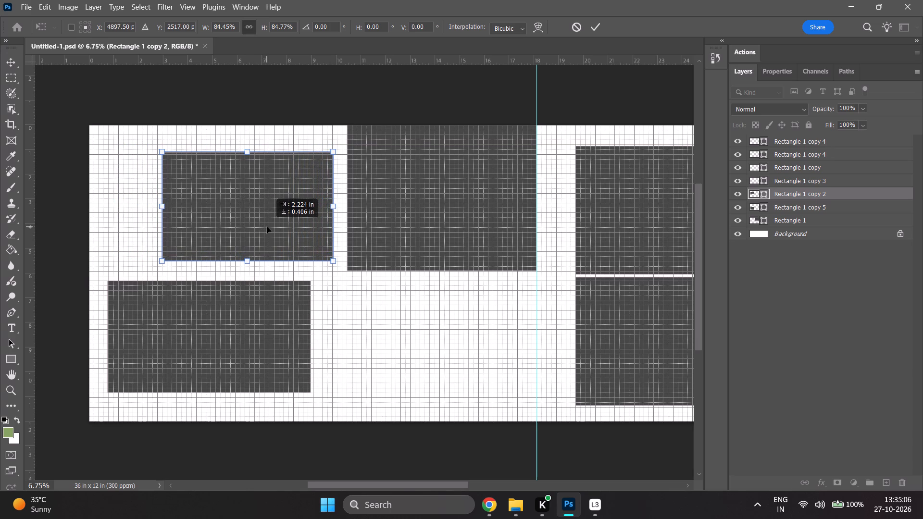
pyautogui.moveTo(267, 227); pyautogui.dragTo(267, 227)
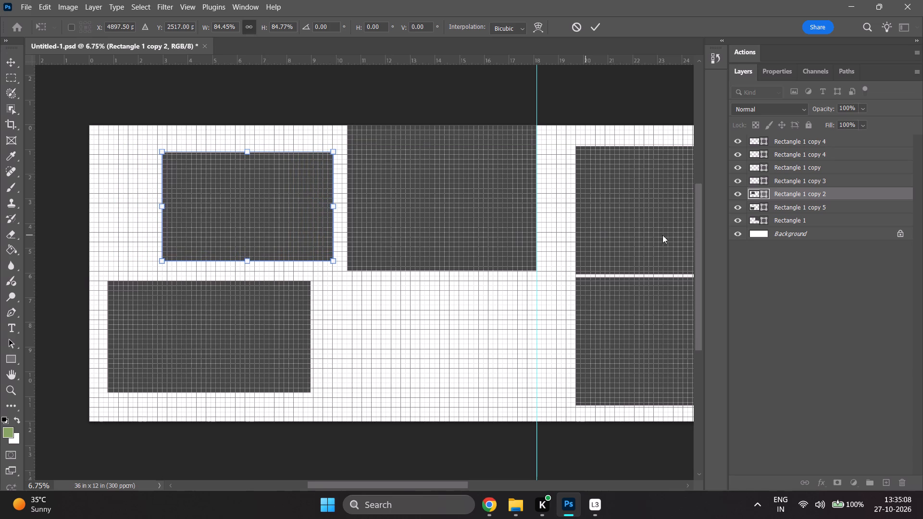
pyautogui.click(431, 212)
pyautogui.click(494, 252)
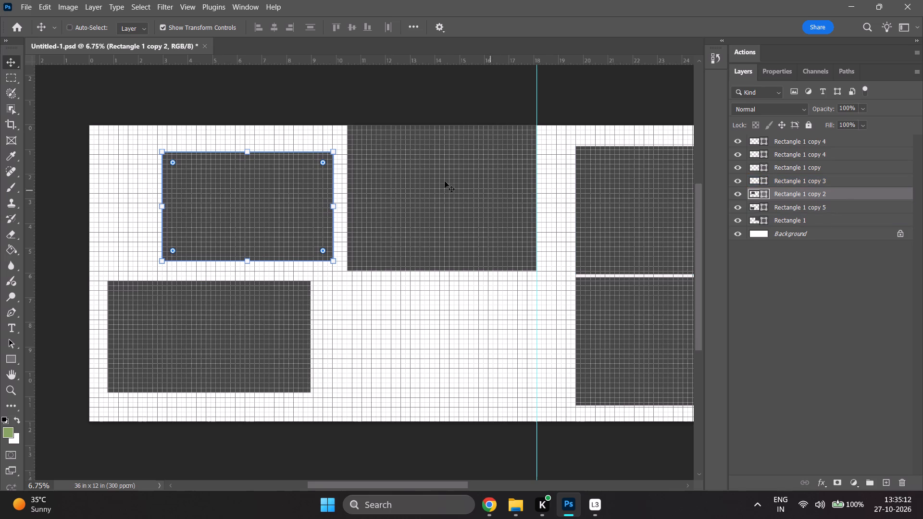
# Shorten Rectangle 1 from above to about 68.22% height and move it about 2.4 in down, to mid-height beside the left page's other frames.
pyautogui.click(838, 219)
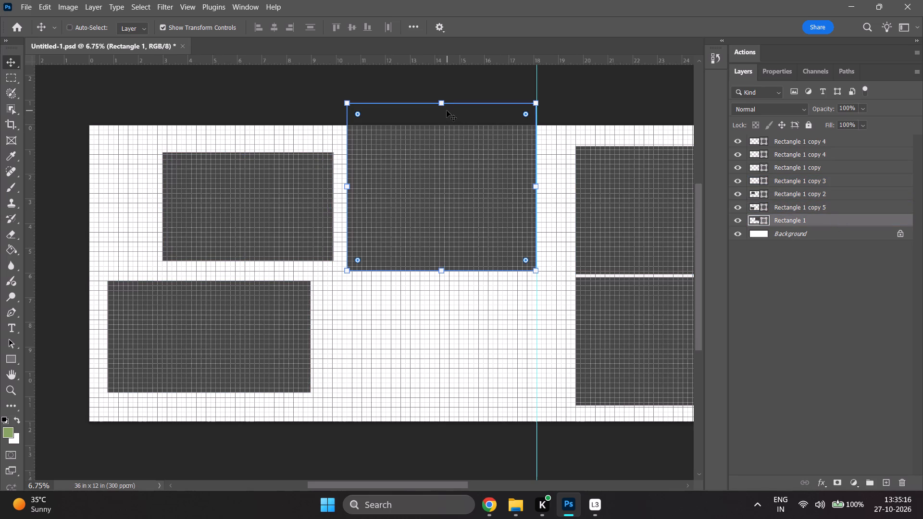
pyautogui.keyDown('shift'); pyautogui.moveTo(444, 106); pyautogui.dragTo(439, 159); pyautogui.keyUp('shift')
pyautogui.moveTo(453, 220); pyautogui.dragTo(453, 279)
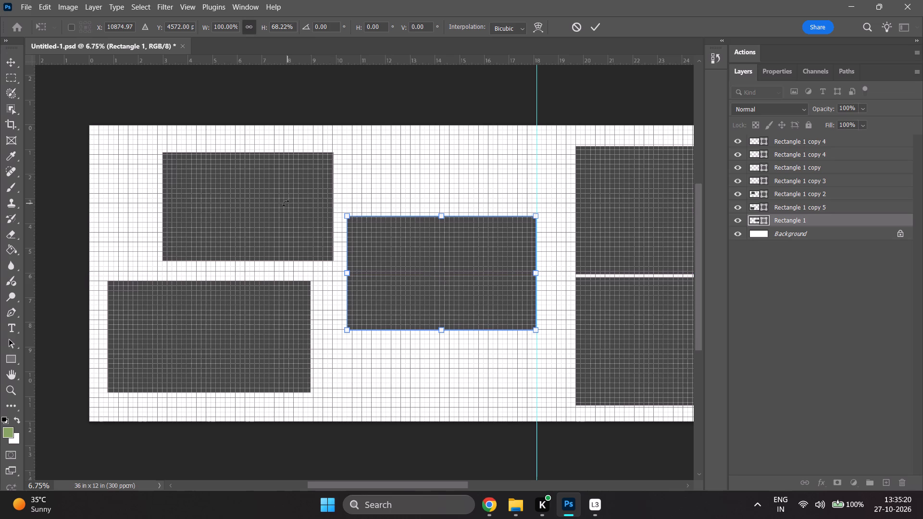
pyautogui.click(800, 214)
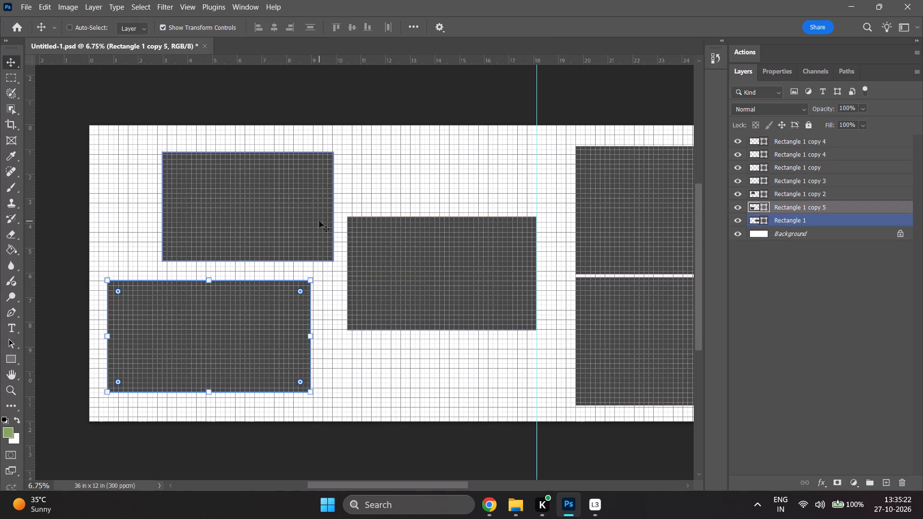
pyautogui.click(814, 226)
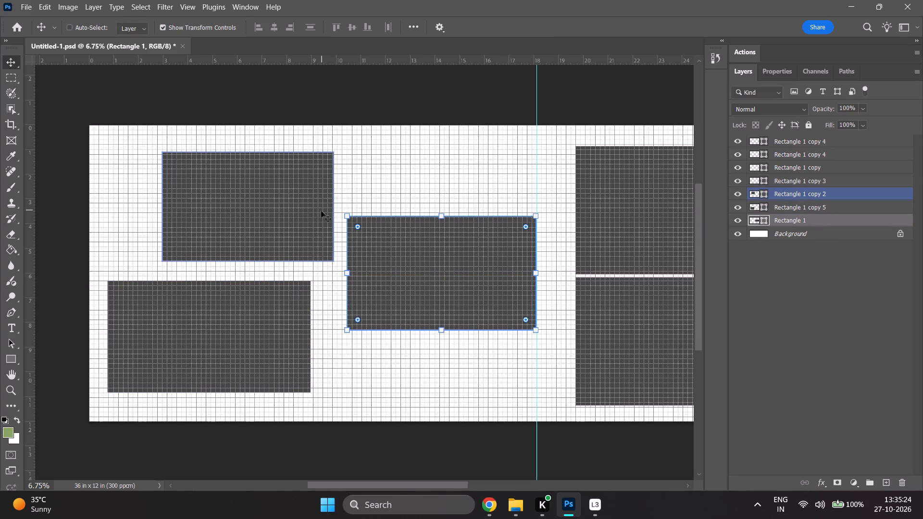
# Move the upper left frame, Rectangle 1 copy 2, about 0.4 in right and 0.8 in up, close to the page's top edge.
pyautogui.click(816, 198)
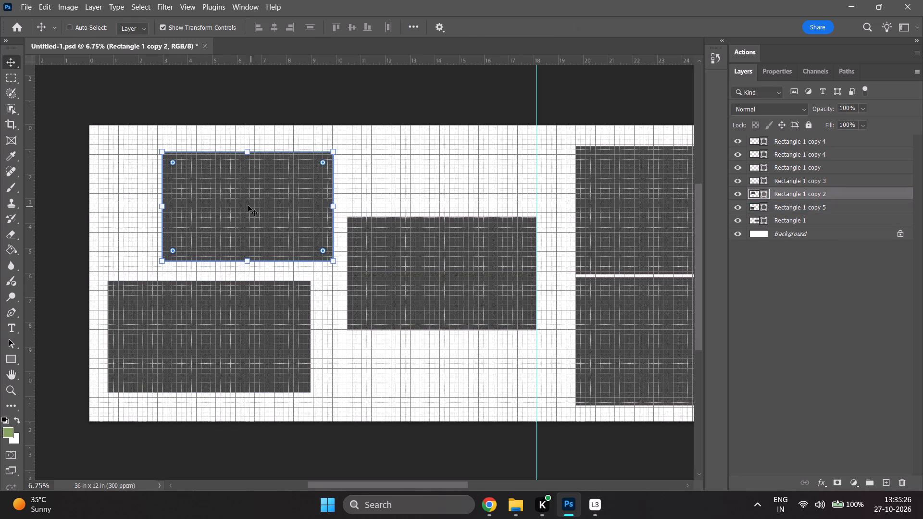
pyautogui.moveTo(233, 209); pyautogui.dragTo(249, 188)
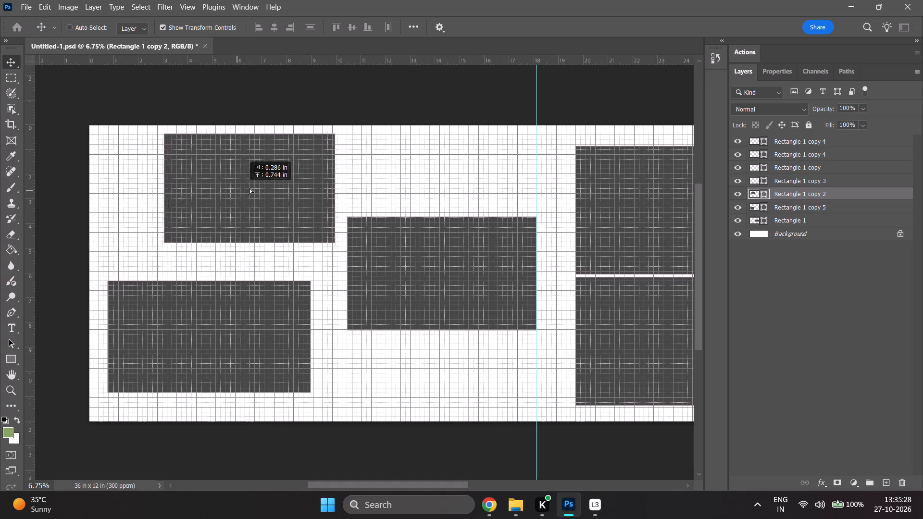
pyautogui.moveTo(249, 188); pyautogui.dragTo(242, 187)
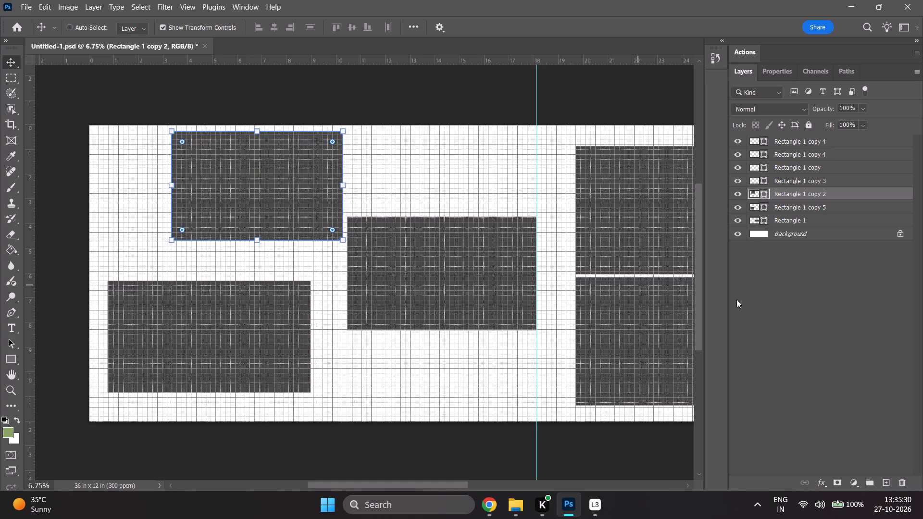
# Move Rectangle 1 about 1 in left and 1.2 in down, and scale it to about 91.03% width and 82.77% height.
pyautogui.click(819, 219)
pyautogui.moveTo(452, 297); pyautogui.dragTo(432, 328)
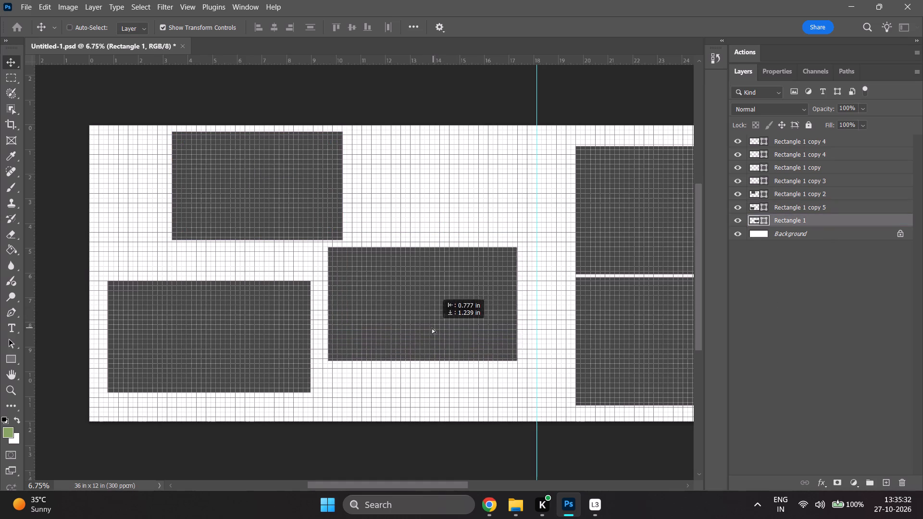
pyautogui.moveTo(432, 328); pyautogui.dragTo(427, 327)
pyautogui.keyDown('shift'); pyautogui.moveTo(508, 360); pyautogui.dragTo(504, 359); pyautogui.keyUp('shift')
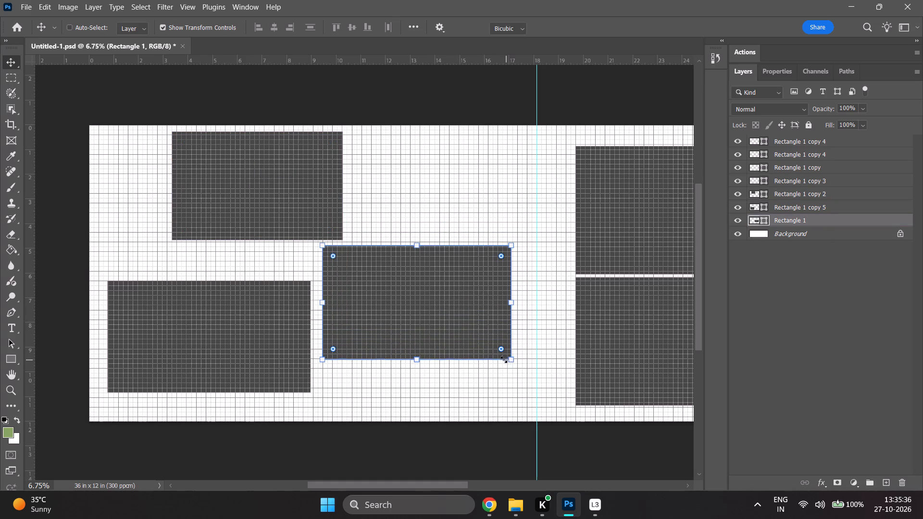
pyautogui.keyDown('shift'); pyautogui.moveTo(504, 359); pyautogui.dragTo(470, 350); pyautogui.keyUp('shift')
pyautogui.keyDown('shift'); pyautogui.moveTo(470, 350); pyautogui.dragTo(493, 340); pyautogui.keyUp('shift')
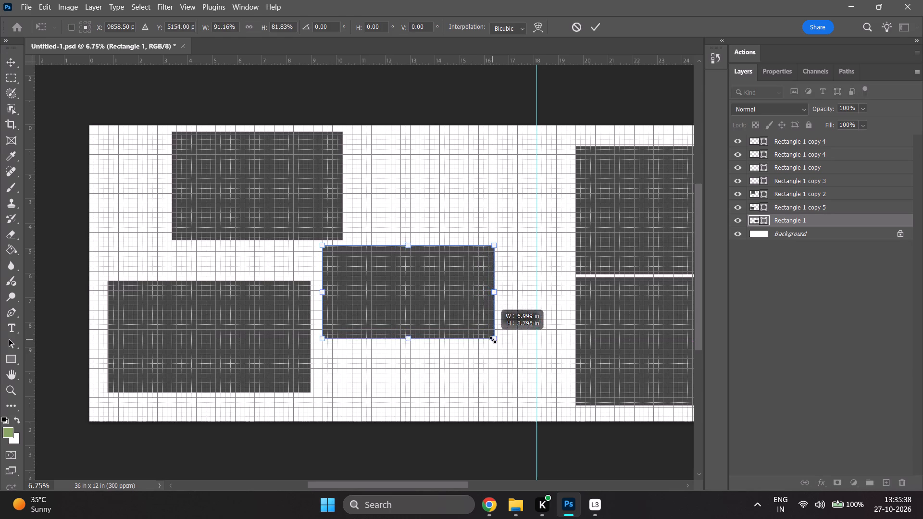
pyautogui.keyDown('shift'); pyautogui.moveTo(493, 340); pyautogui.dragTo(498, 358); pyautogui.keyUp('shift')
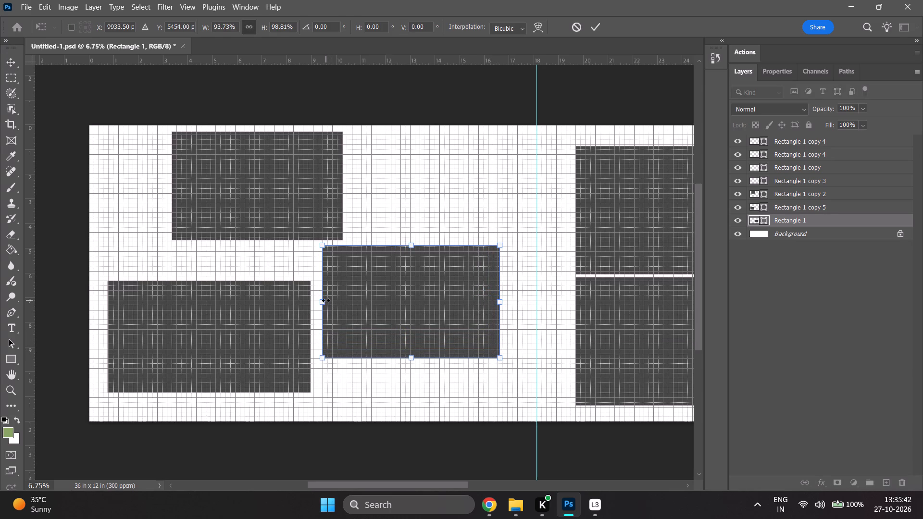
pyautogui.keyDown('shift'); pyautogui.moveTo(326, 300); pyautogui.dragTo(331, 302); pyautogui.keyUp('shift')
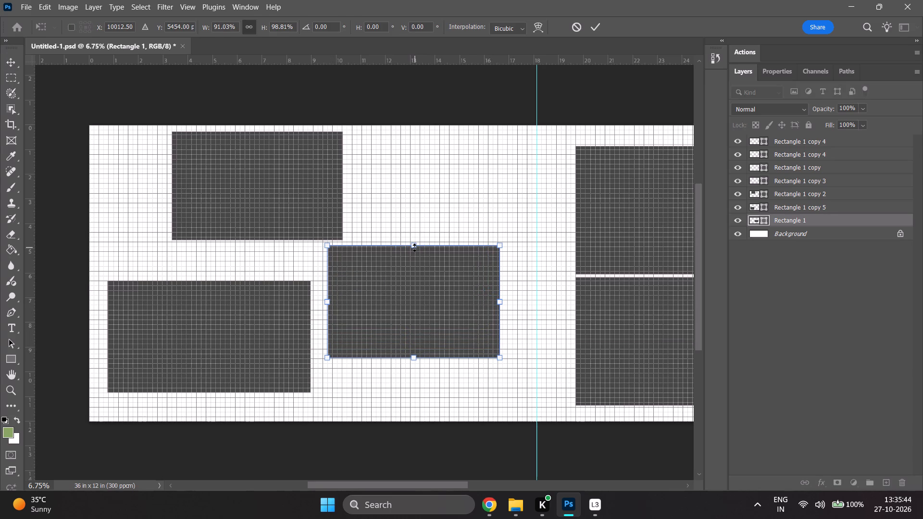
pyautogui.keyDown('shift'); pyautogui.moveTo(414, 247); pyautogui.dragTo(415, 266); pyautogui.keyUp('shift')
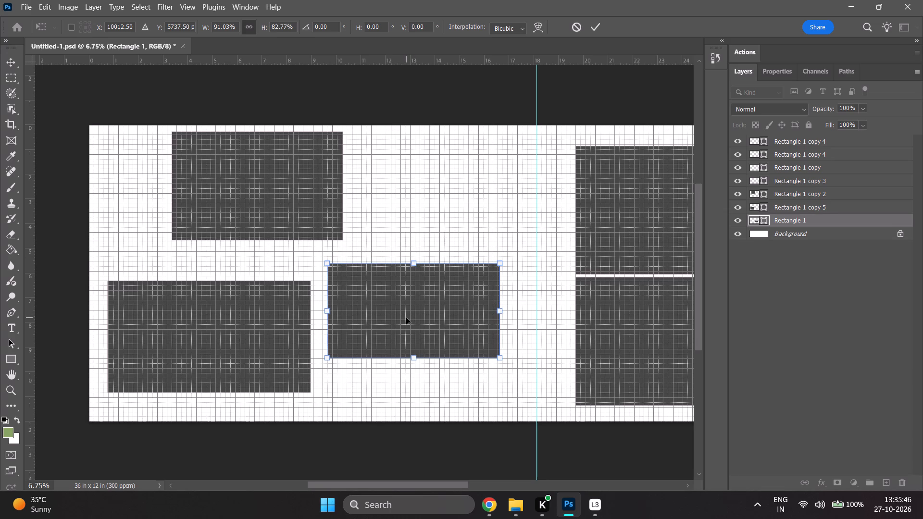
pyautogui.click(767, 307)
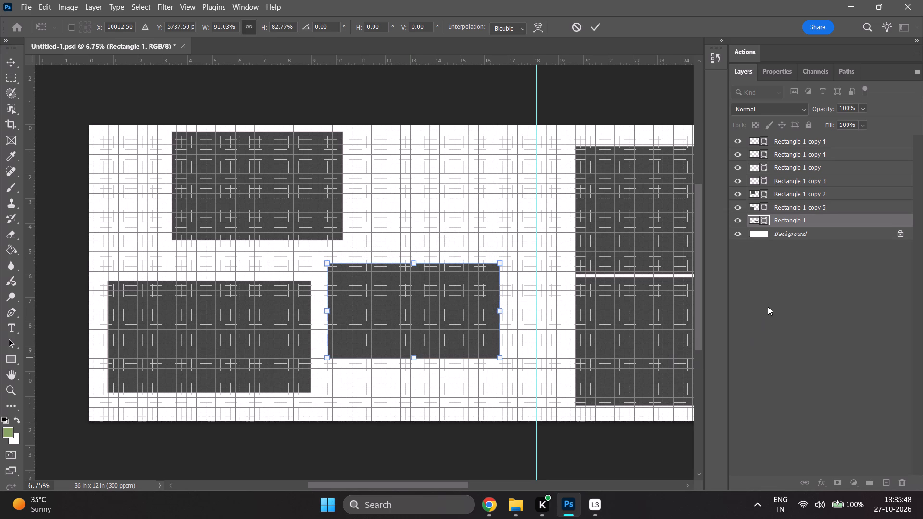
pyautogui.click(768, 303)
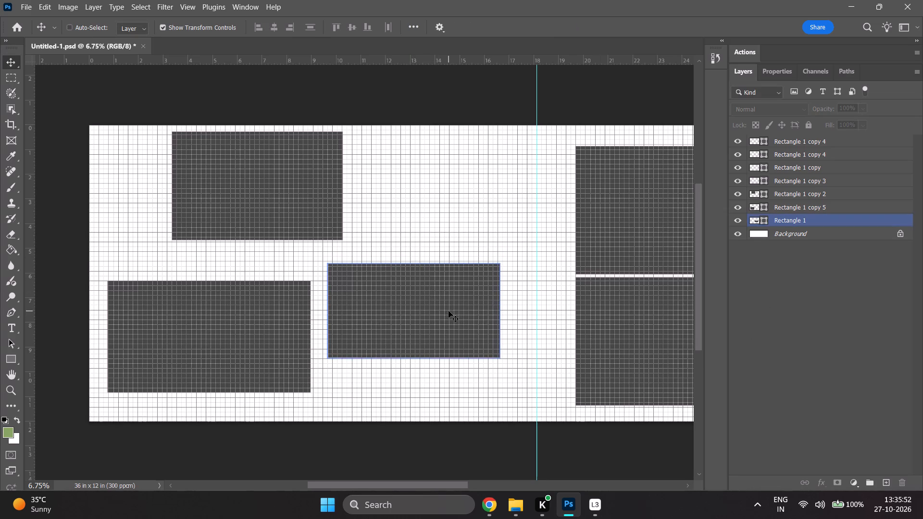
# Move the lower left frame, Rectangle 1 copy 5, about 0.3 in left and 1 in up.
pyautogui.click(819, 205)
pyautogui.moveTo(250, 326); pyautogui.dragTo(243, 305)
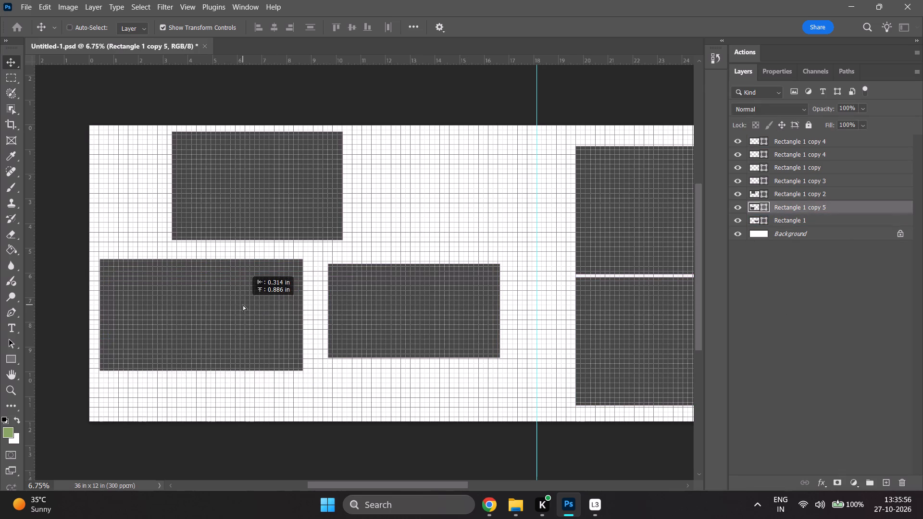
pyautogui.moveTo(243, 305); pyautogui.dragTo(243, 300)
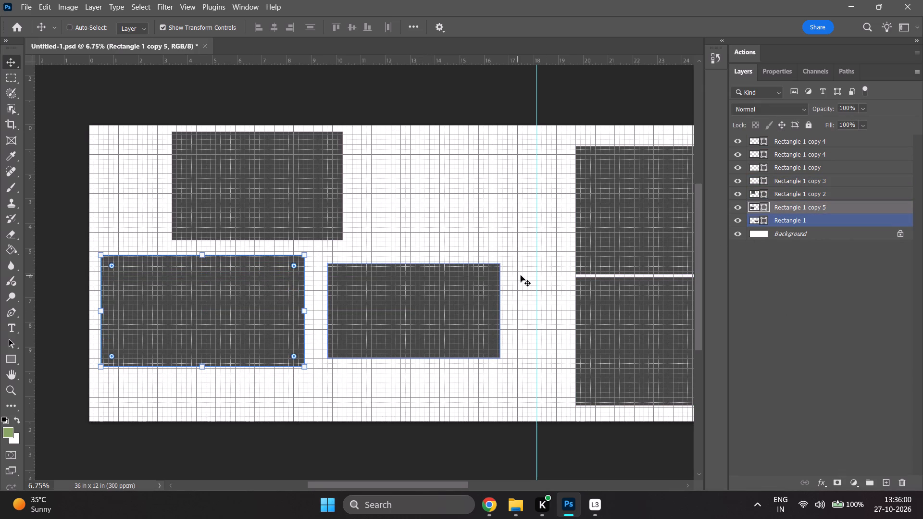
# Move Rectangle 1 about 1.1 in right and 1.9 in down, near the page's bottom edge, and enlarge it proportionally to about 102.93%.
pyautogui.click(432, 321)
pyautogui.click(815, 220)
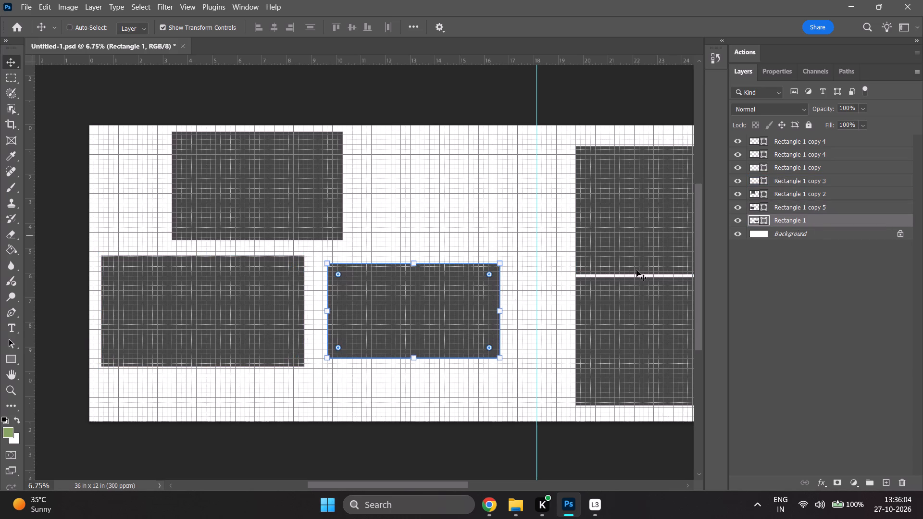
pyautogui.moveTo(419, 308); pyautogui.dragTo(417, 333)
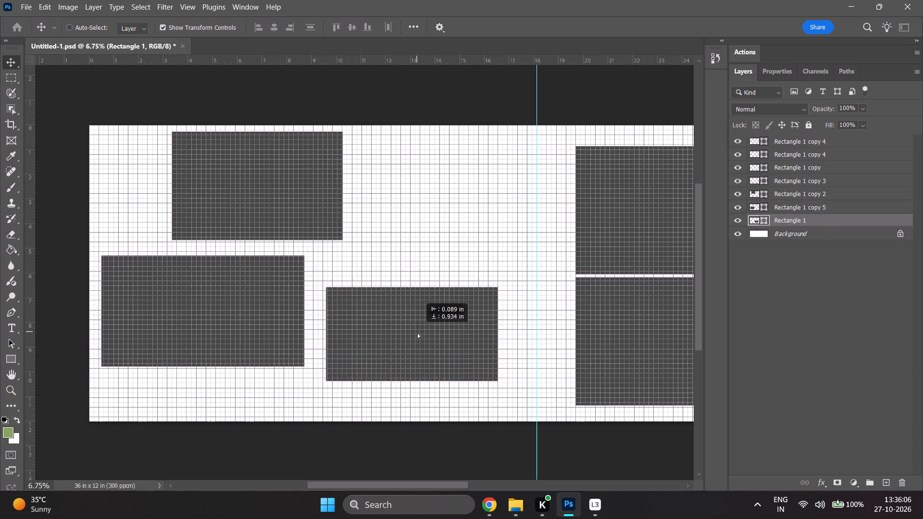
pyautogui.moveTo(417, 333); pyautogui.dragTo(435, 338)
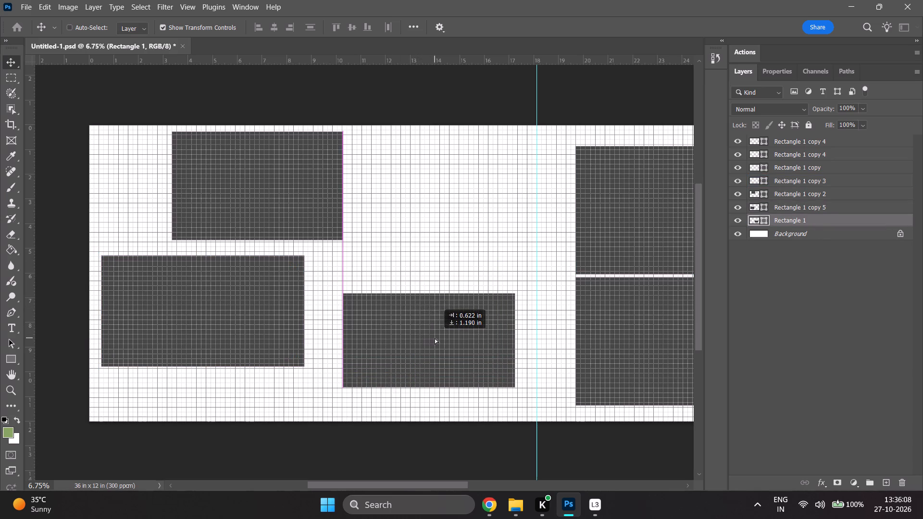
pyautogui.moveTo(435, 338); pyautogui.dragTo(437, 338)
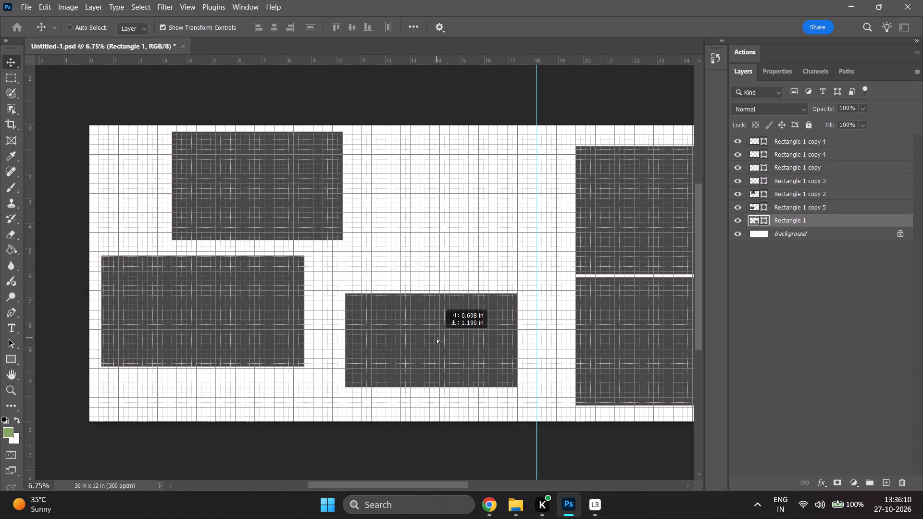
pyautogui.moveTo(437, 338); pyautogui.dragTo(431, 338)
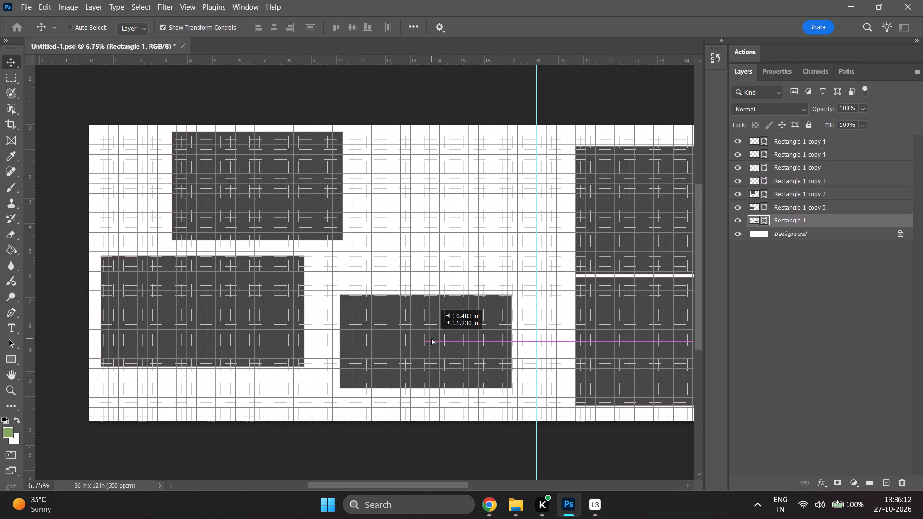
pyautogui.moveTo(431, 338); pyautogui.dragTo(446, 339)
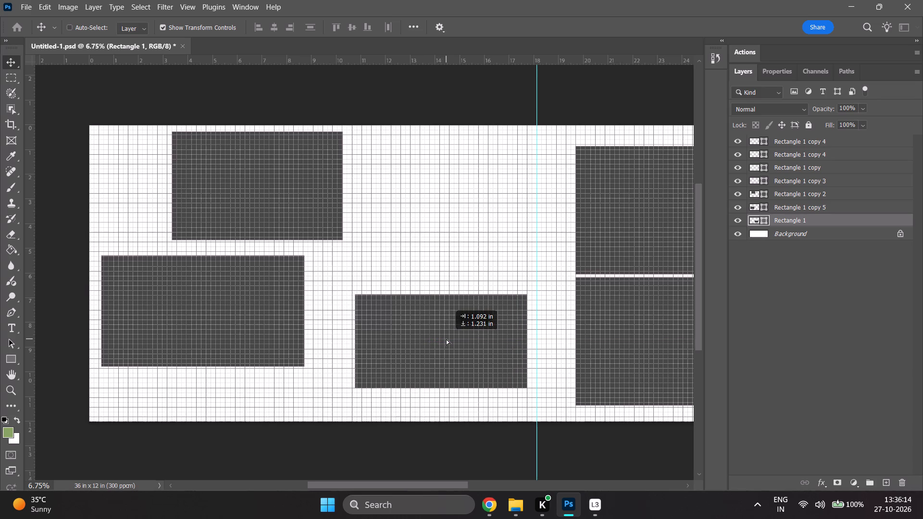
pyautogui.moveTo(446, 339); pyautogui.dragTo(446, 351)
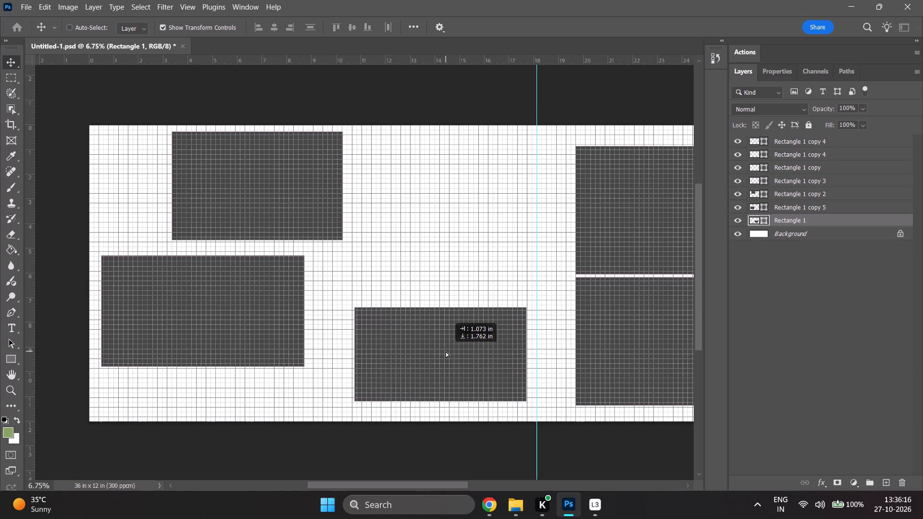
pyautogui.moveTo(446, 351); pyautogui.dragTo(447, 359)
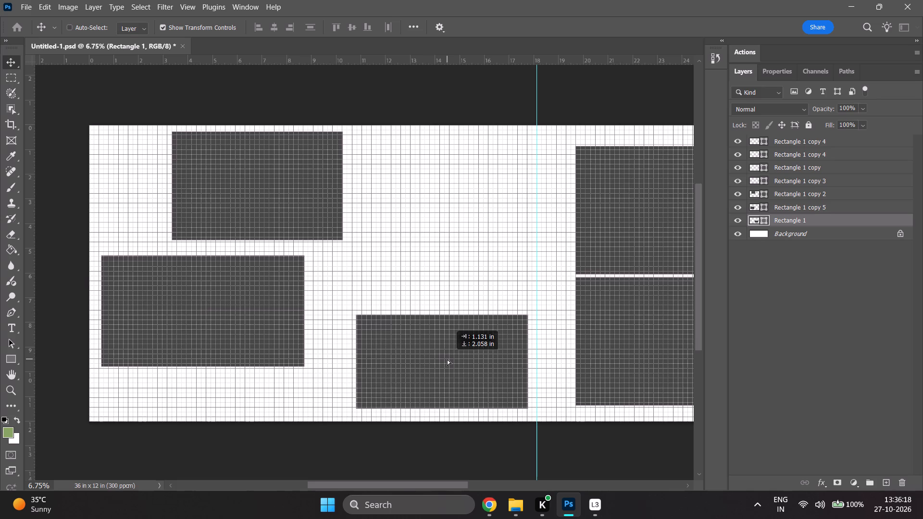
pyautogui.moveTo(447, 359); pyautogui.dragTo(446, 354)
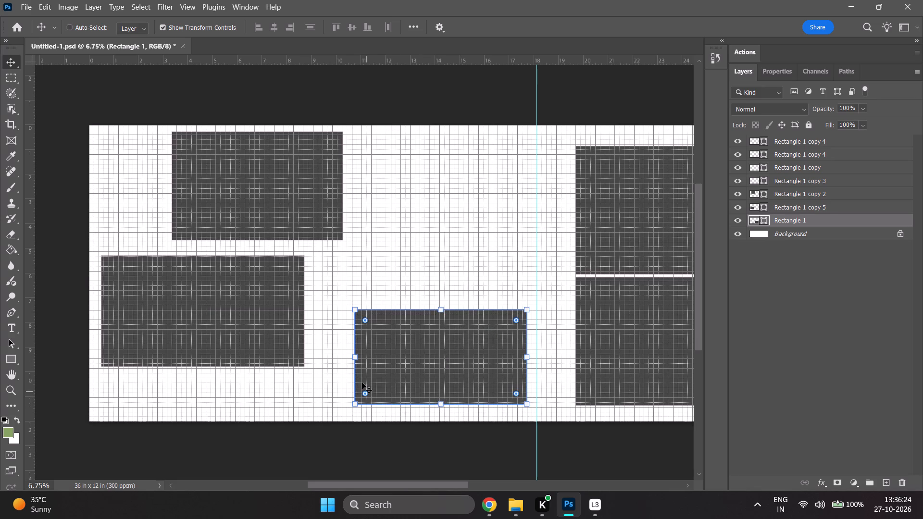
pyautogui.moveTo(359, 357); pyautogui.dragTo(354, 357)
pyautogui.click(487, 363)
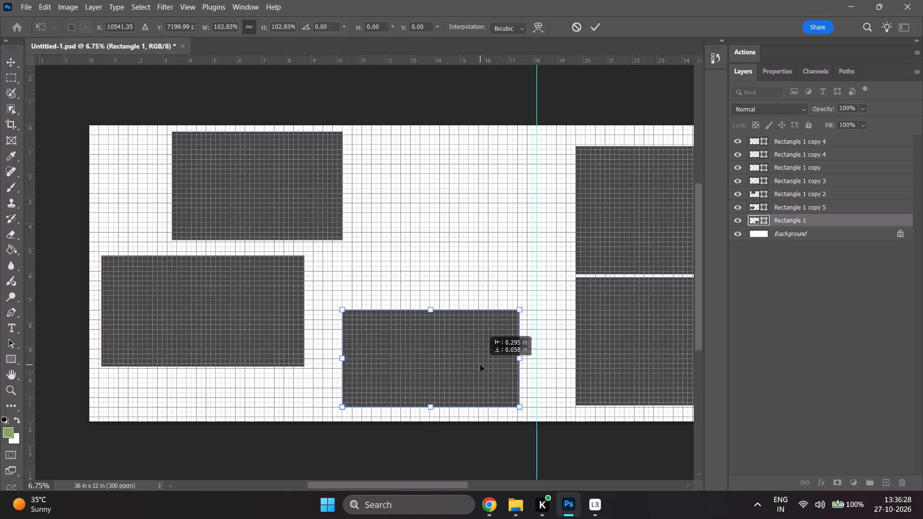
pyautogui.click(823, 375)
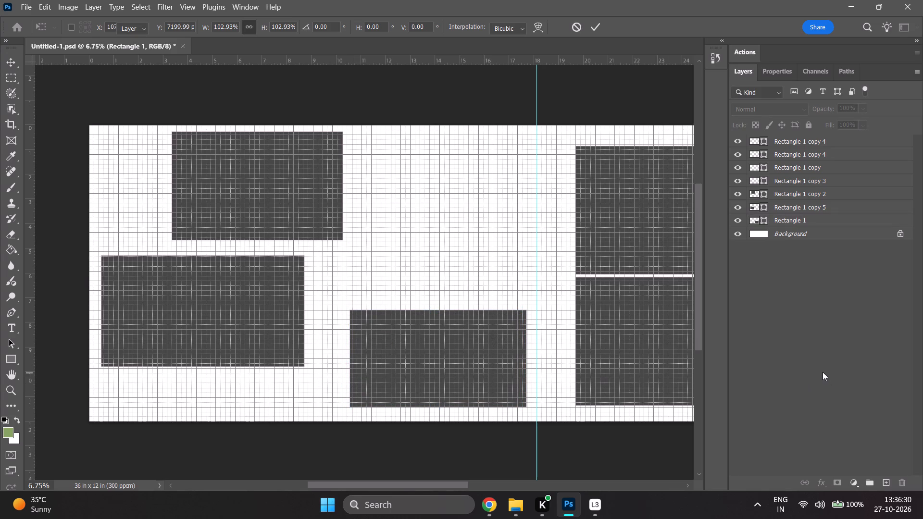
# Scale Rectangle 1 copy 5 to about 88.82% and place it in the lower left page, its top level with Rectangle 1's; keep it selected.
pyautogui.click(233, 309)
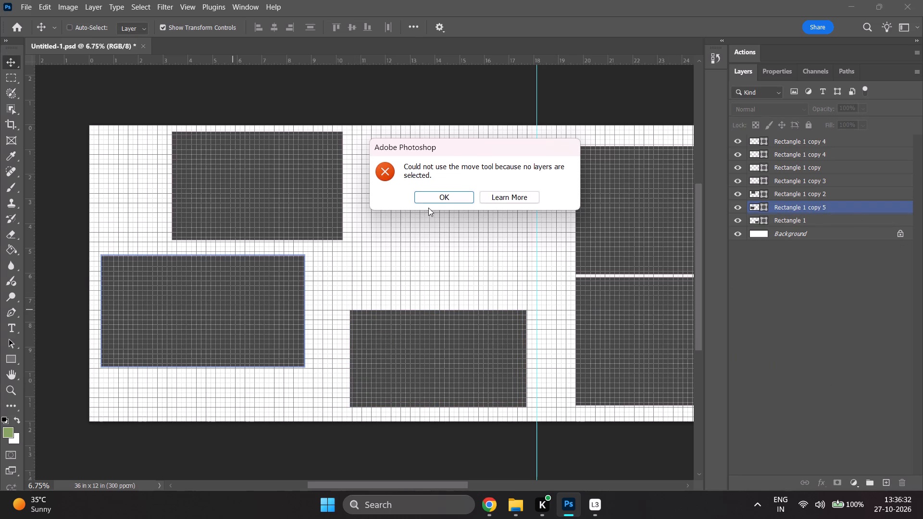
pyautogui.click(429, 200)
pyautogui.click(823, 207)
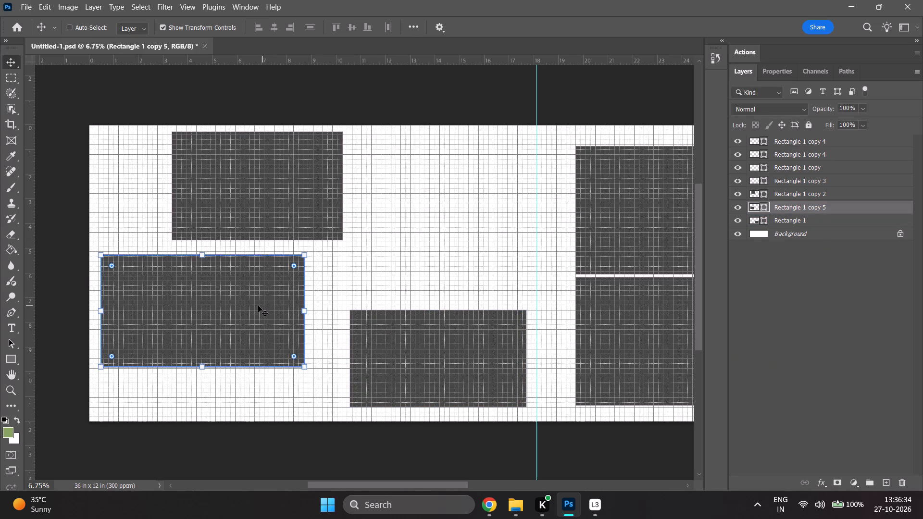
pyautogui.moveTo(258, 306); pyautogui.dragTo(262, 333)
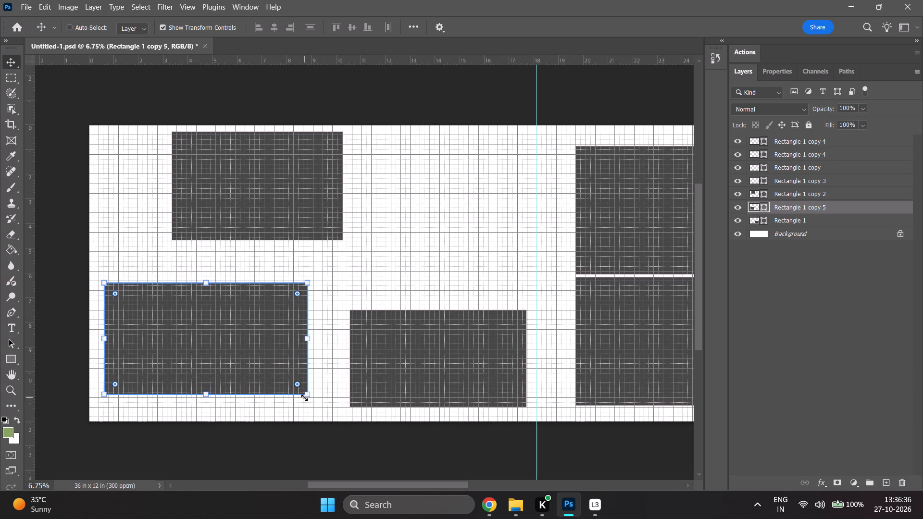
pyautogui.moveTo(306, 396); pyautogui.dragTo(283, 384)
pyautogui.moveTo(223, 334); pyautogui.dragTo(249, 350)
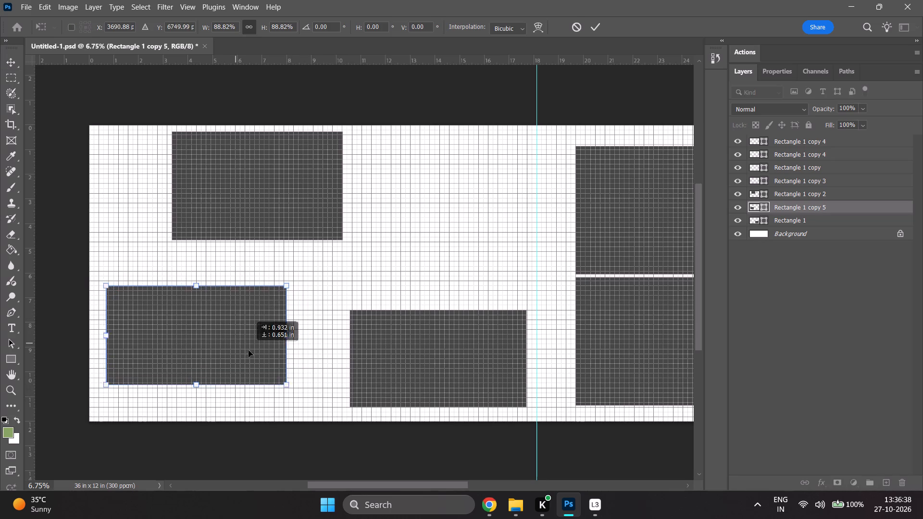
pyautogui.moveTo(249, 350); pyautogui.dragTo(253, 359)
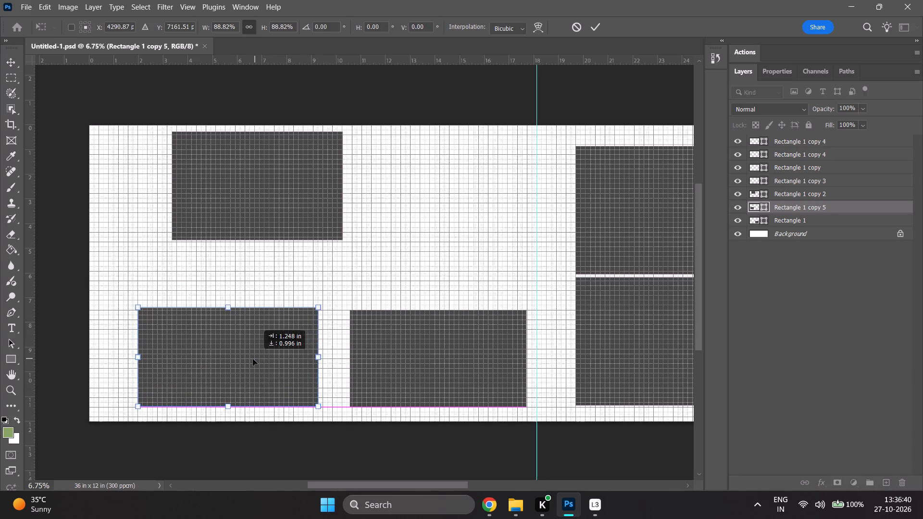
pyautogui.moveTo(253, 359); pyautogui.dragTo(248, 360)
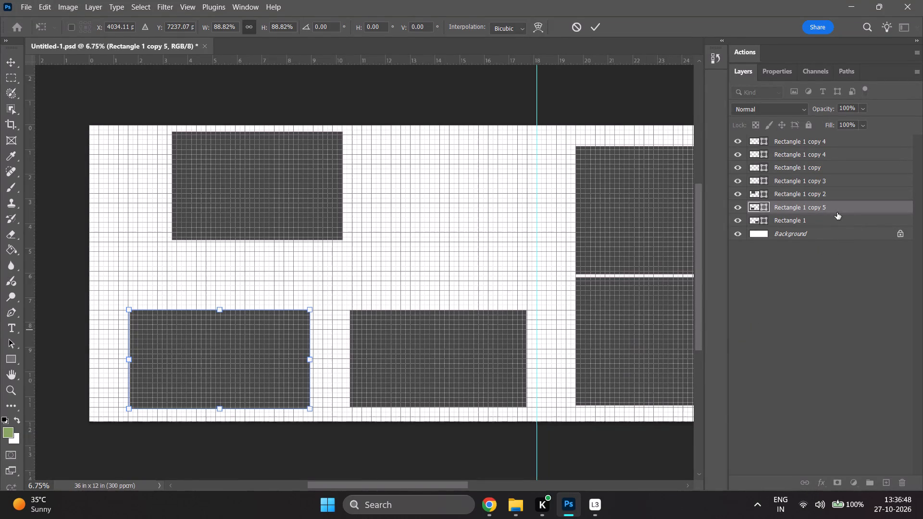
pyautogui.click(827, 198)
pyautogui.click(859, 207)
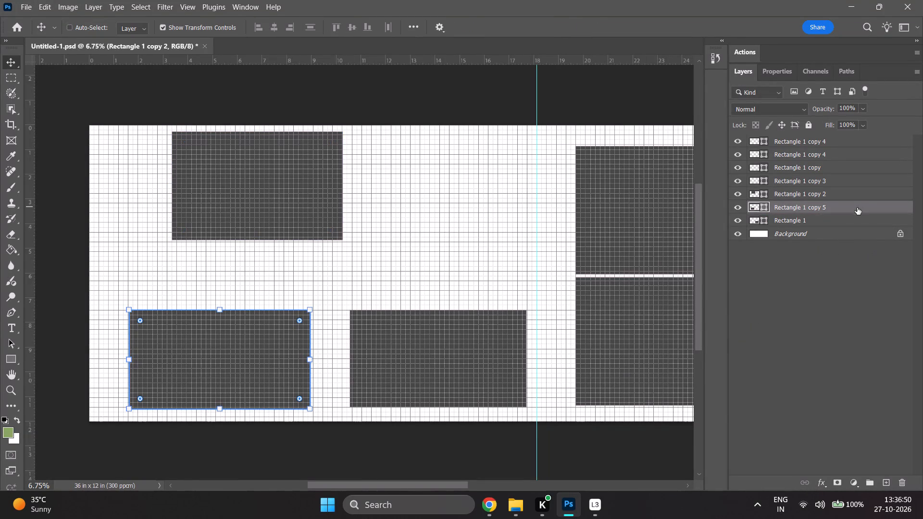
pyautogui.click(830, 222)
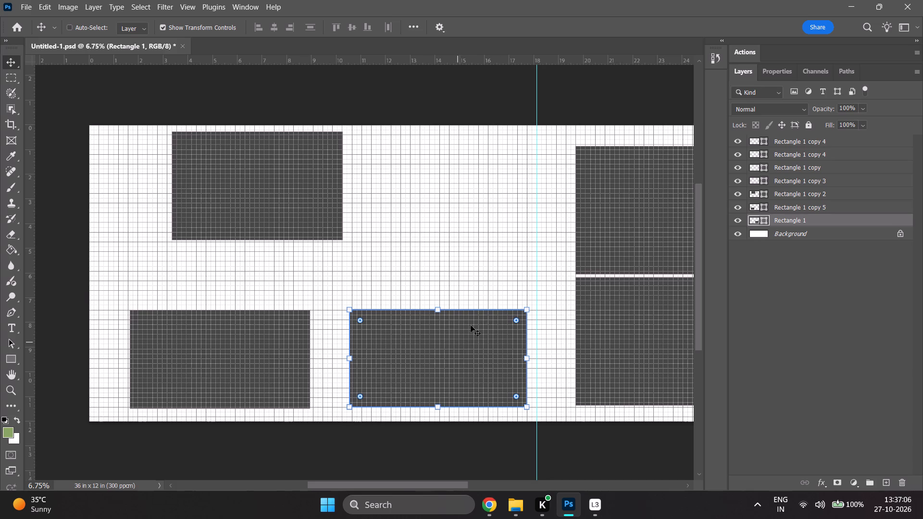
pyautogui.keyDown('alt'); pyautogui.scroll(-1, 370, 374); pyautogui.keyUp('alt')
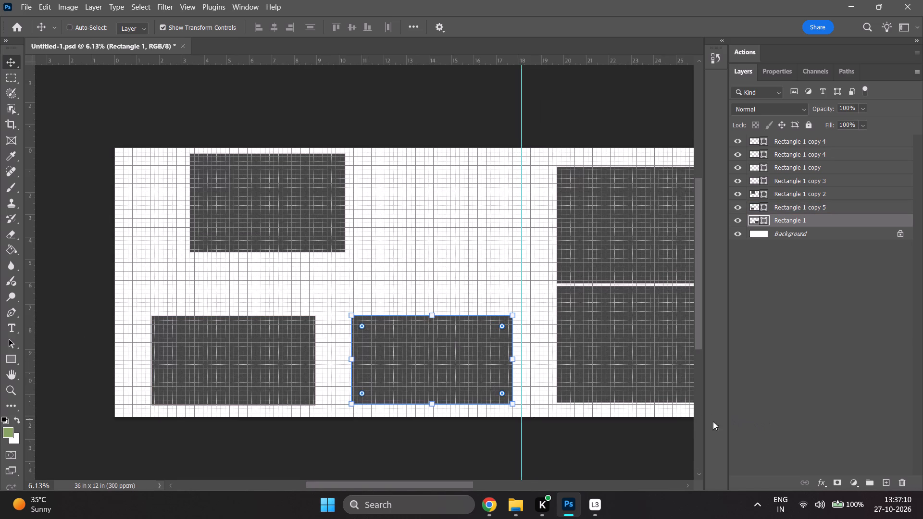
# Switch to Chrome and watch the Album Design Fast Layout tutorial from about 24:37, examining how the right page's top frames and pink strips are arranged.
pyautogui.click(480, 515)
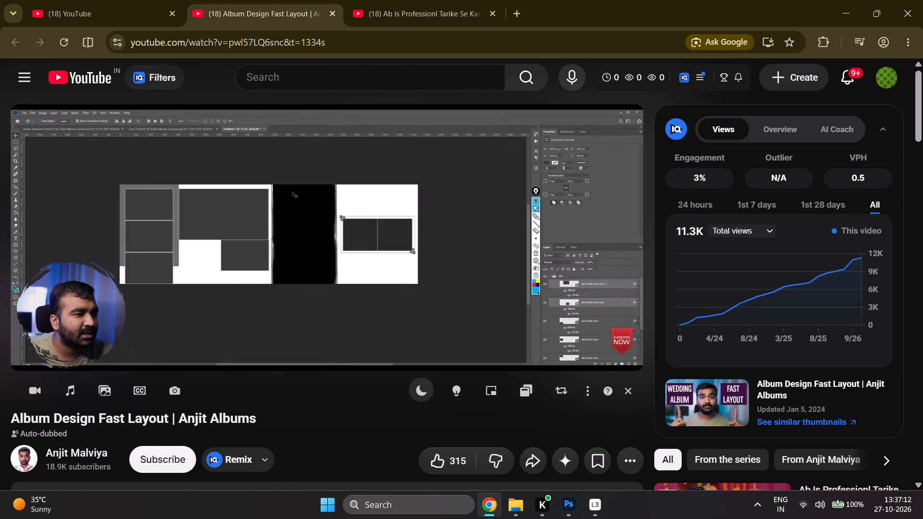
pyautogui.click(287, 282)
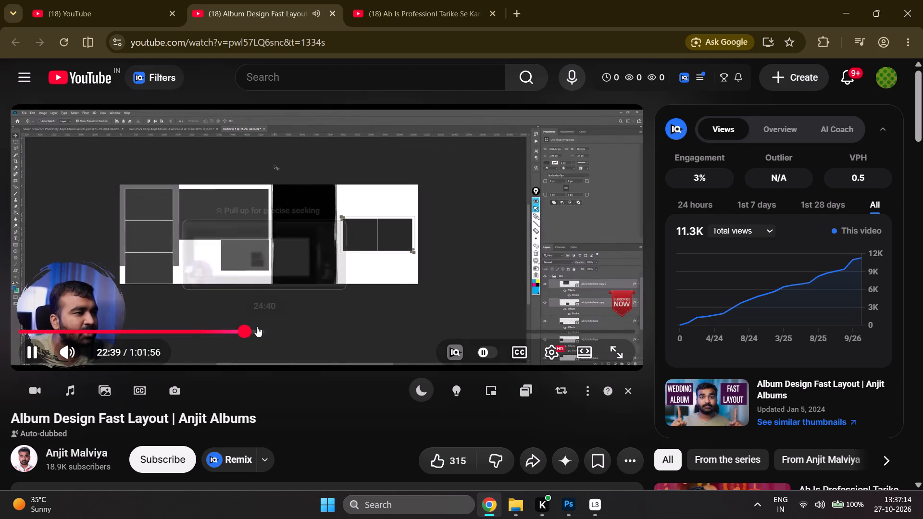
pyautogui.click(262, 326)
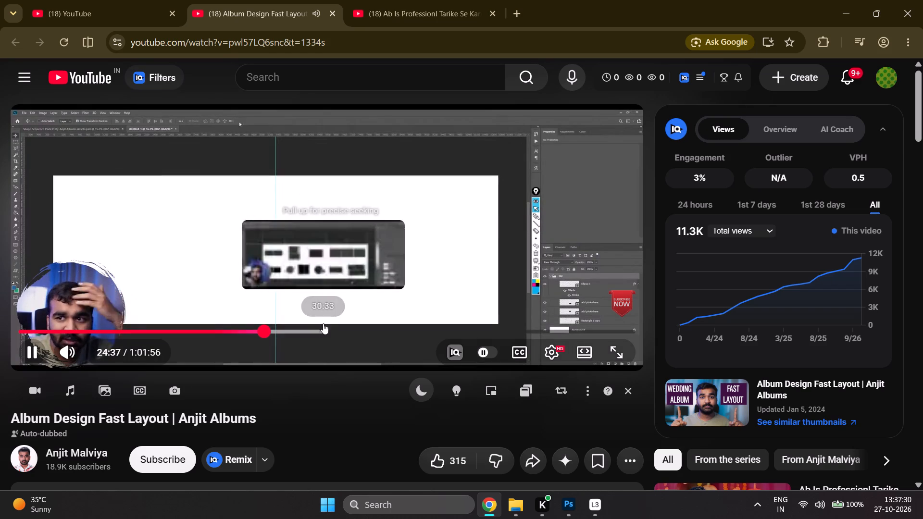
pyautogui.moveTo(202, 264); pyautogui.dragTo(205, 262)
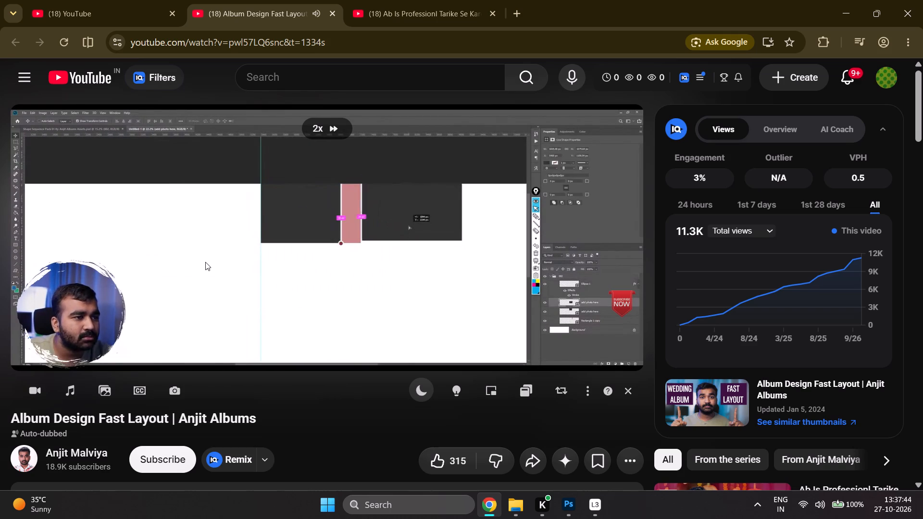
pyautogui.moveTo(205, 262); pyautogui.dragTo(206, 261)
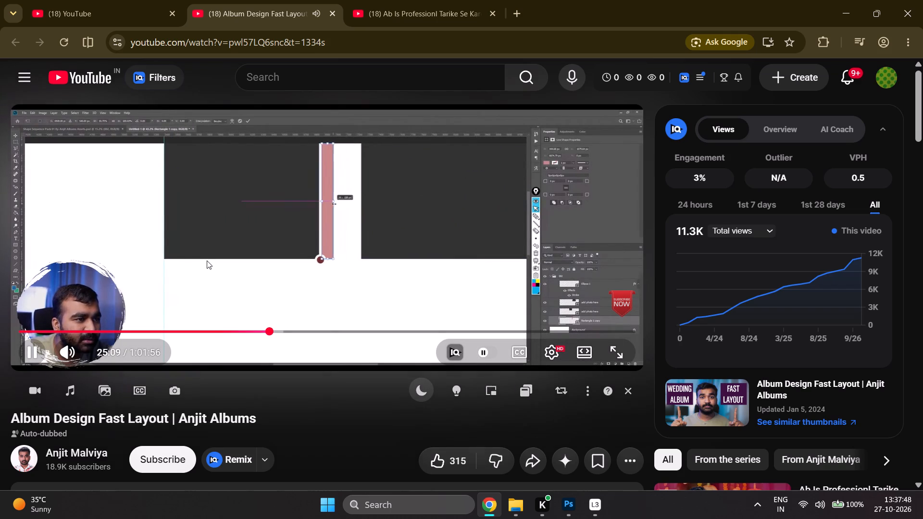
pyautogui.click(256, 252)
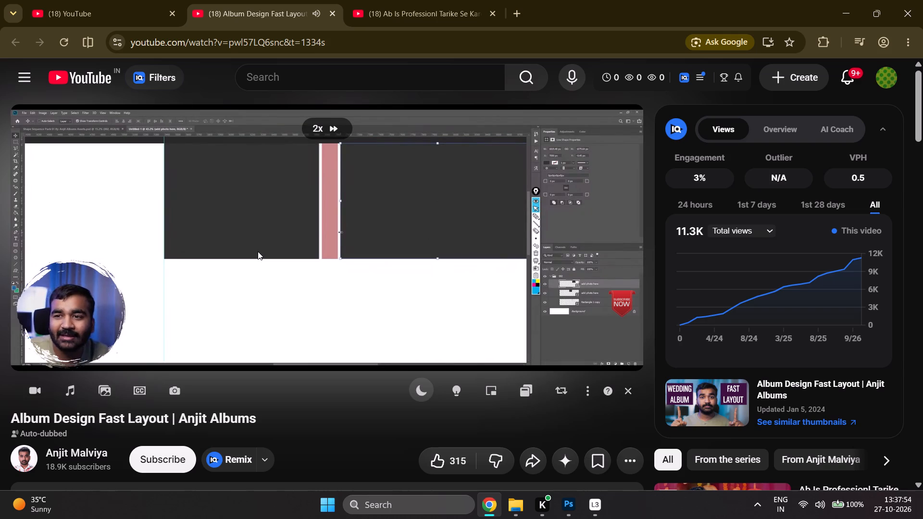
pyautogui.click(258, 251)
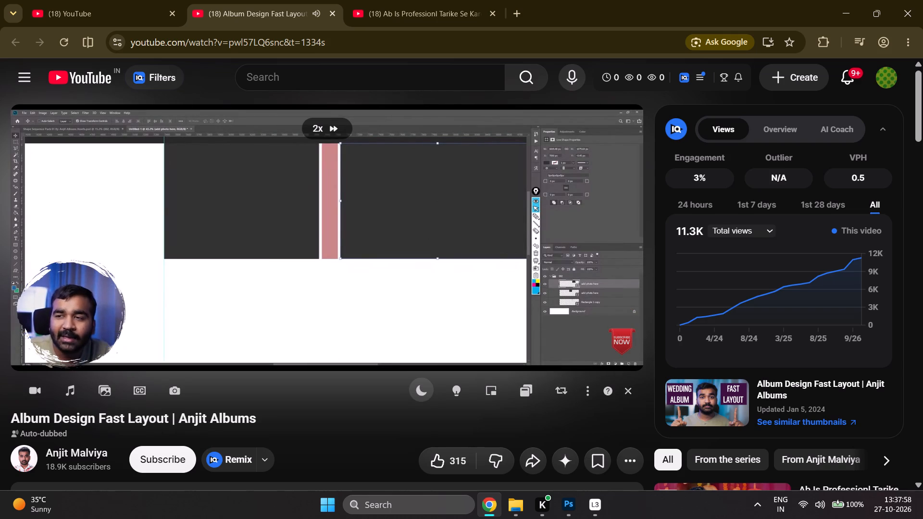
pyautogui.click(258, 251)
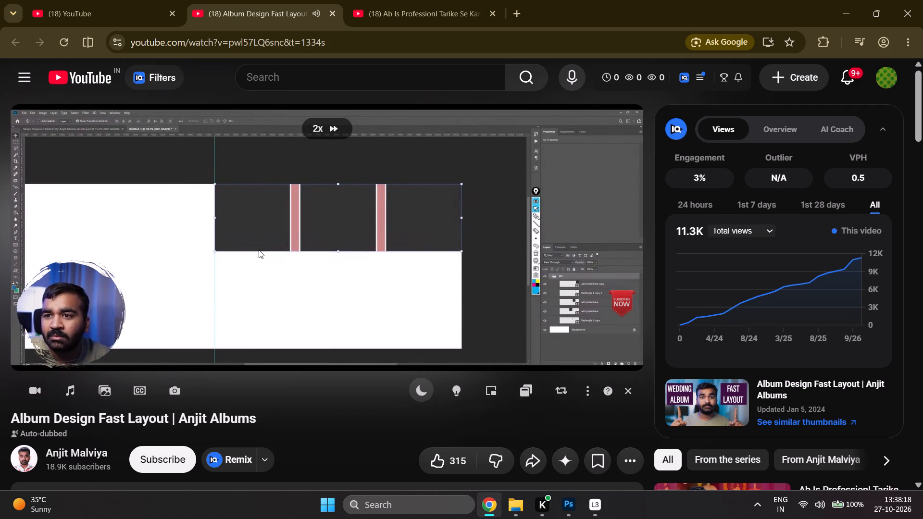
# Skip the tutorial ahead to 27:19 and on to 30:13, examining the right page's completed frame grid and the left page's frame column.
pyautogui.click(287, 334)
pyautogui.click(291, 329)
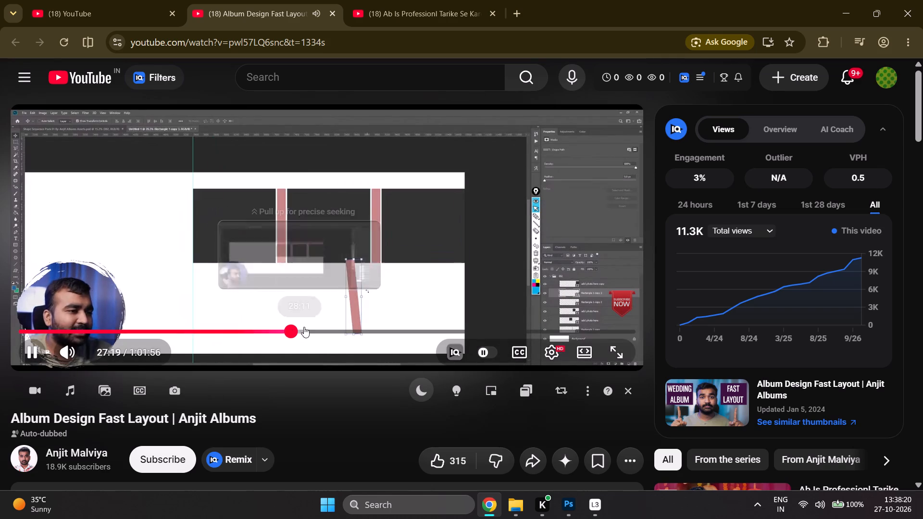
pyautogui.click(308, 327)
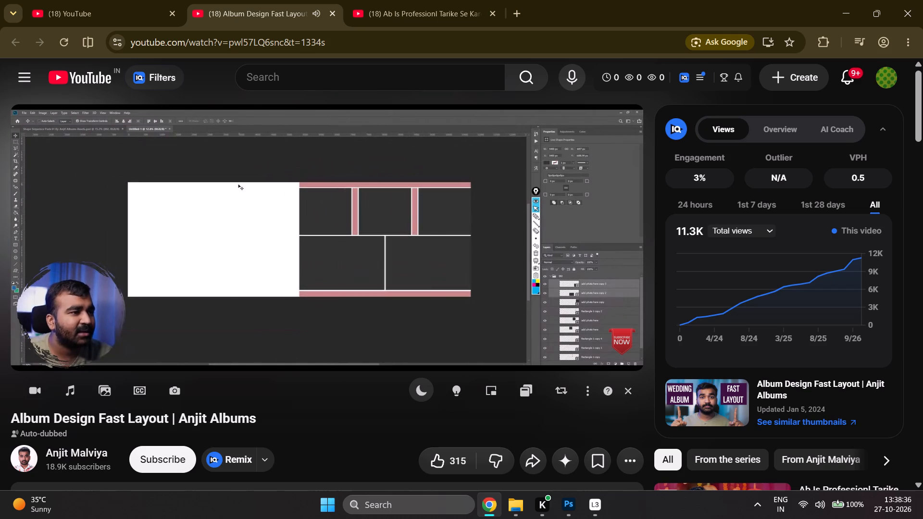
pyautogui.click(386, 274)
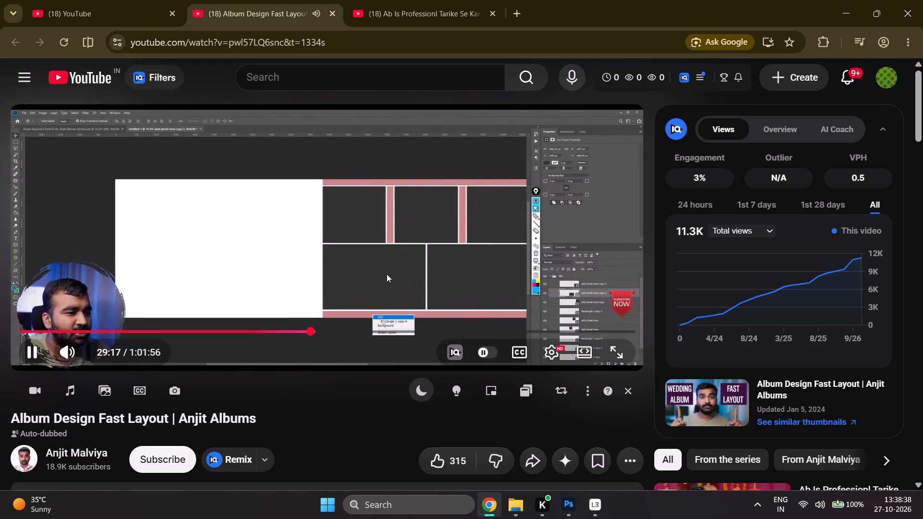
pyautogui.click(320, 332)
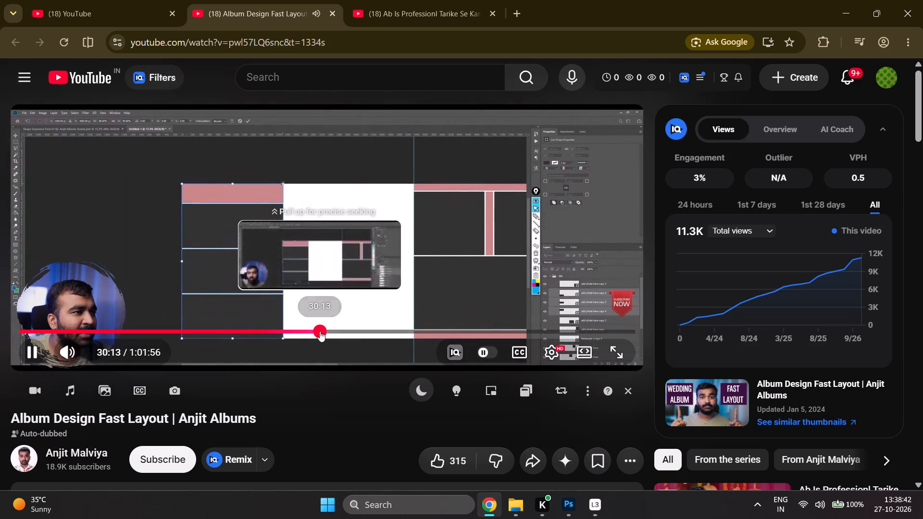
# Continue the tutorial from 30:13, examining how a framed shape from the shape pack is fitted into the white area beside the left column.
pyautogui.click(334, 302)
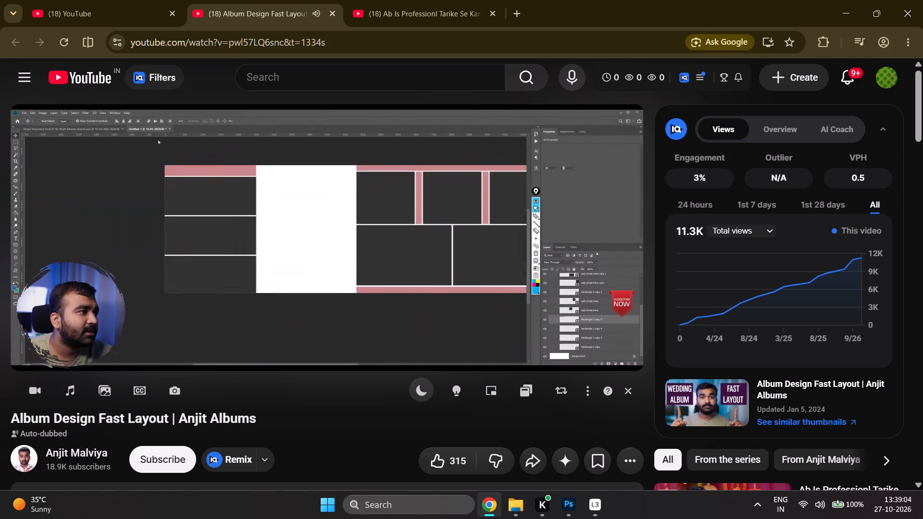
pyautogui.click(335, 301)
pyautogui.moveTo(336, 309); pyautogui.dragTo(373, 361)
pyautogui.moveTo(294, 274); pyautogui.dragTo(247, 298)
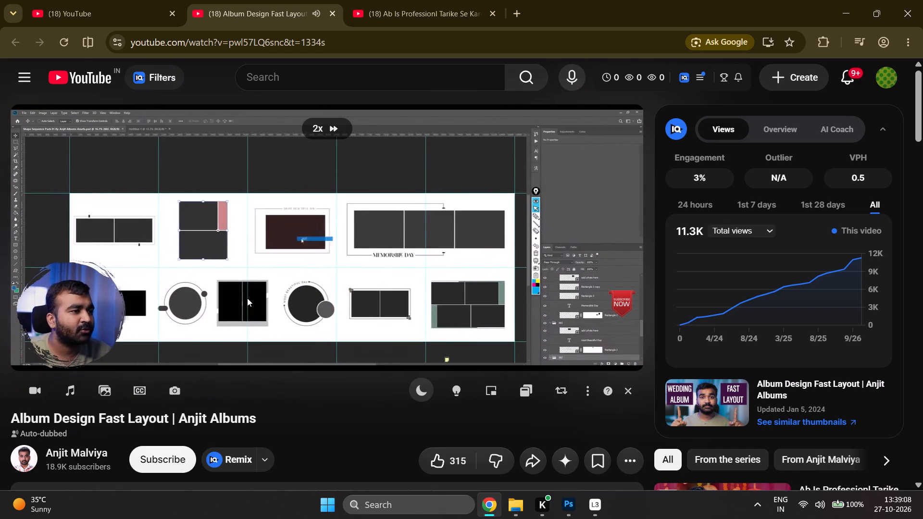
pyautogui.moveTo(247, 298); pyautogui.dragTo(246, 301)
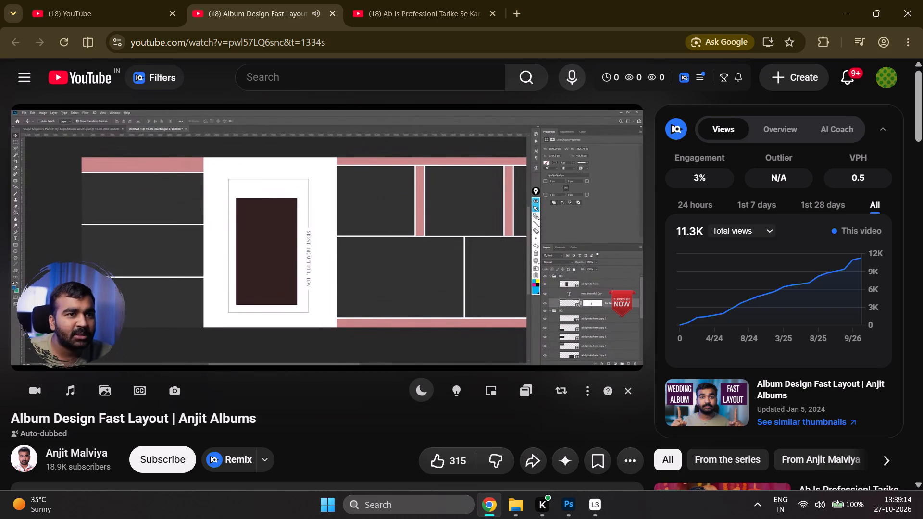
pyautogui.click(246, 301)
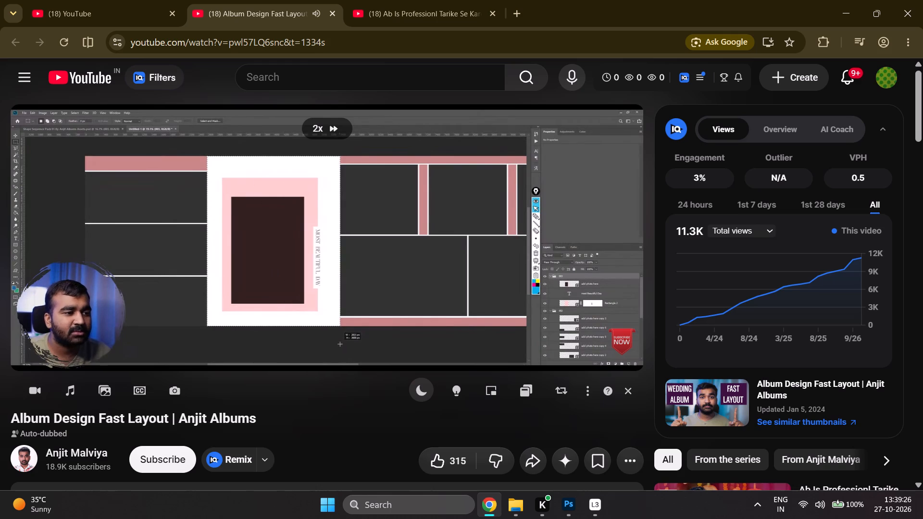
# Watch the tutorial on to about 32:53, examining the pink panel's two stacked frames, the small dot and the complete spread, and pause it.
pyautogui.click(233, 306)
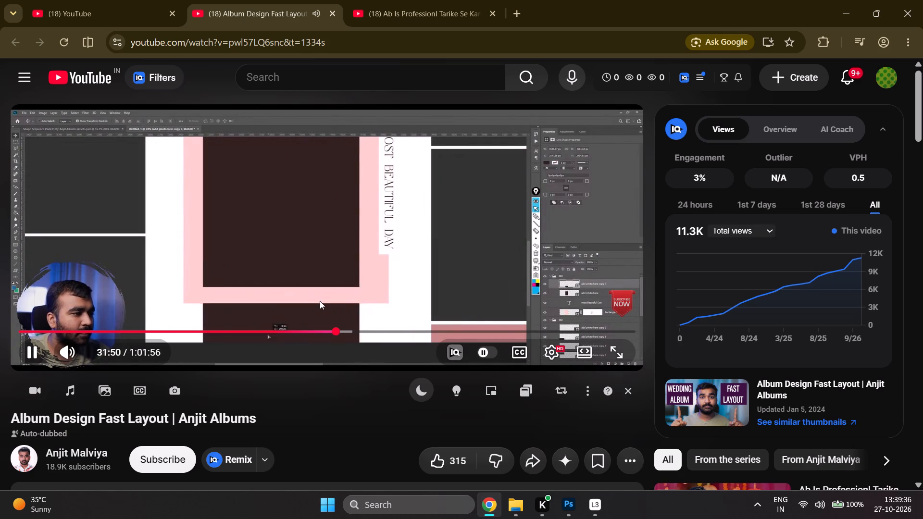
pyautogui.moveTo(239, 287); pyautogui.dragTo(243, 290)
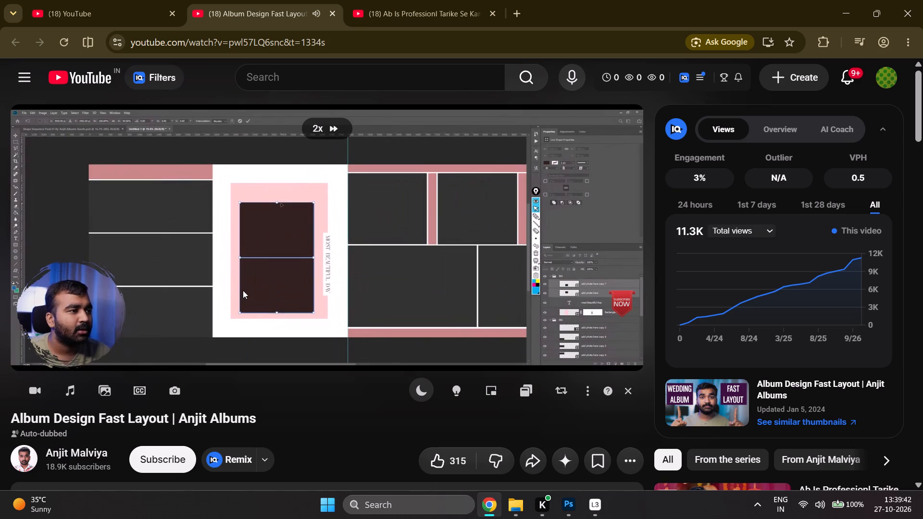
pyautogui.moveTo(243, 290); pyautogui.dragTo(244, 290)
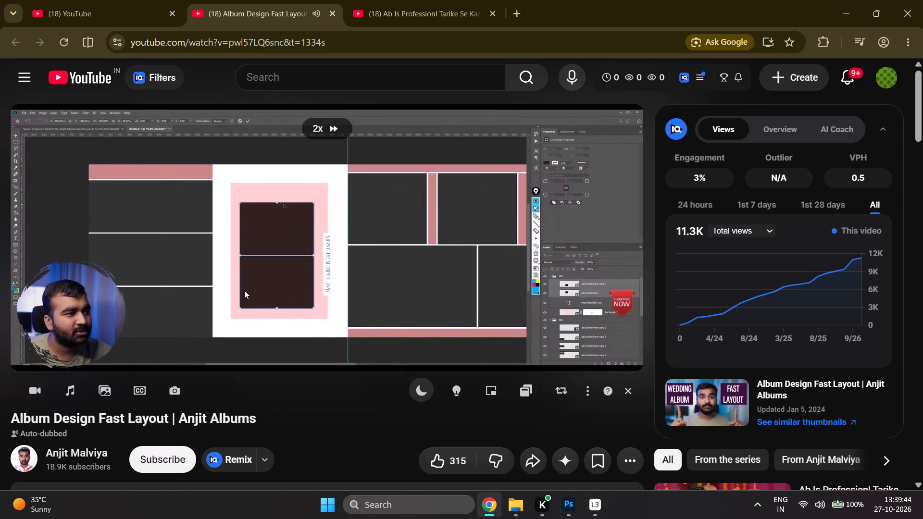
pyautogui.moveTo(244, 290); pyautogui.dragTo(245, 289)
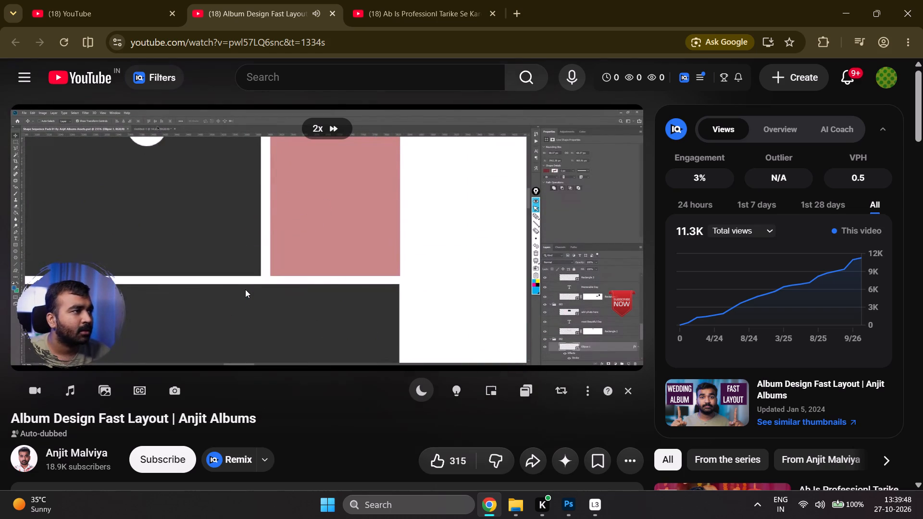
pyautogui.moveTo(245, 289); pyautogui.dragTo(246, 289)
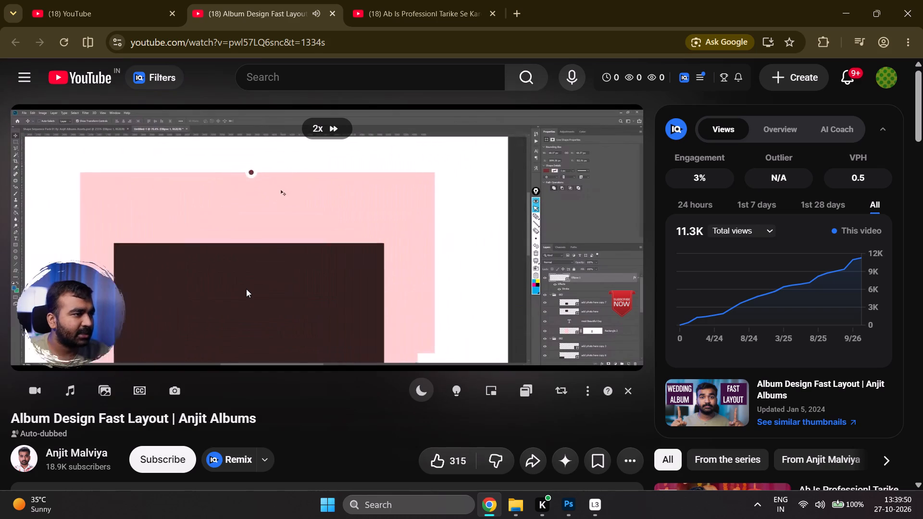
pyautogui.moveTo(246, 289); pyautogui.dragTo(247, 288)
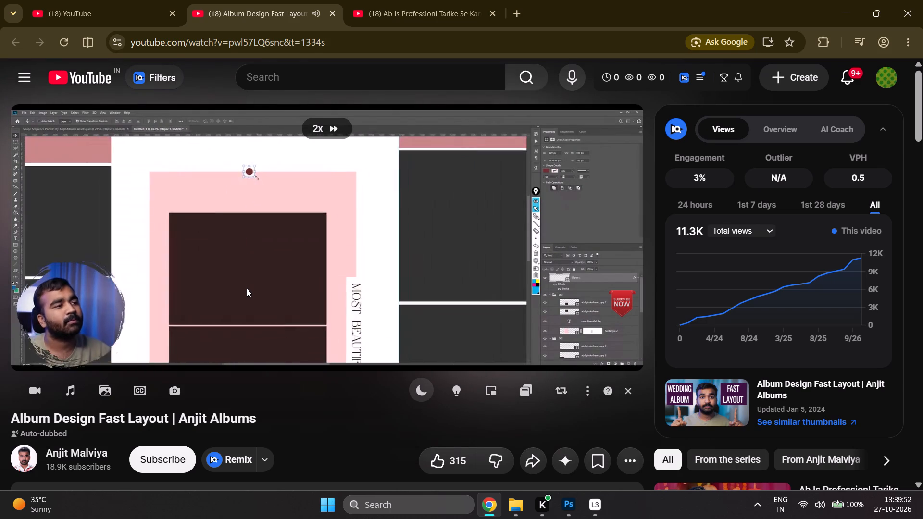
pyautogui.moveTo(247, 288); pyautogui.dragTo(248, 286)
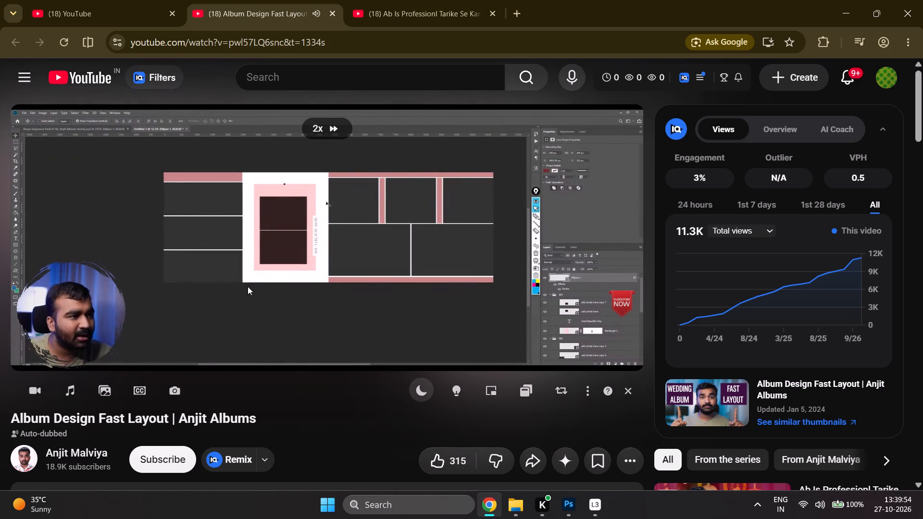
pyautogui.moveTo(248, 286); pyautogui.dragTo(248, 286)
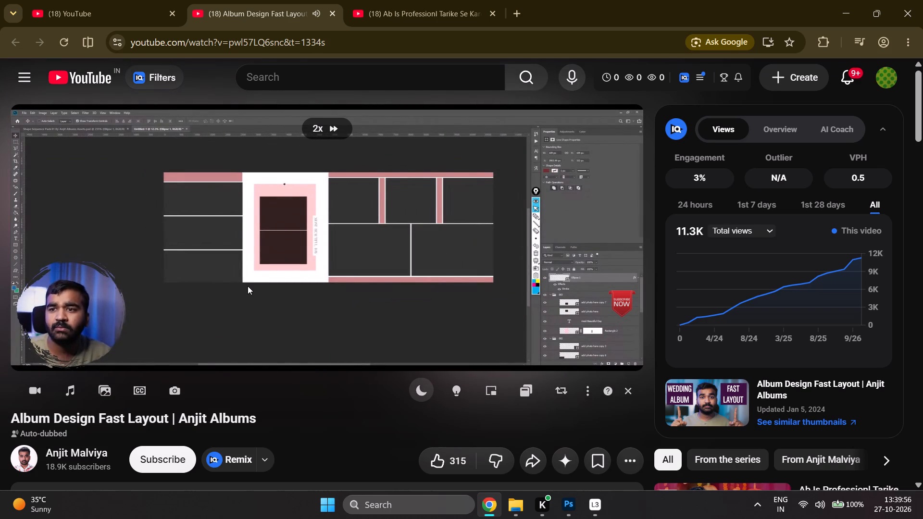
pyautogui.moveTo(248, 286); pyautogui.dragTo(248, 284)
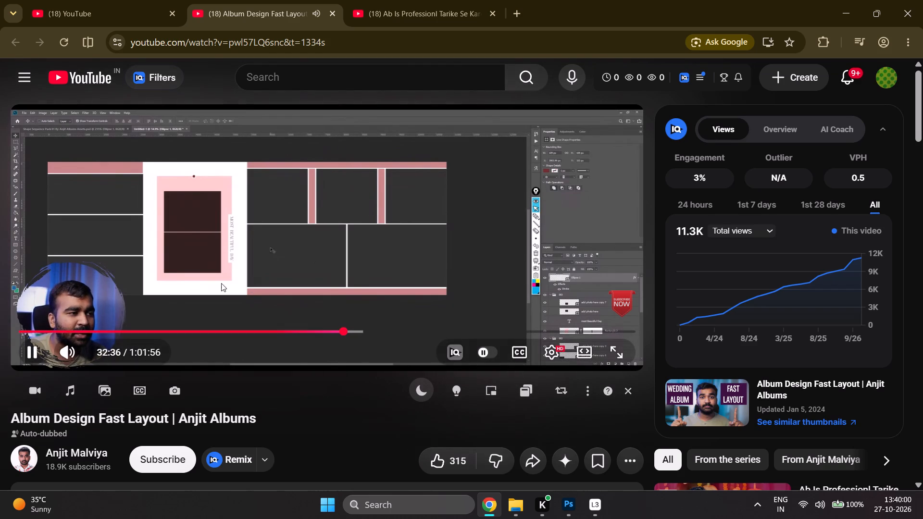
pyautogui.click(226, 276)
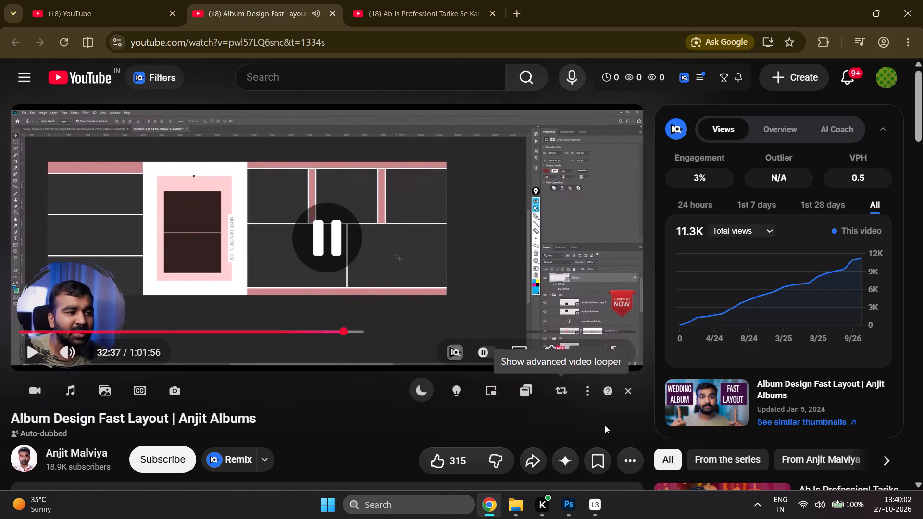
pyautogui.click(272, 206)
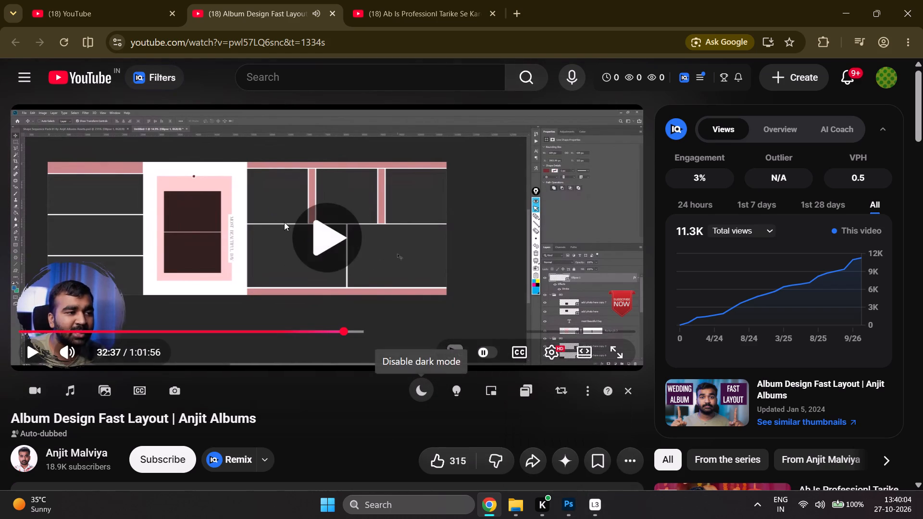
pyautogui.click(197, 238)
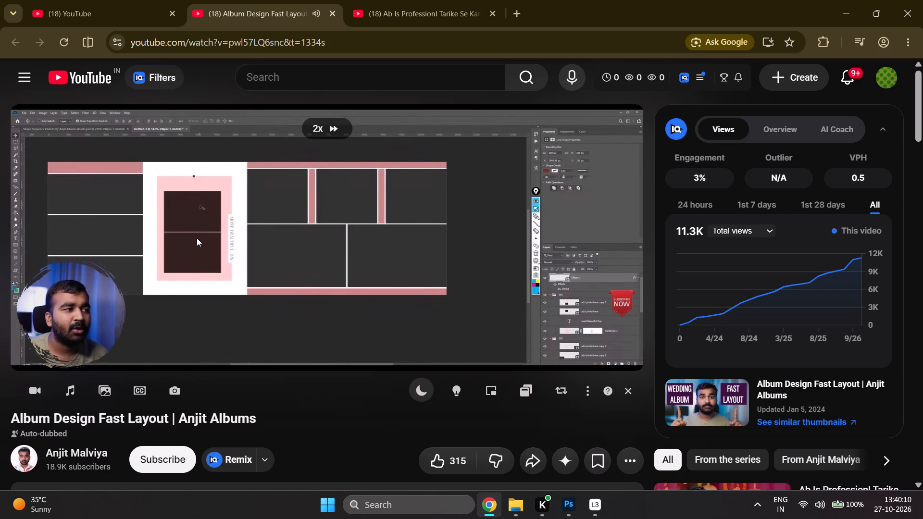
pyautogui.click(197, 236)
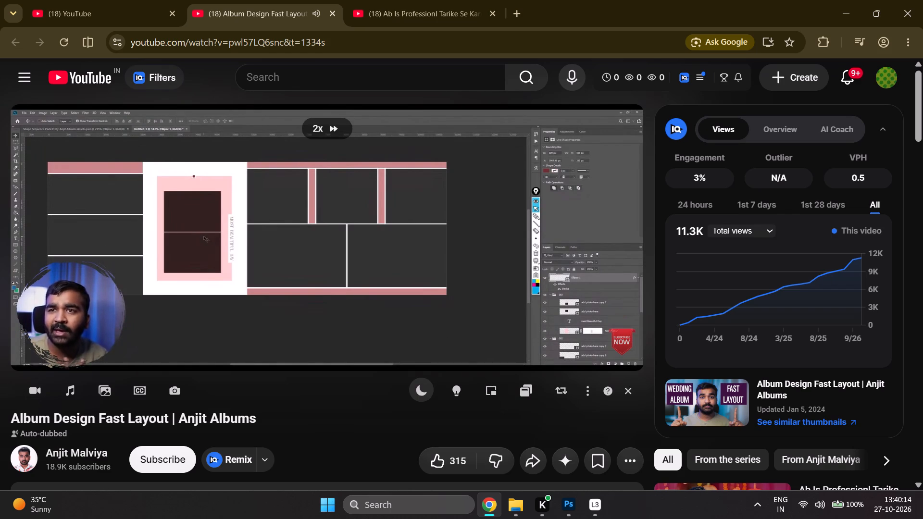
pyautogui.click(222, 238)
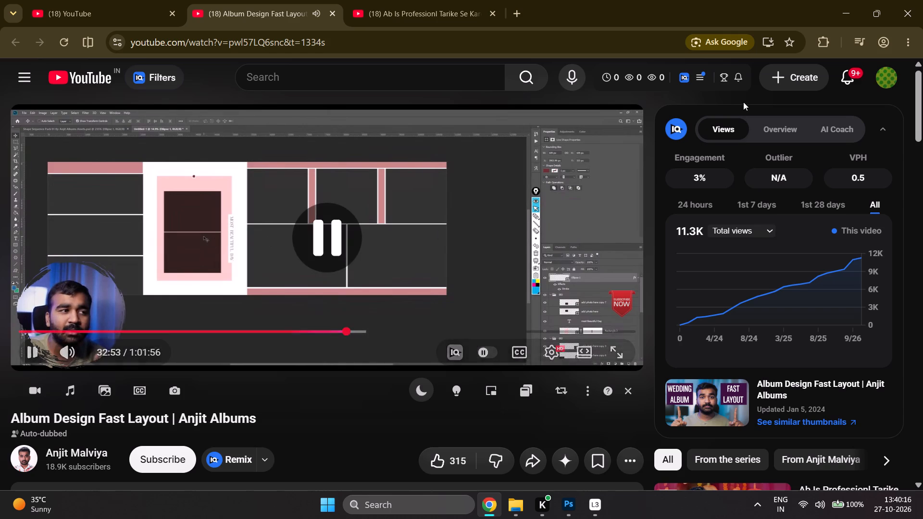
# Switch back to Photoshop and compare the left page's frames on the album spread with folder 4's photos in File Explorer.
pyautogui.click(846, 10)
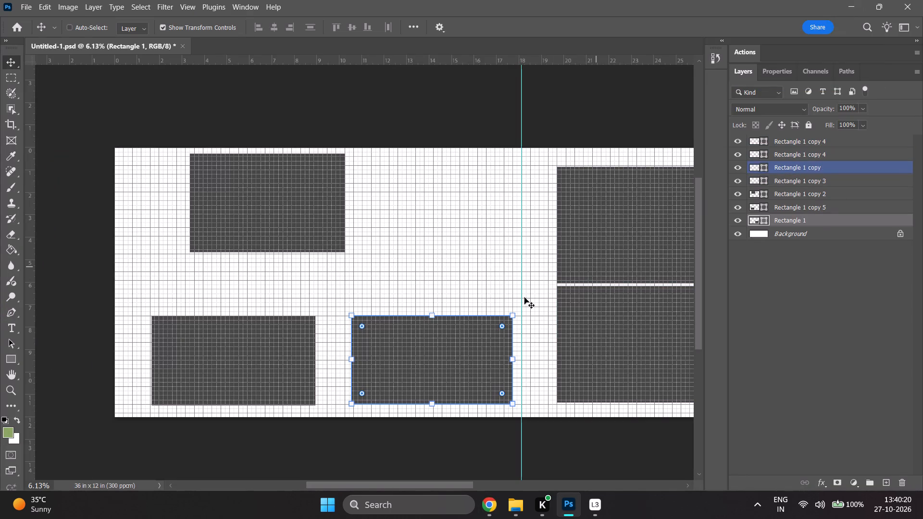
pyautogui.click(327, 226)
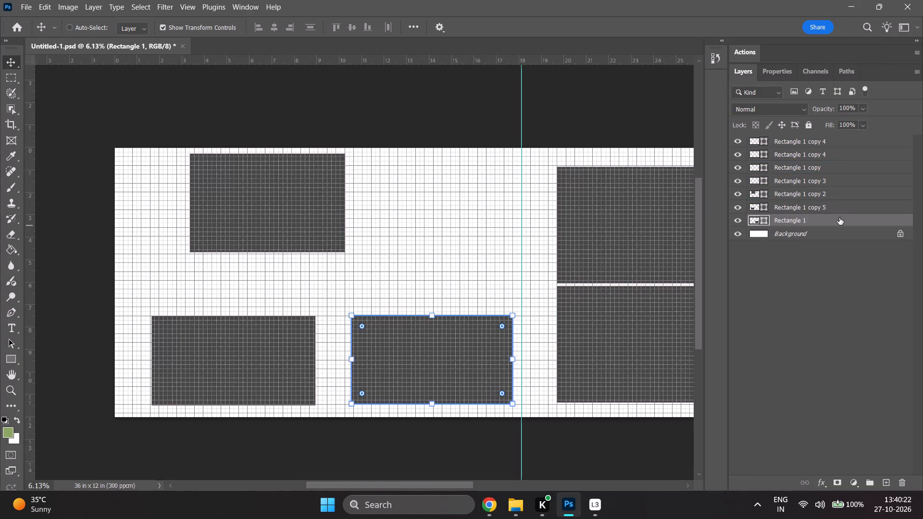
pyautogui.click(836, 210)
pyautogui.keyDown('alt'); pyautogui.scroll(-1, 611, 281); pyautogui.keyUp('alt')
pyautogui.keyDown('ctrl'); pyautogui.scroll(-10, 489, 281); pyautogui.keyUp('ctrl')
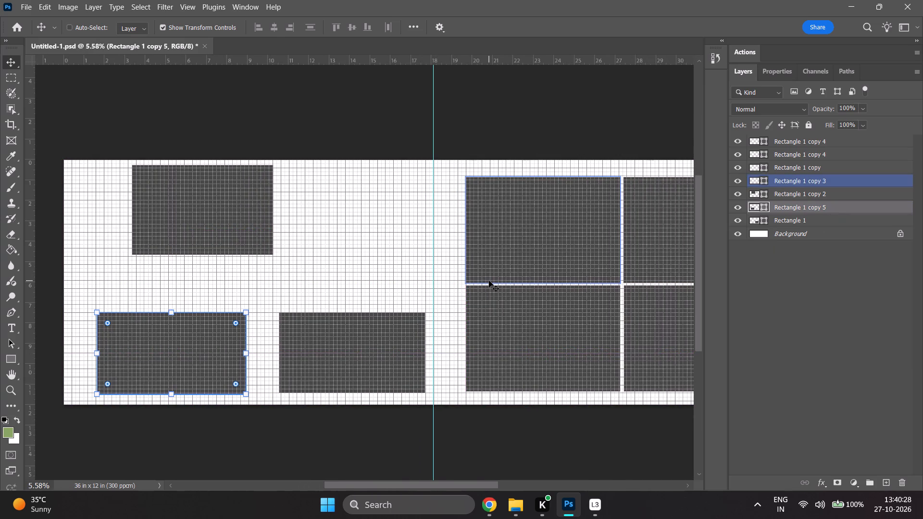
pyautogui.click(512, 504)
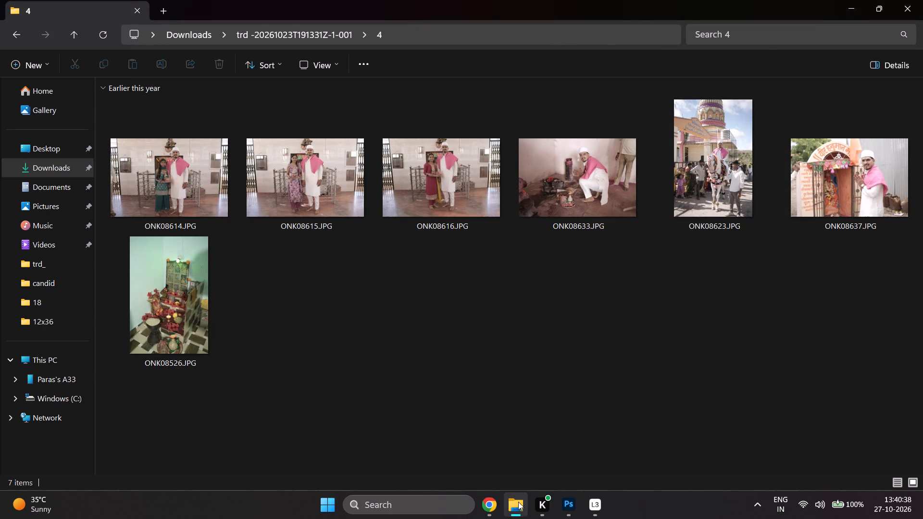
pyautogui.click(572, 504)
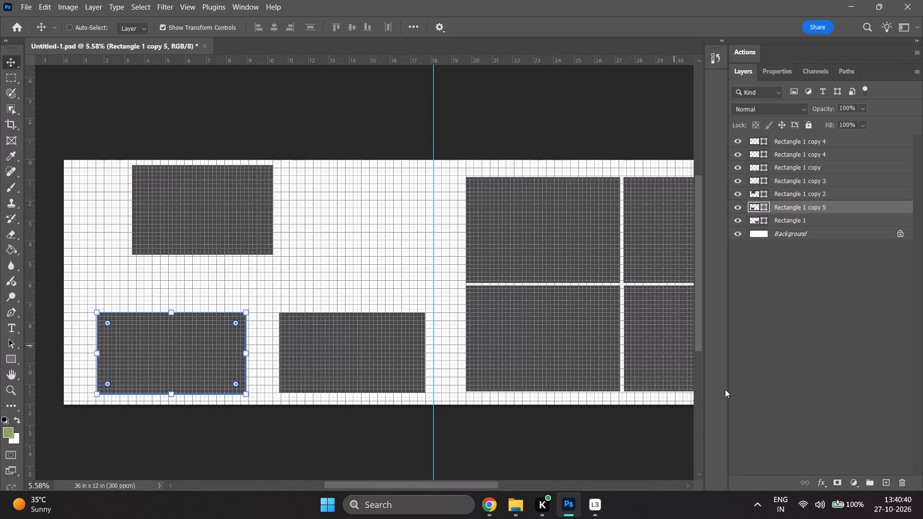
pyautogui.click(789, 222)
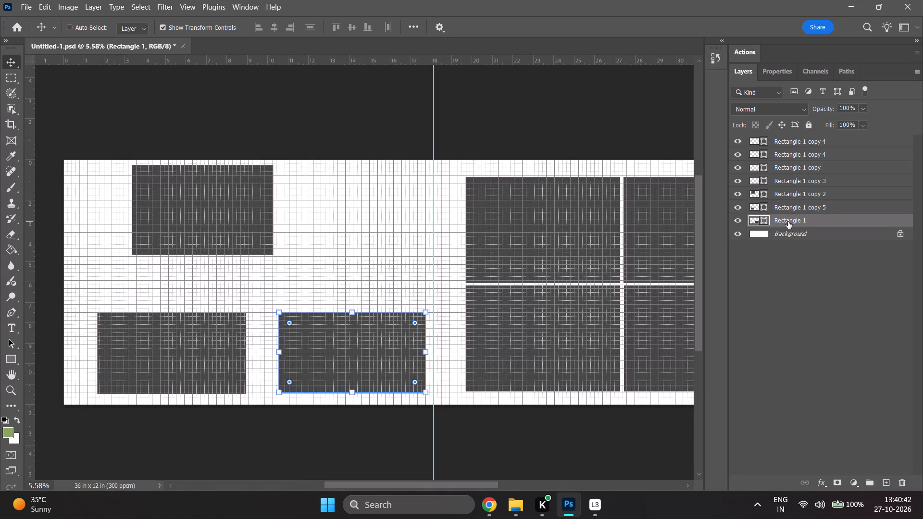
pyautogui.keyDown('alt'); pyautogui.scroll(-1, 517, 307); pyautogui.keyUp('alt')
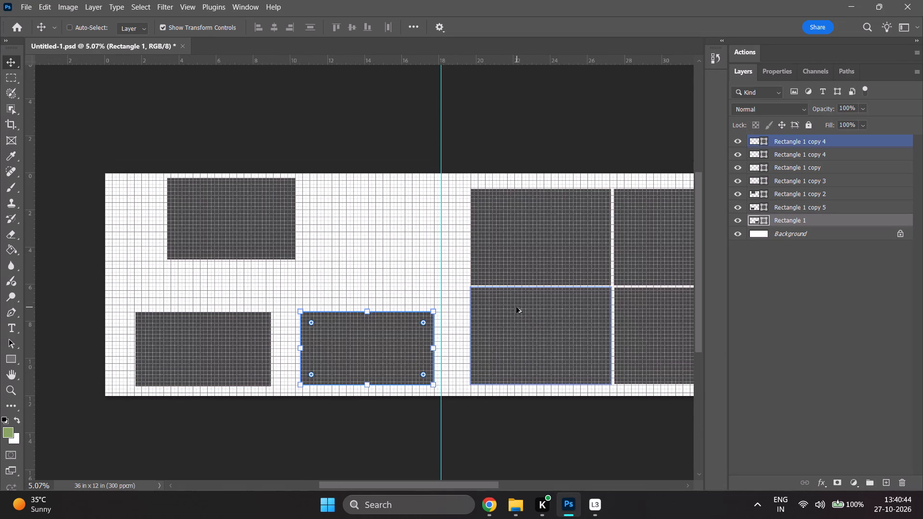
pyautogui.scroll(-3, 510, 304)
pyautogui.keyDown('alt'); pyautogui.scroll(-1, 510, 304); pyautogui.keyUp('alt')
pyautogui.keyDown('alt'); pyautogui.scroll(1, 510, 304); pyautogui.keyUp('alt')
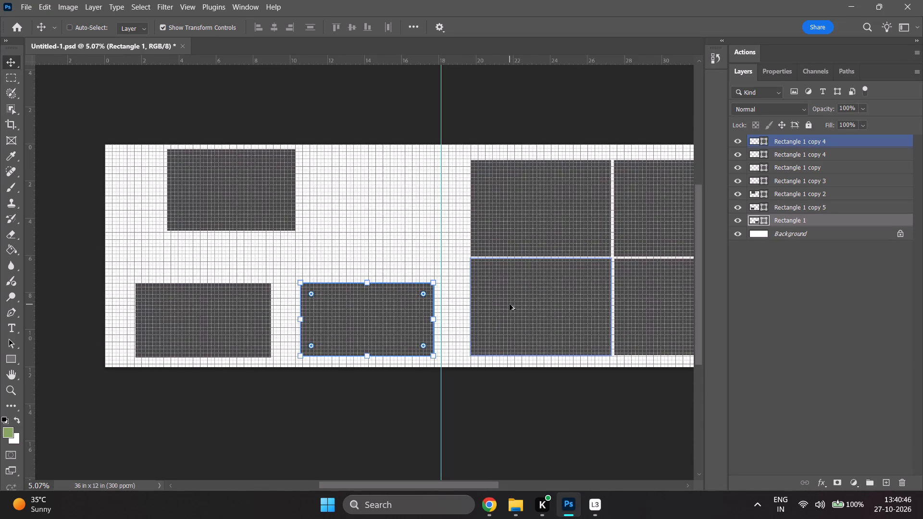
pyautogui.keyDown('alt'); pyautogui.scroll(-1, 510, 304); pyautogui.keyUp('alt')
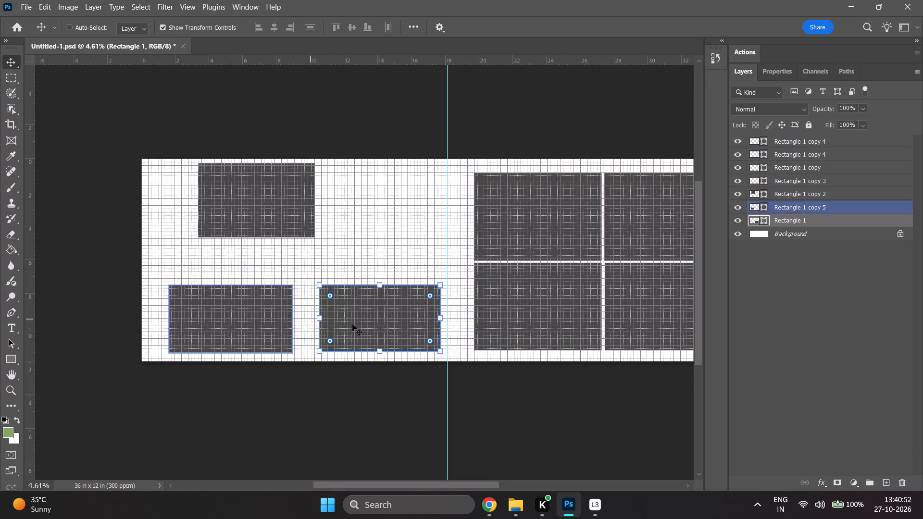
pyautogui.click(521, 504)
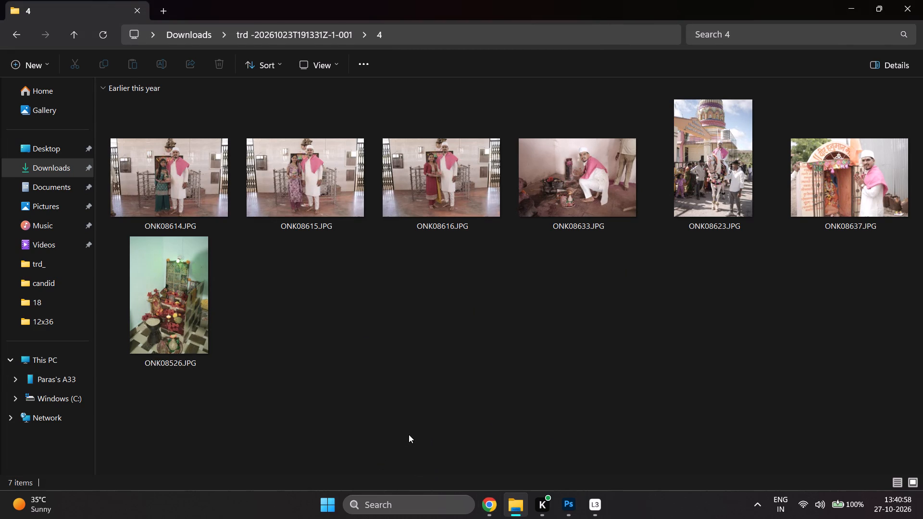
pyautogui.click(569, 513)
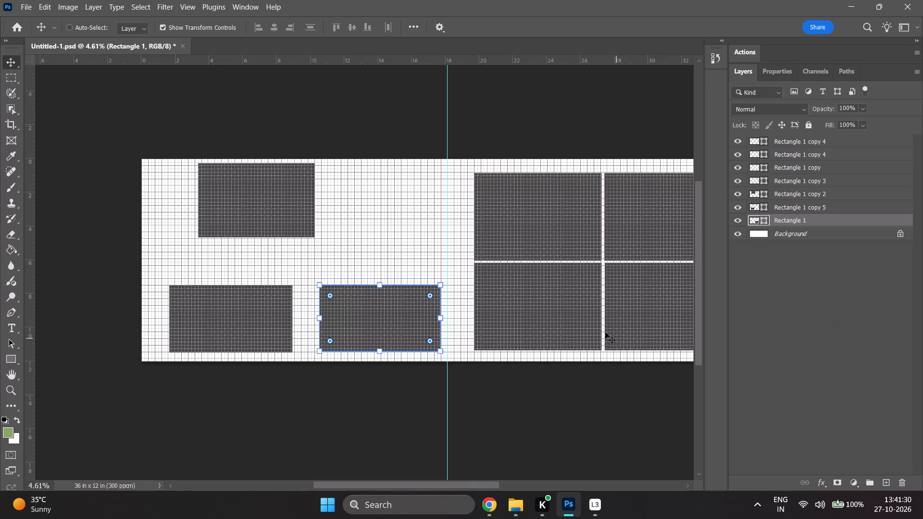
# Undo the recent left-page frame changes back to the tall frame beside the centre guide, and deselect all layers.
pyautogui.keyDown('alt'); pyautogui.scroll(-1, 560, 309); pyautogui.keyUp('alt')
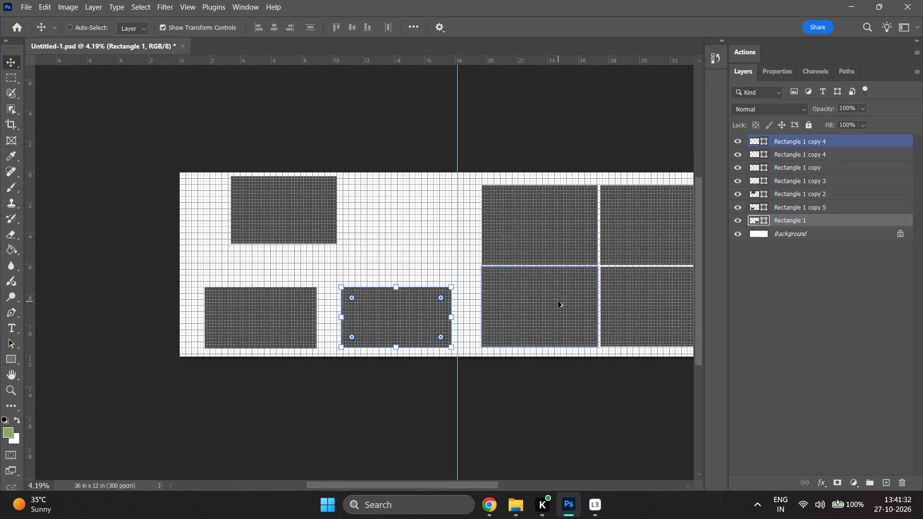
pyautogui.keyDown('alt'); pyautogui.scroll(-2, 548, 324); pyautogui.keyUp('alt')
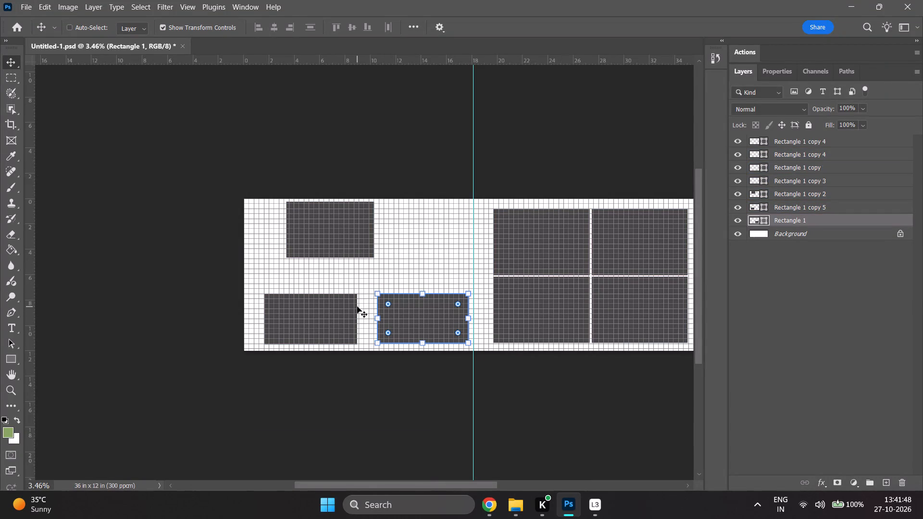
pyautogui.hotkey('ctrl', 'z')
pyautogui.hotkey('ctrl', 'z')
pyautogui.hotkey('ctrl', 'z')
pyautogui.hotkey('ctrl', 'z')
pyautogui.hotkey('ctrl', 'z')
pyautogui.hotkey('ctrl', 'z')
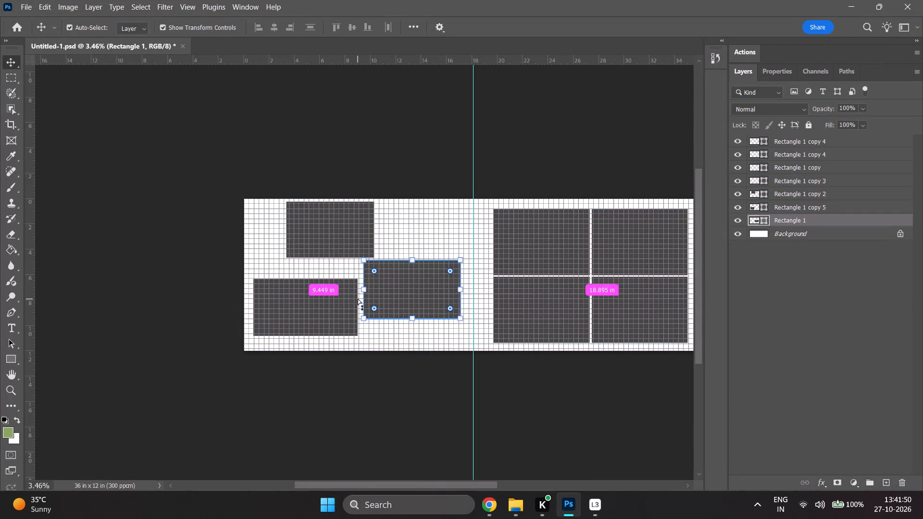
pyautogui.hotkey('ctrl', 'z')
pyautogui.hotkey('ctrl', 'z')
pyautogui.hotkey('ctrl', 'z')
pyautogui.hotkey('ctrl', 'z')
pyautogui.hotkey('ctrl', 'z')
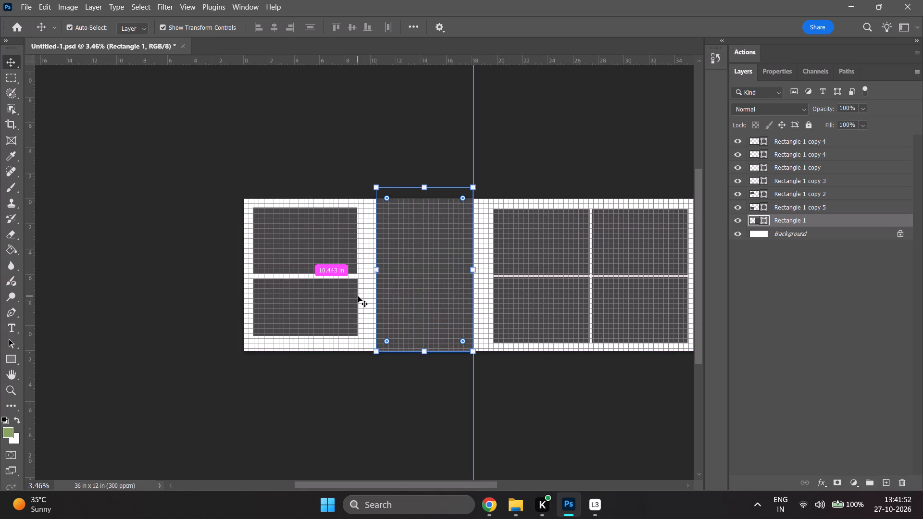
pyautogui.click(830, 324)
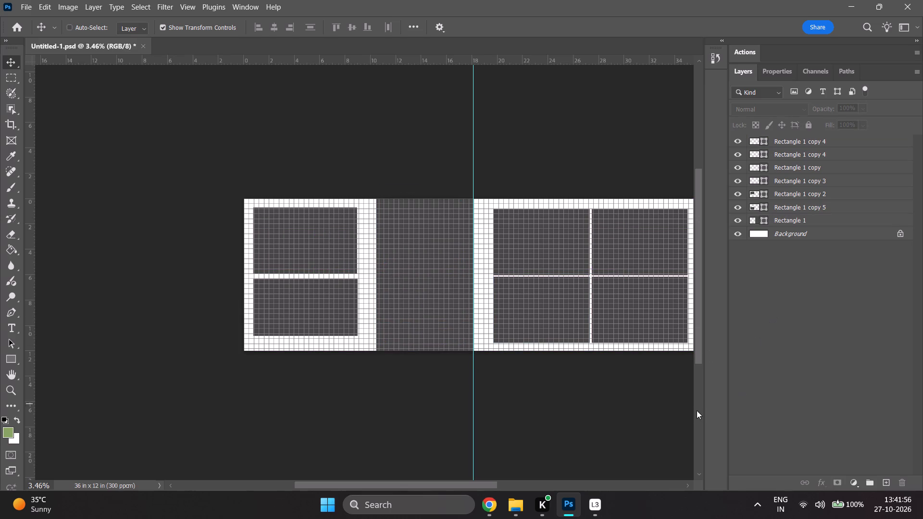
# Create a new 36 x 12 in document from the Album 12x36 Preset SRGB and bring it to the front.
pyautogui.click(20, 29)
pyautogui.click(50, 85)
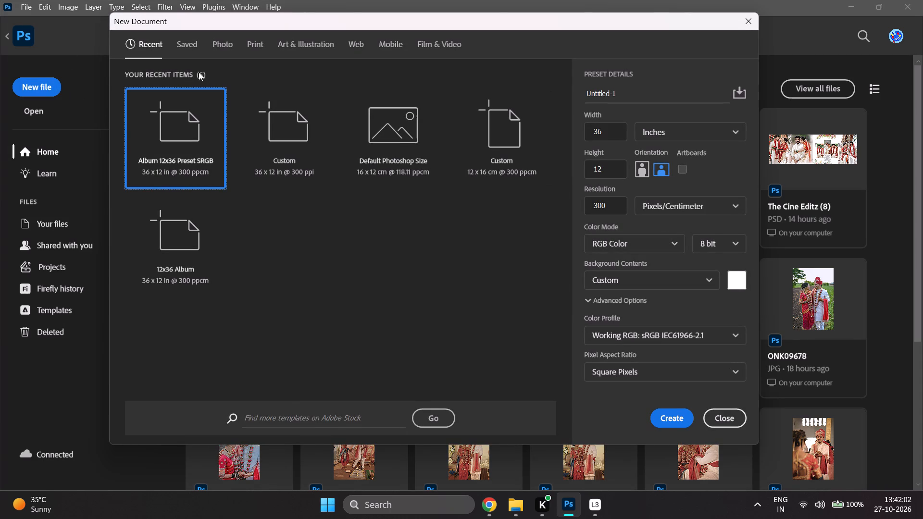
pyautogui.click(685, 419)
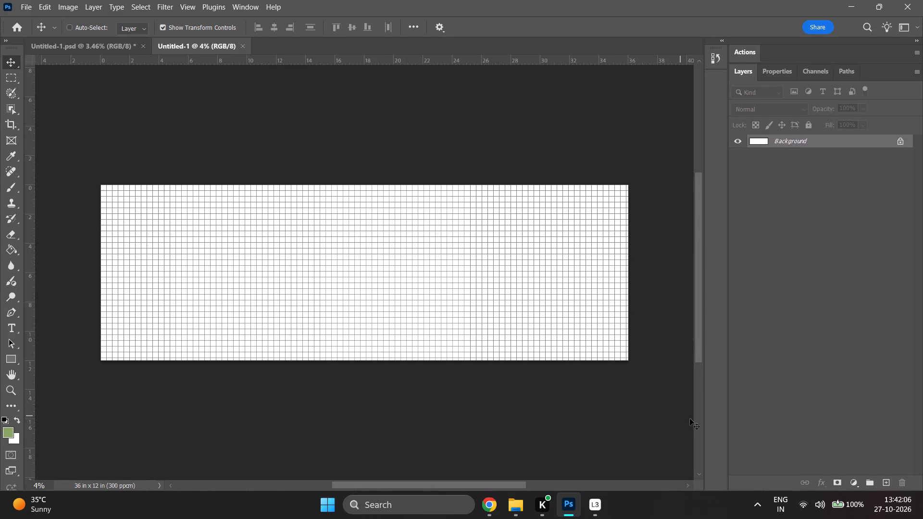
pyautogui.click(76, 50)
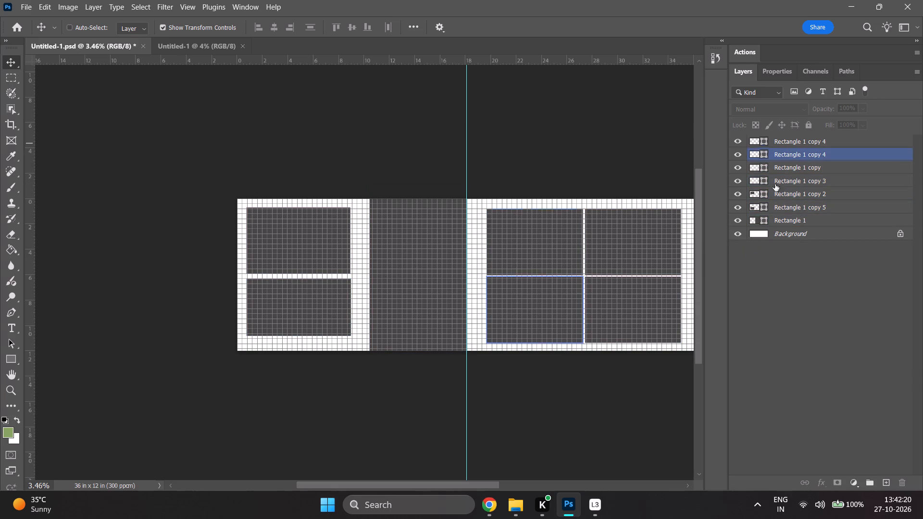
pyautogui.click(197, 46)
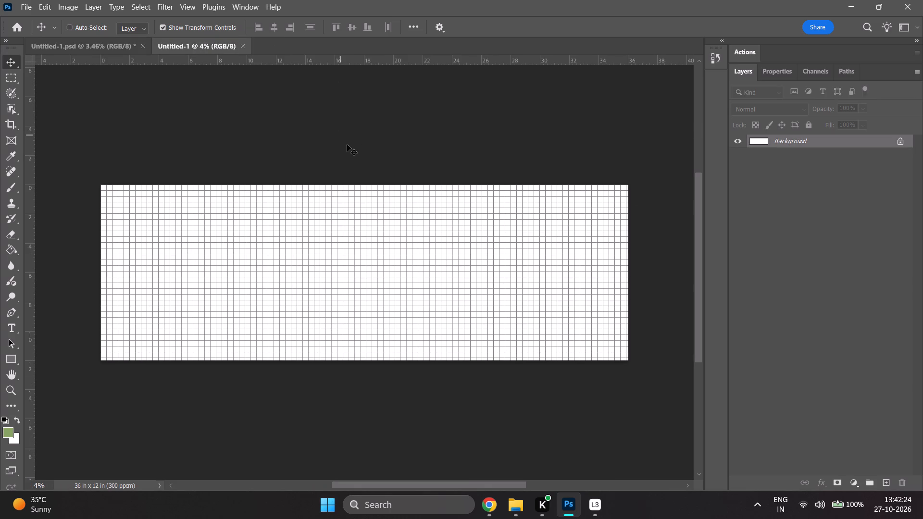
# Place a vertical guide at the new spread's centre, at about 18 in.
pyautogui.moveTo(24, 245); pyautogui.dragTo(190, 244)
pyautogui.moveTo(190, 244); pyautogui.dragTo(193, 245)
pyautogui.moveTo(34, 242); pyautogui.dragTo(371, 250)
pyautogui.keyDown('alt'); pyautogui.scroll(14, 373, 247); pyautogui.keyUp('alt')
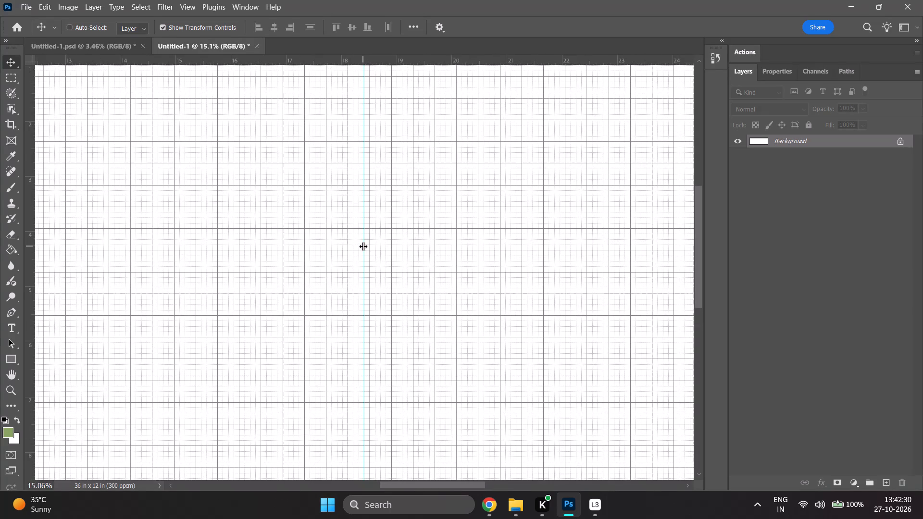
pyautogui.moveTo(363, 246); pyautogui.dragTo(359, 246)
pyautogui.moveTo(358, 246); pyautogui.dragTo(345, 249)
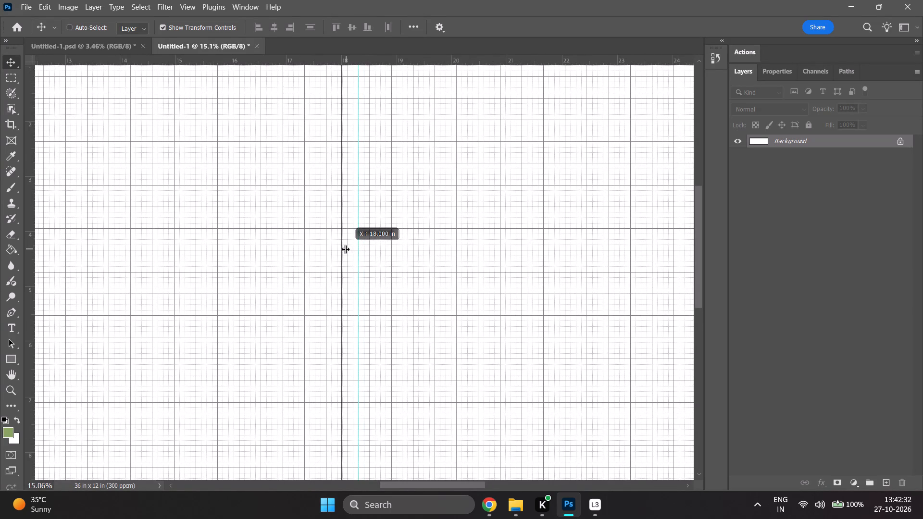
pyautogui.moveTo(345, 249); pyautogui.dragTo(349, 247)
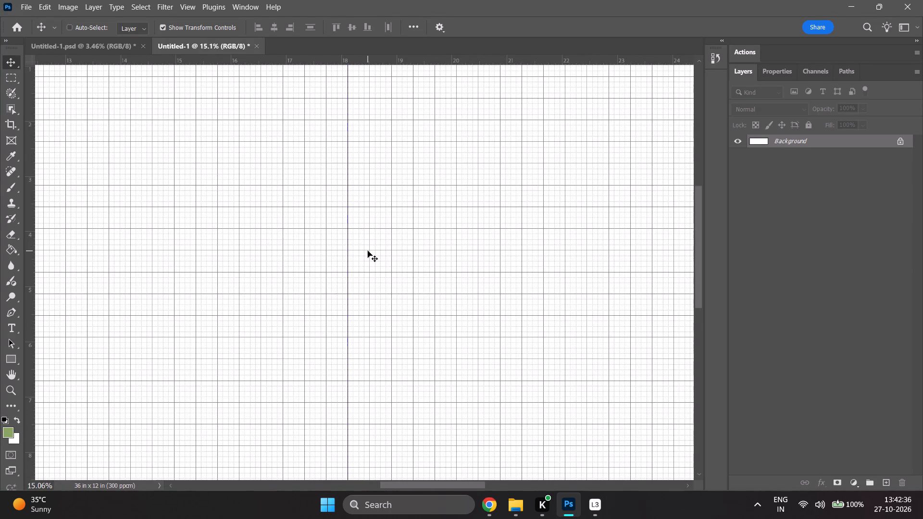
pyautogui.keyDown('alt'); pyautogui.scroll(-11, 368, 251); pyautogui.keyUp('alt')
pyautogui.click(742, 246)
pyautogui.keyDown('alt'); pyautogui.scroll(-3, 398, 246); pyautogui.keyUp('alt')
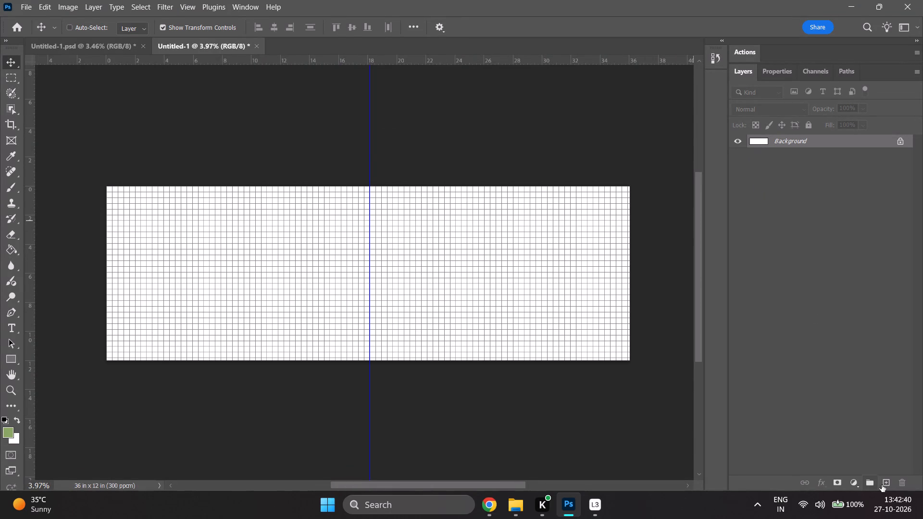
# Activate the Rectangle tool, open the trd set's folder 5 in a new File Explorer tab, examine its photos, and return to the blank spread.
pyautogui.click(7, 354)
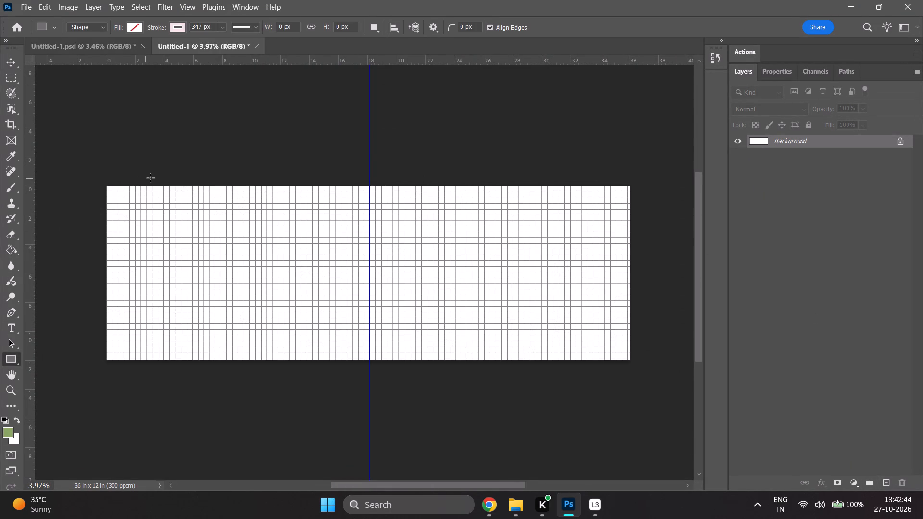
pyautogui.click(512, 507)
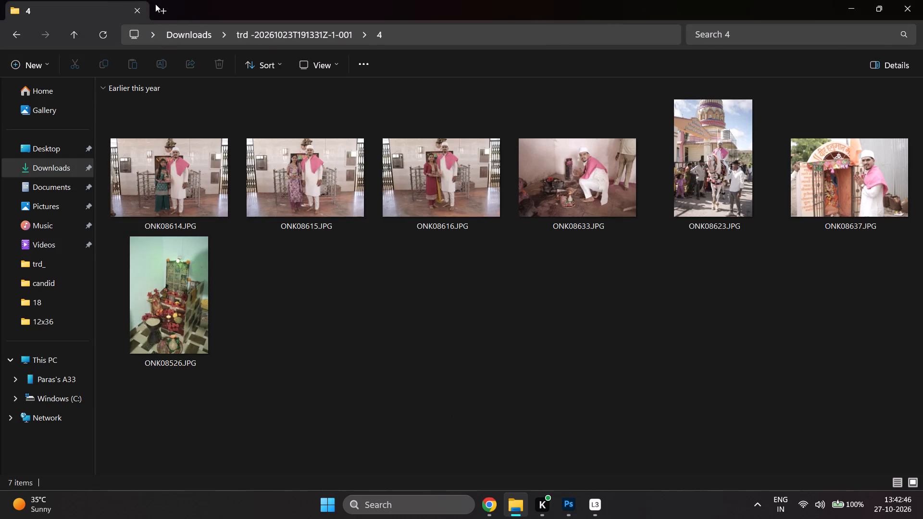
pyautogui.click(155, 4)
pyautogui.click(165, 12)
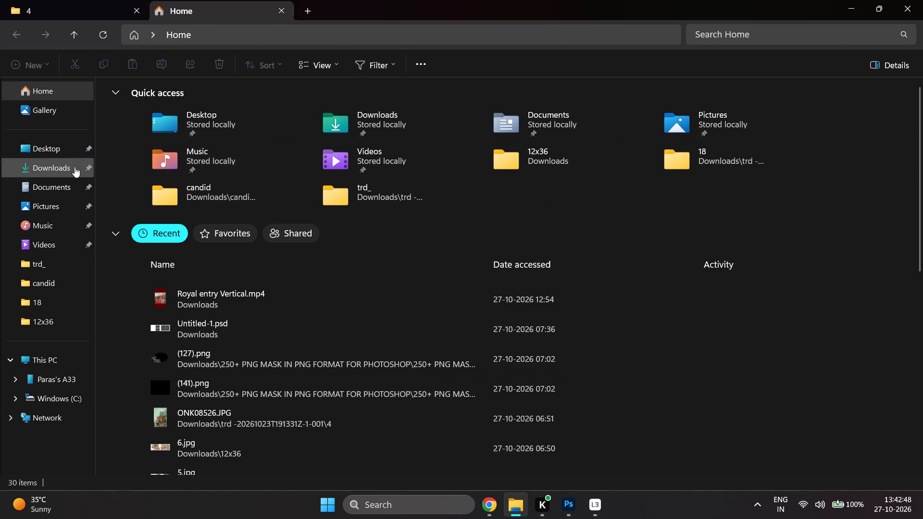
pyautogui.click(31, 161)
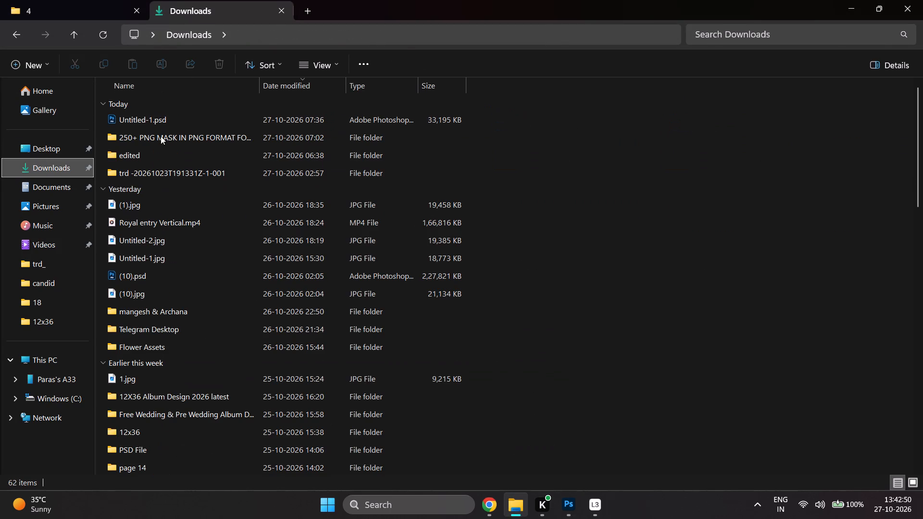
pyautogui.doubleClick(152, 166)
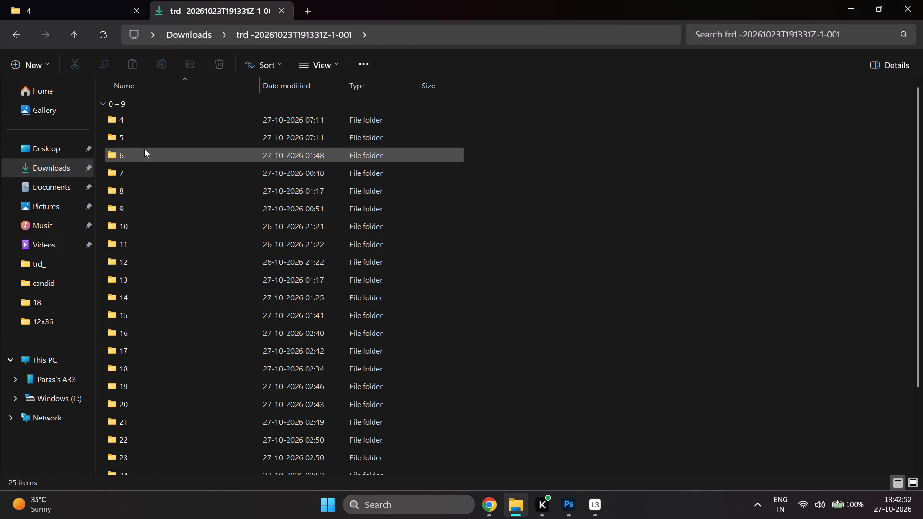
pyautogui.doubleClick(142, 138)
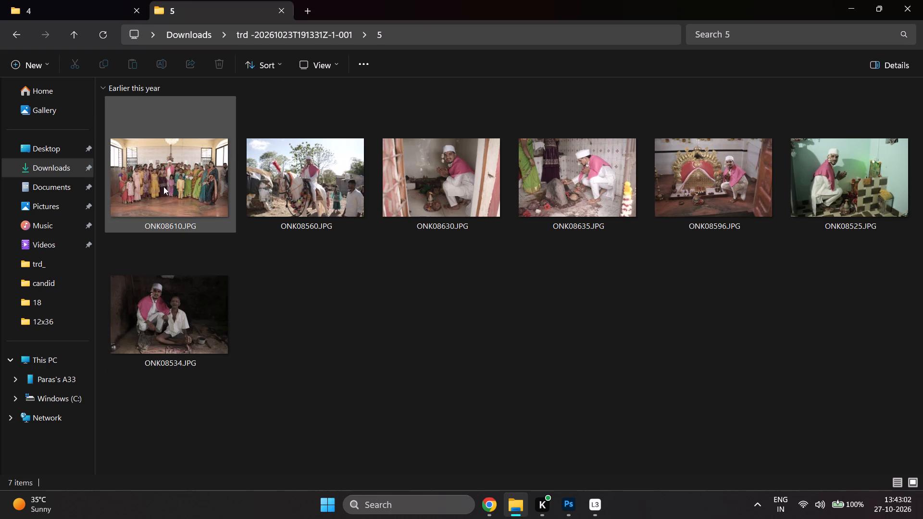
pyautogui.click(86, 12)
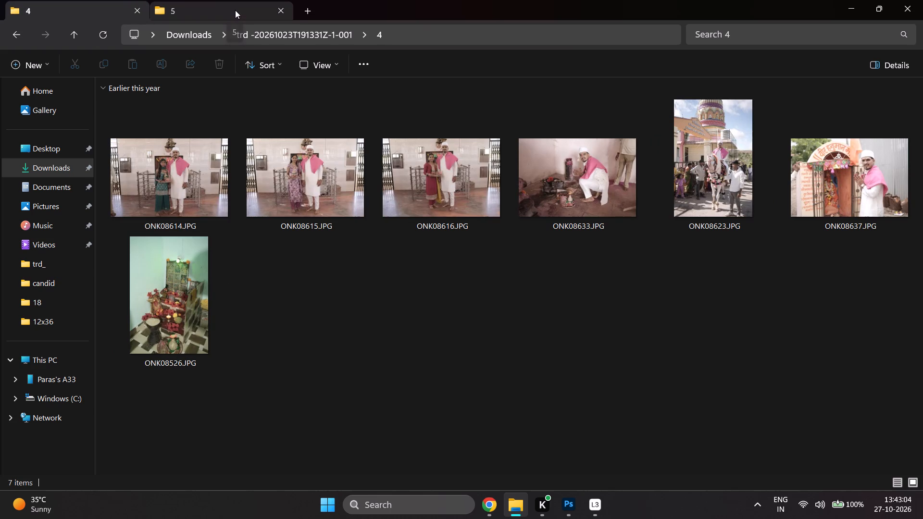
pyautogui.click(235, 10)
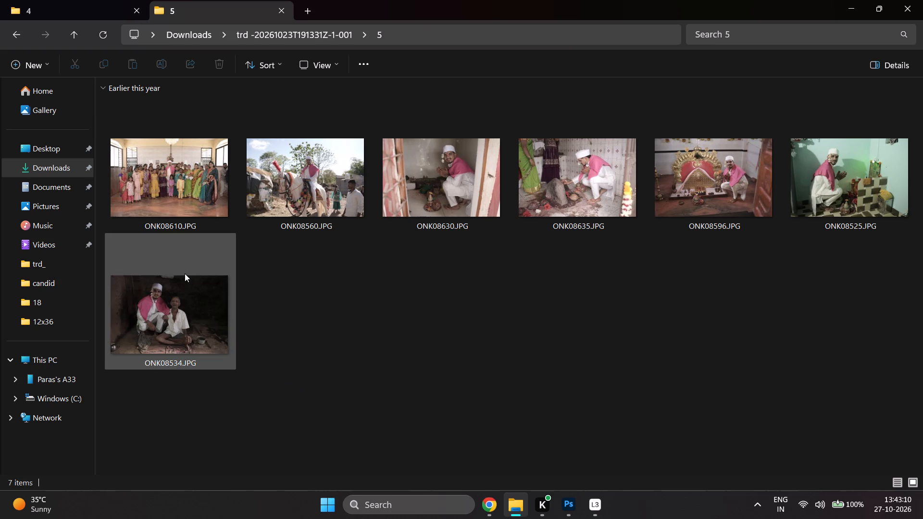
pyautogui.click(576, 509)
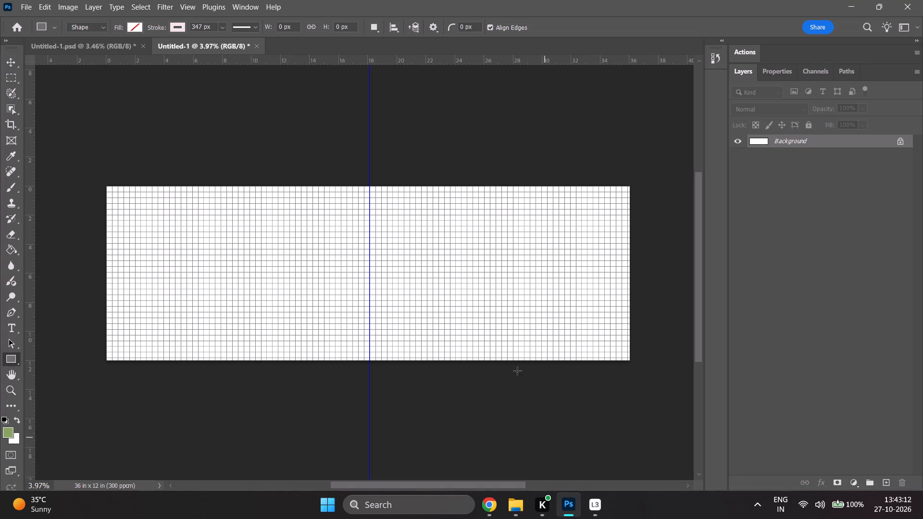
pyautogui.keyDown('alt'); pyautogui.scroll(2, 190, 234); pyautogui.keyUp('alt')
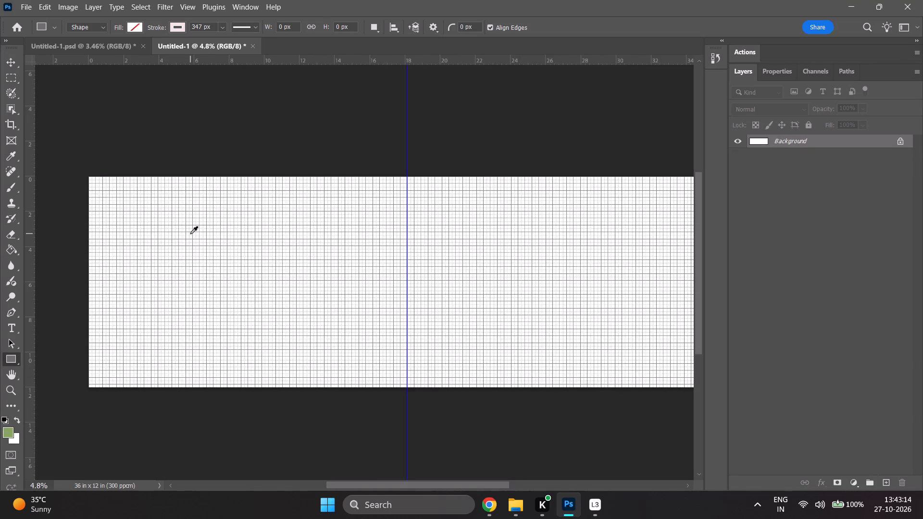
# Draw a rectangle about 8.66 x 4.14 in near the upper left corner of the blank spread's left page.
pyautogui.keyDown('alt'); pyautogui.scroll(1, 95, 222); pyautogui.keyUp('alt')
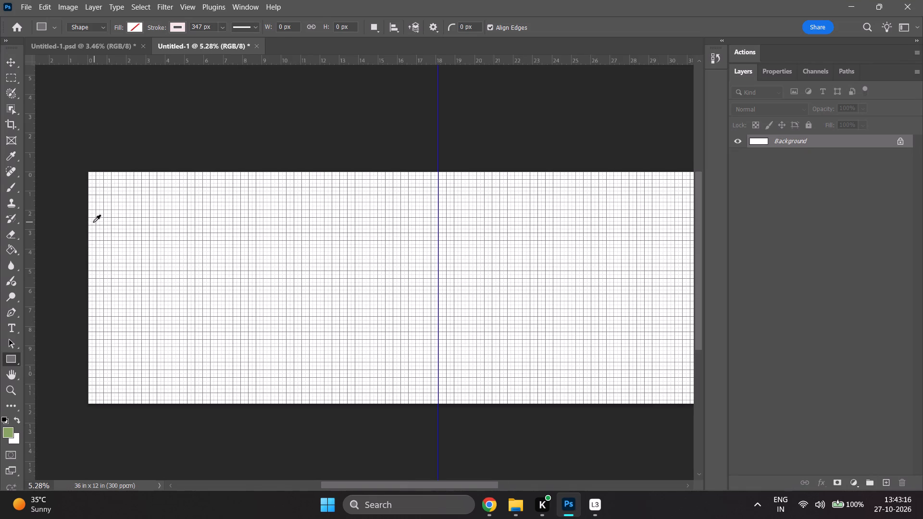
pyautogui.moveTo(96, 195); pyautogui.dragTo(180, 245)
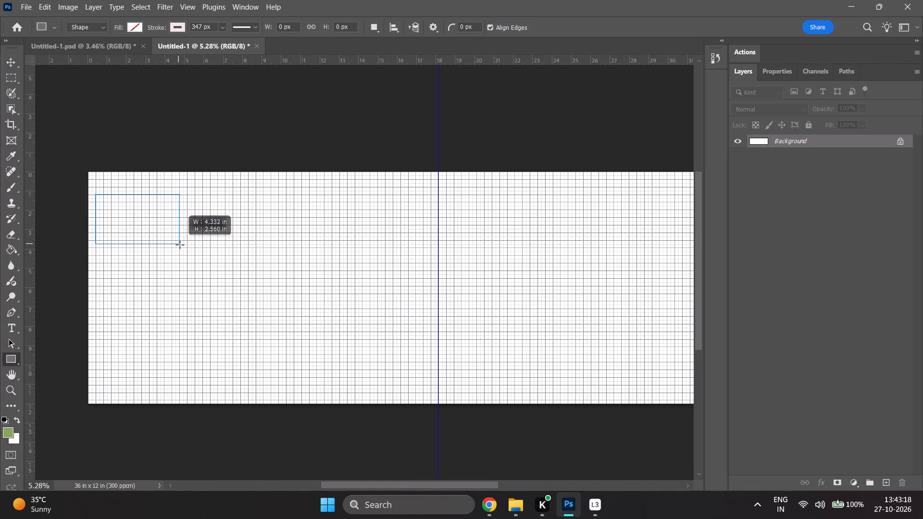
pyautogui.moveTo(180, 245); pyautogui.dragTo(263, 282)
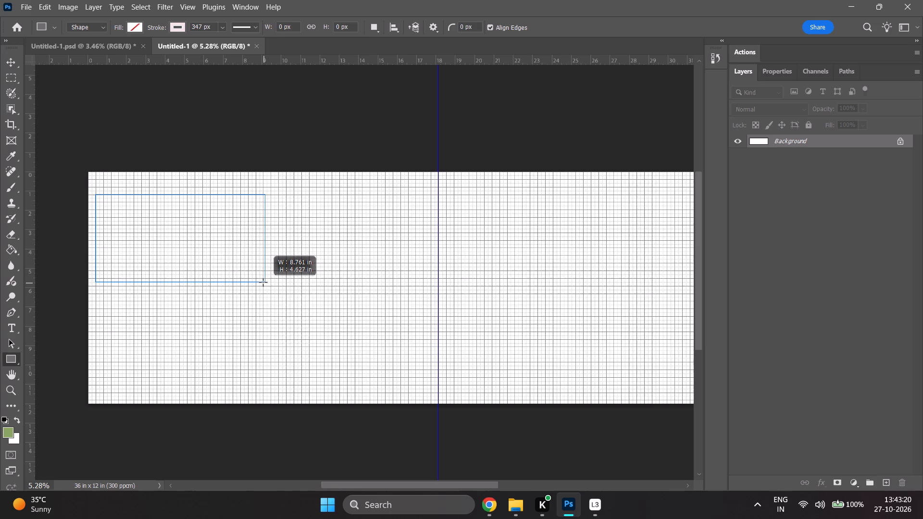
pyautogui.moveTo(263, 282); pyautogui.dragTo(262, 274)
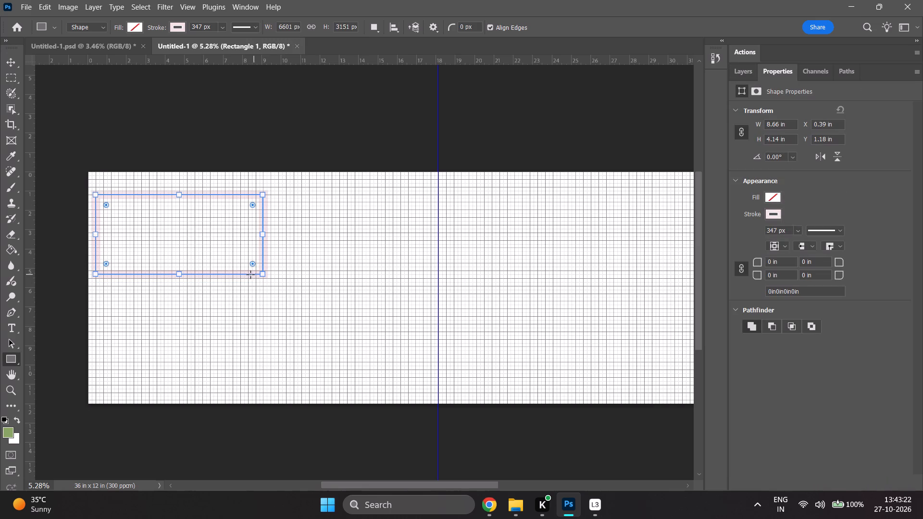
# Give the rectangle a dark grey fill from the recently used colours and set its stroke width to 0 px.
pyautogui.click(775, 200)
pyautogui.click(749, 222)
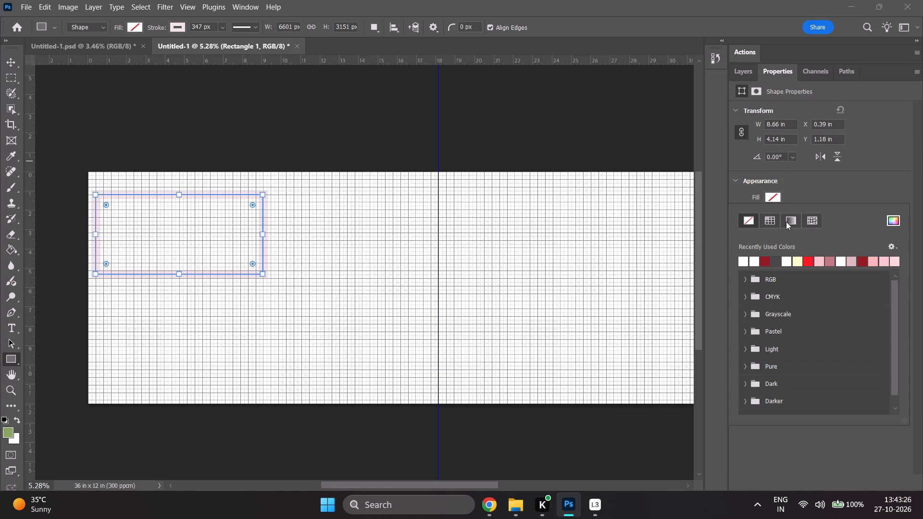
pyautogui.click(138, 29)
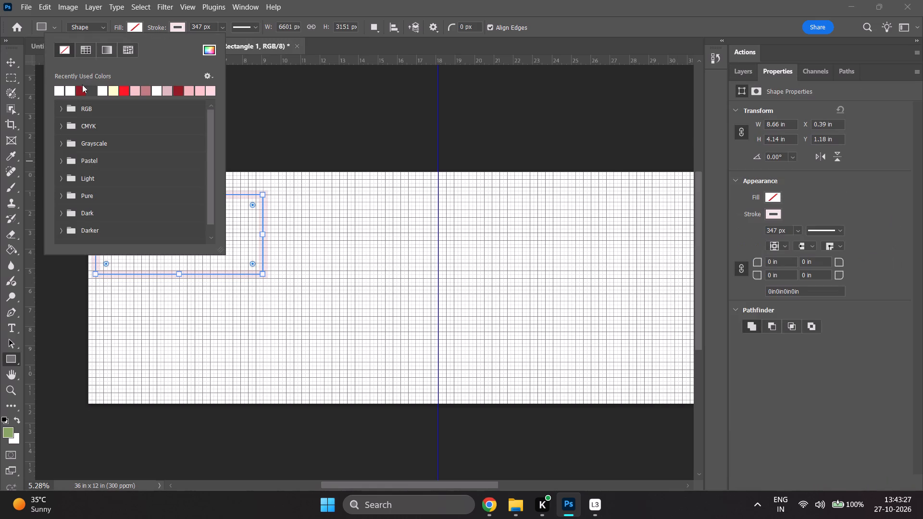
pyautogui.click(91, 92)
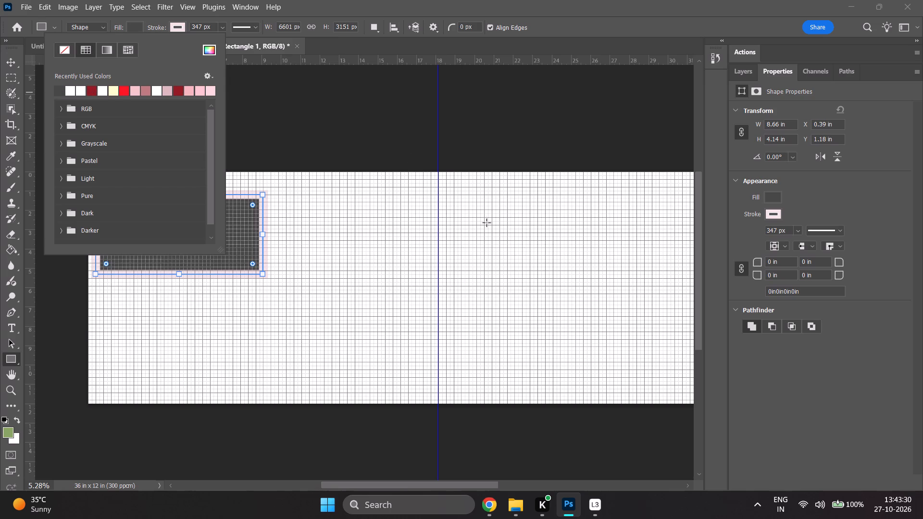
pyautogui.click(249, 111)
pyautogui.click(169, 26)
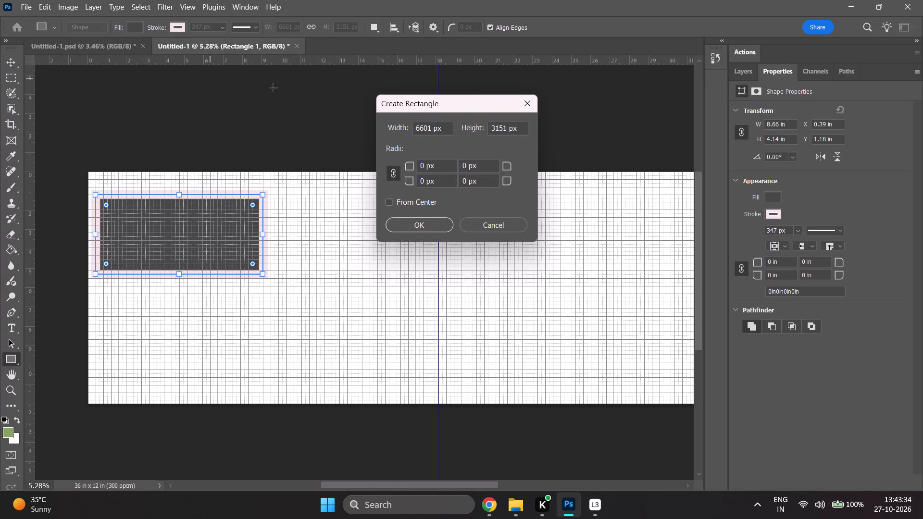
pyautogui.click(486, 227)
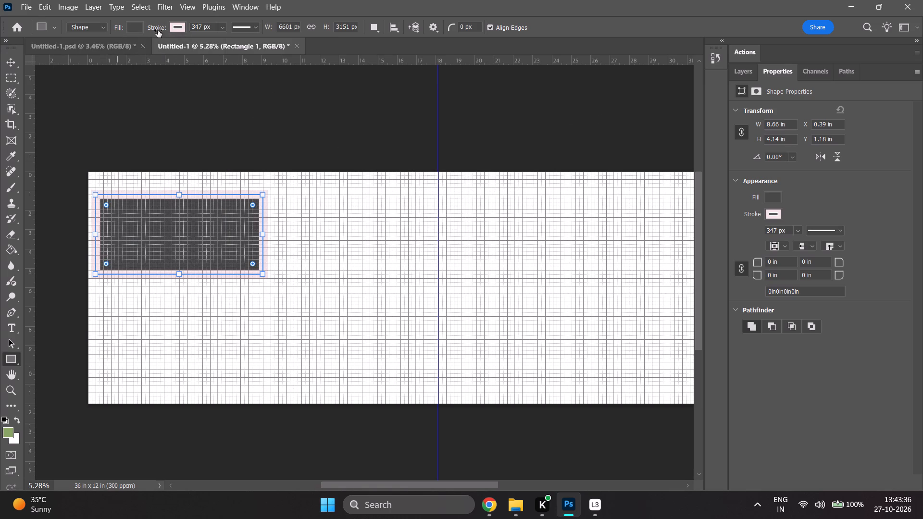
pyautogui.moveTo(161, 27); pyautogui.dragTo(0, 82)
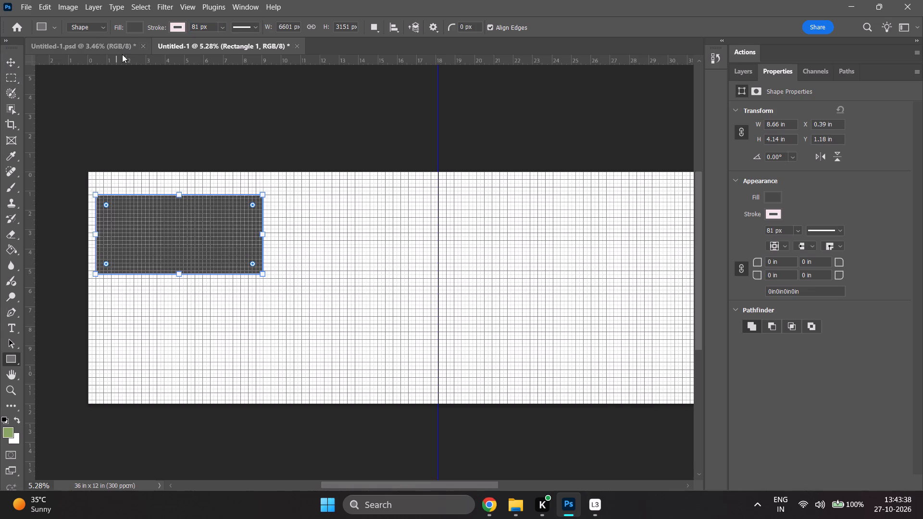
pyautogui.moveTo(200, 26); pyautogui.dragTo(187, 27)
pyautogui.press('0')
pyautogui.press('Return')
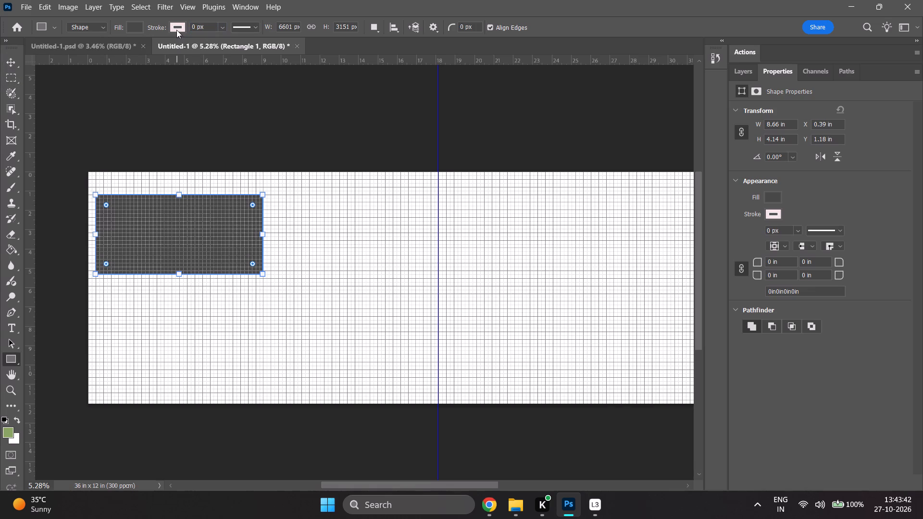
# Duplicate the rectangle and place the copy directly beneath it, left-aligned with a narrow gap, at about Y 5.51 in.
pyautogui.press('v')
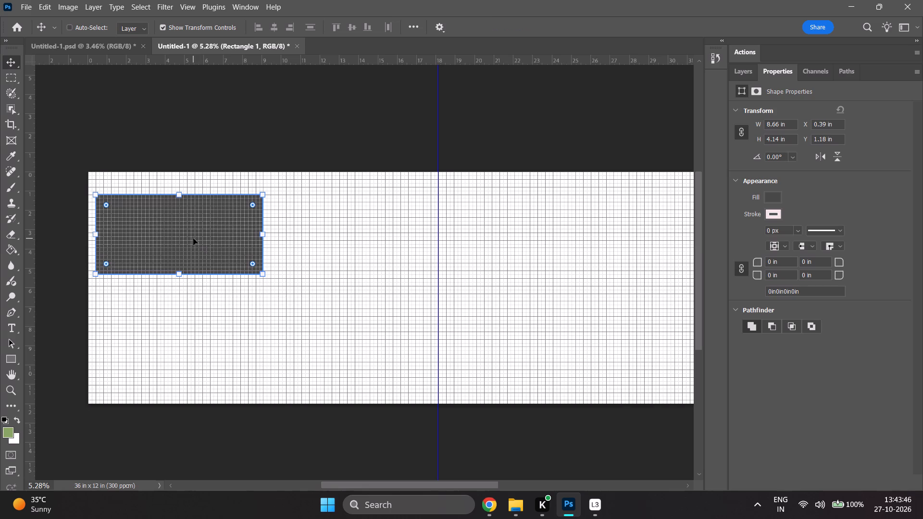
pyautogui.hotkey('ctrl', 'j')
pyautogui.hotkey('ctrl', 'm')
pyautogui.moveTo(193, 237); pyautogui.dragTo(192, 237)
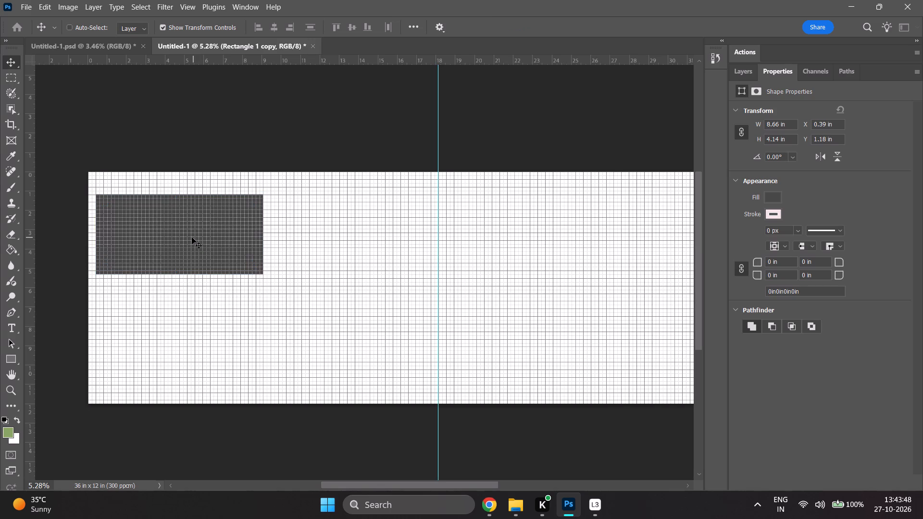
pyautogui.moveTo(192, 237); pyautogui.dragTo(192, 332)
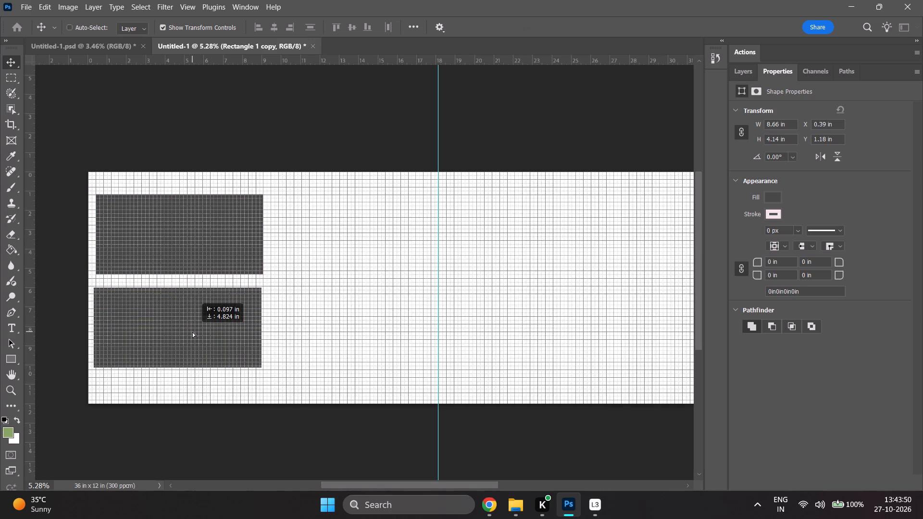
pyautogui.moveTo(192, 332); pyautogui.dragTo(196, 332)
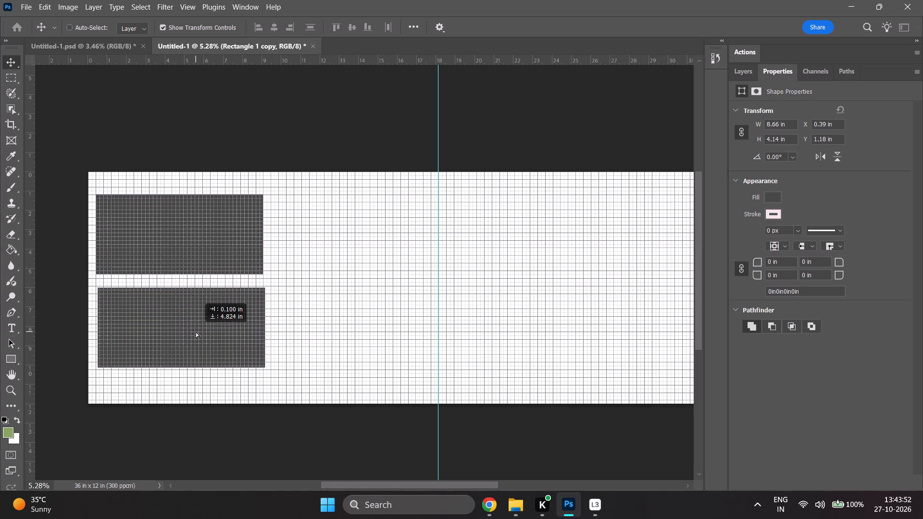
pyautogui.moveTo(196, 332); pyautogui.dragTo(194, 321)
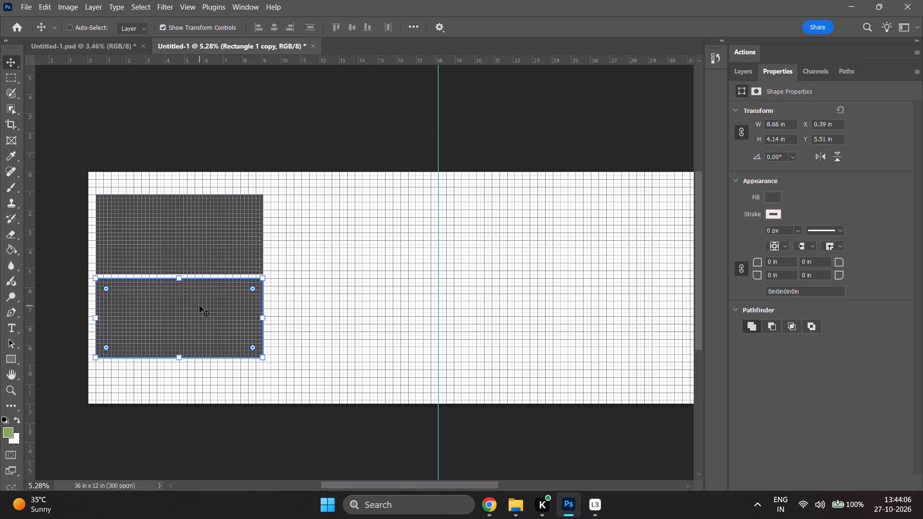
# Scale both rectangles together to about 70% width and 78% height, and shift them about 1 in away from the page's left edge.
pyautogui.click(213, 225)
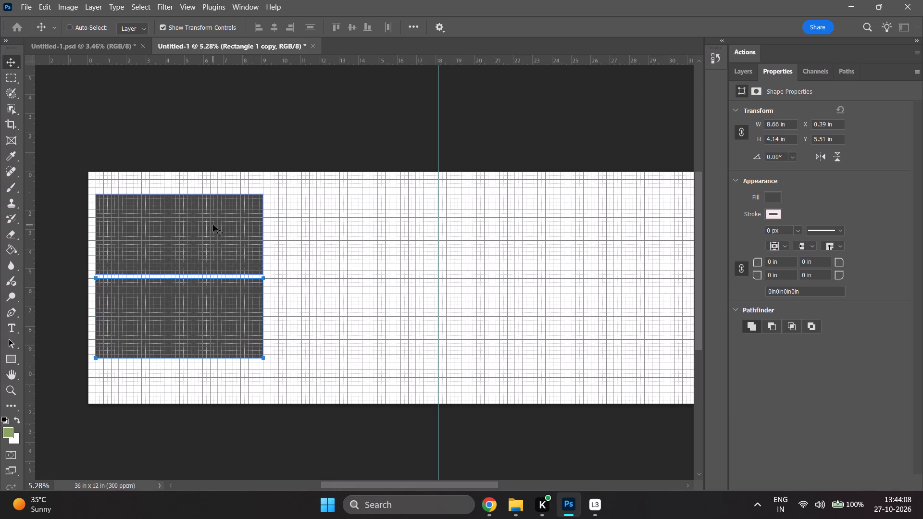
pyautogui.click(747, 76)
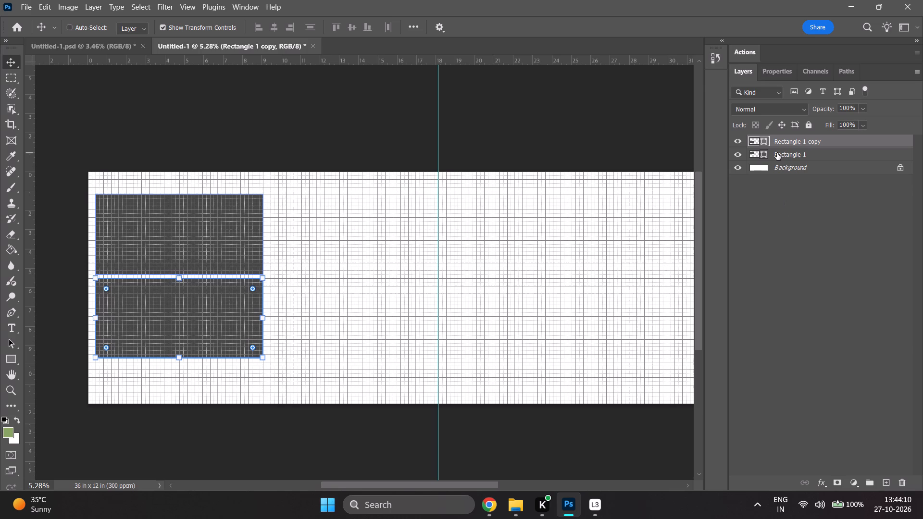
pyautogui.keyDown('shift'); pyautogui.click(777, 153); pyautogui.keyUp('shift')
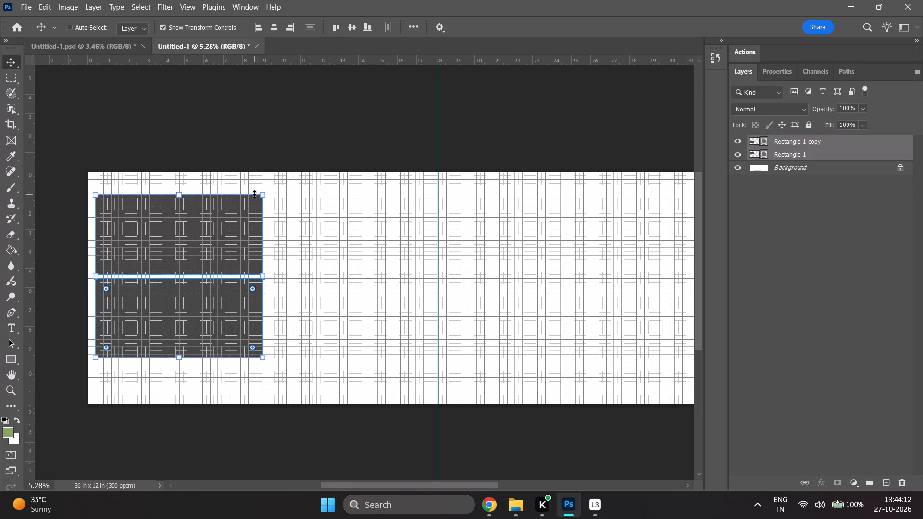
pyautogui.keyDown('shift'); pyautogui.moveTo(262, 194); pyautogui.dragTo(234, 246); pyautogui.keyUp('shift')
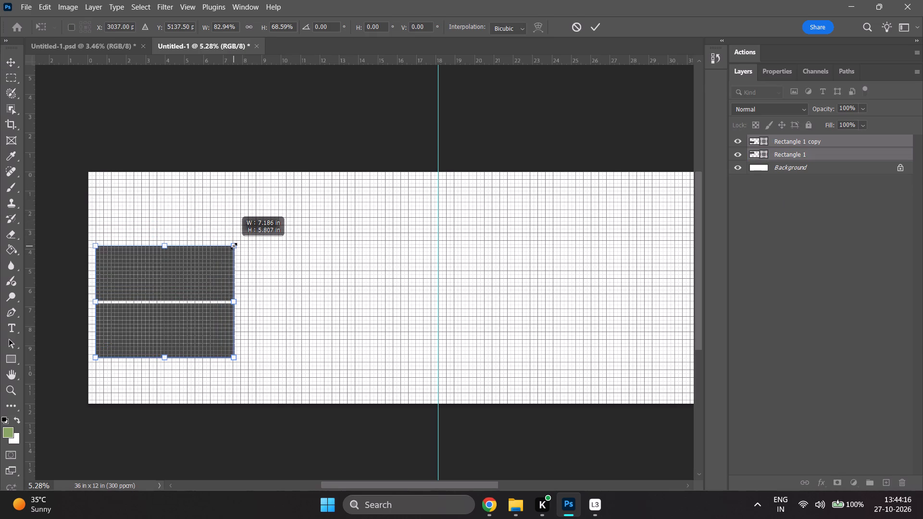
pyautogui.keyDown('shift'); pyautogui.moveTo(234, 246); pyautogui.dragTo(222, 265); pyautogui.keyUp('shift')
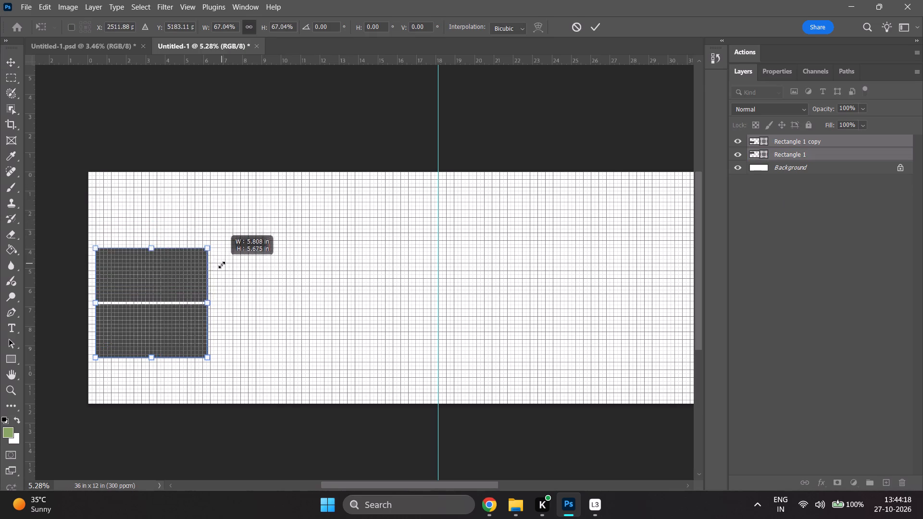
pyautogui.keyDown('shift'); pyautogui.moveTo(222, 265); pyautogui.dragTo(237, 270); pyautogui.keyUp('shift')
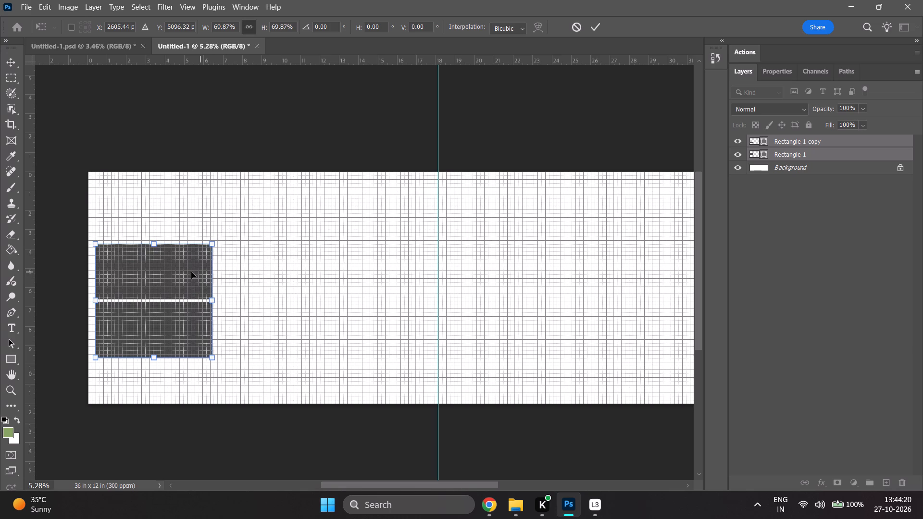
pyautogui.moveTo(177, 283); pyautogui.dragTo(197, 283)
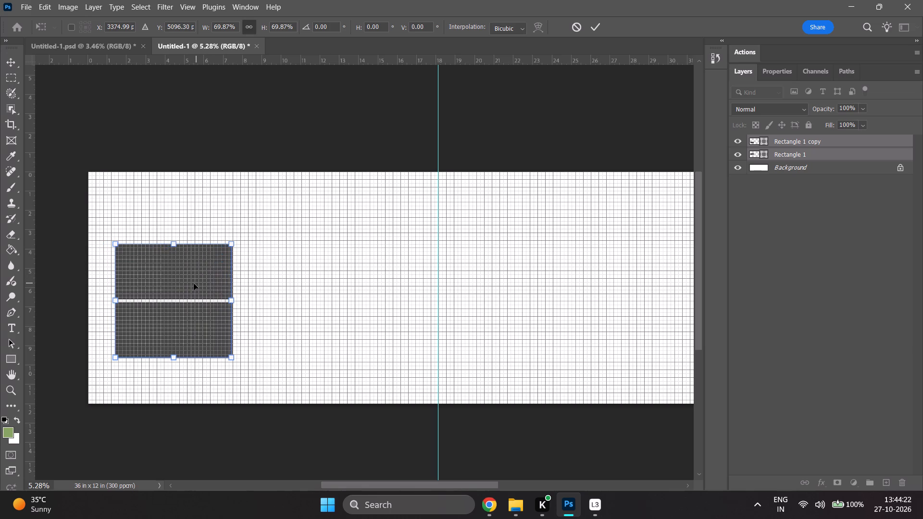
pyautogui.keyDown('shift'); pyautogui.moveTo(173, 244); pyautogui.dragTo(173, 230); pyautogui.keyUp('shift')
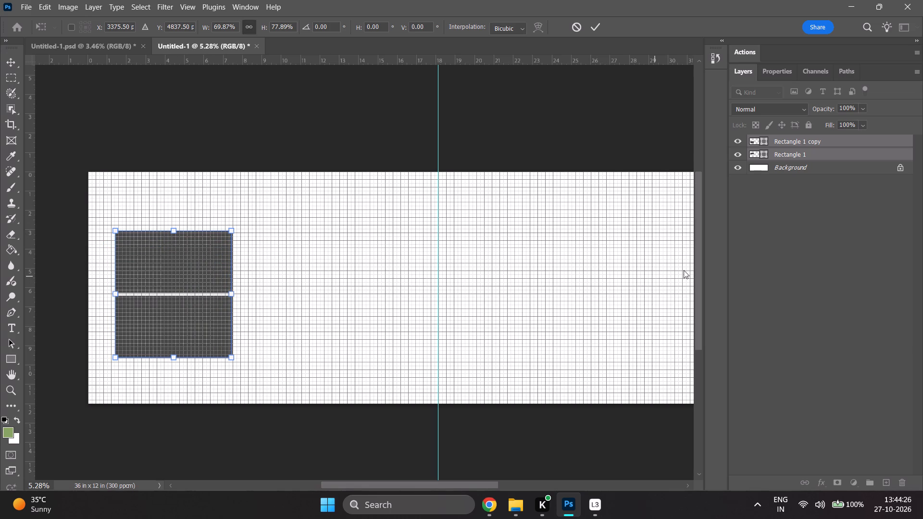
pyautogui.click(773, 238)
# Duplicate the upper rectangle and place the copy directly above it with a narrow gap, extending past the page's top edge.
pyautogui.click(788, 152)
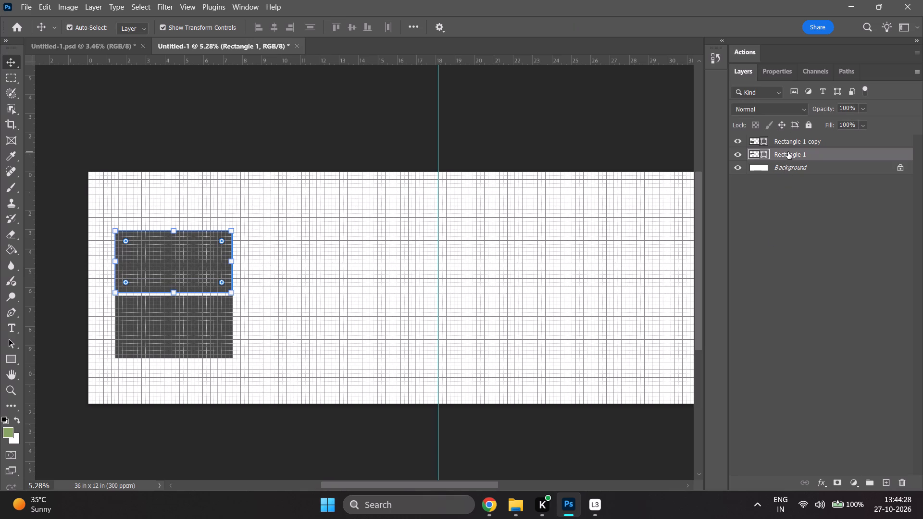
pyautogui.hotkey('ctrl', 'j')
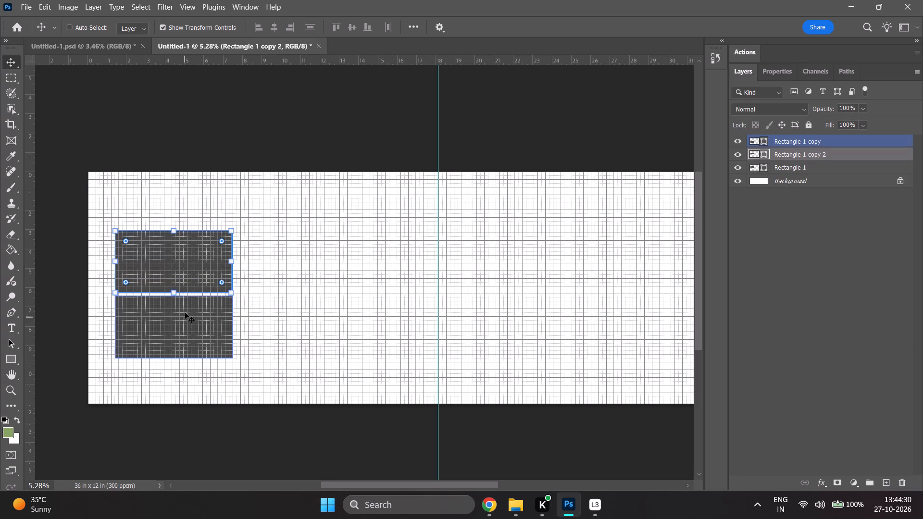
pyautogui.moveTo(180, 272); pyautogui.dragTo(178, 212)
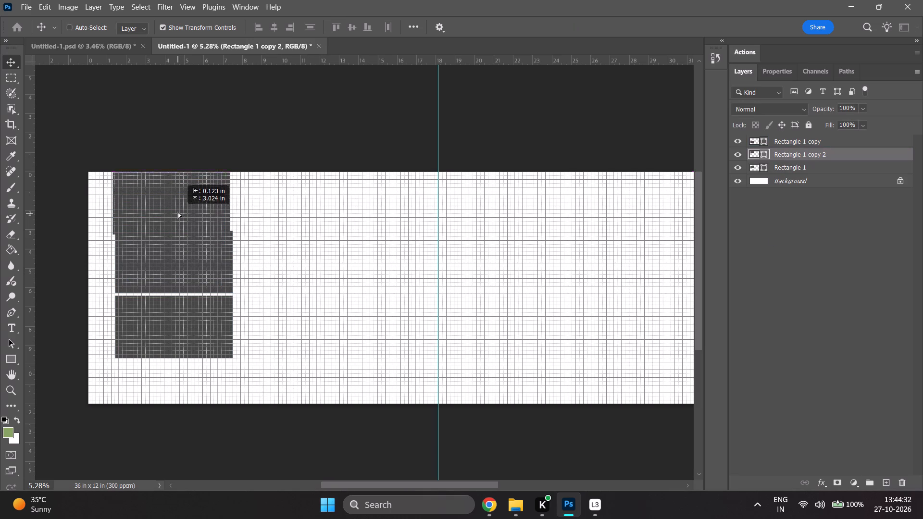
pyautogui.moveTo(178, 212); pyautogui.dragTo(180, 206)
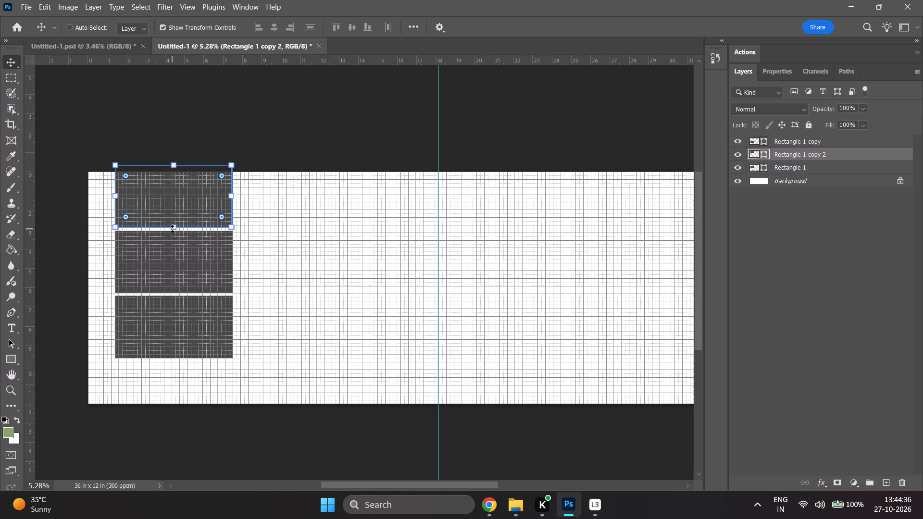
# Move the topmost frame's layer below the other two rectangle layers, directly above the background.
pyautogui.moveTo(802, 151); pyautogui.dragTo(804, 172)
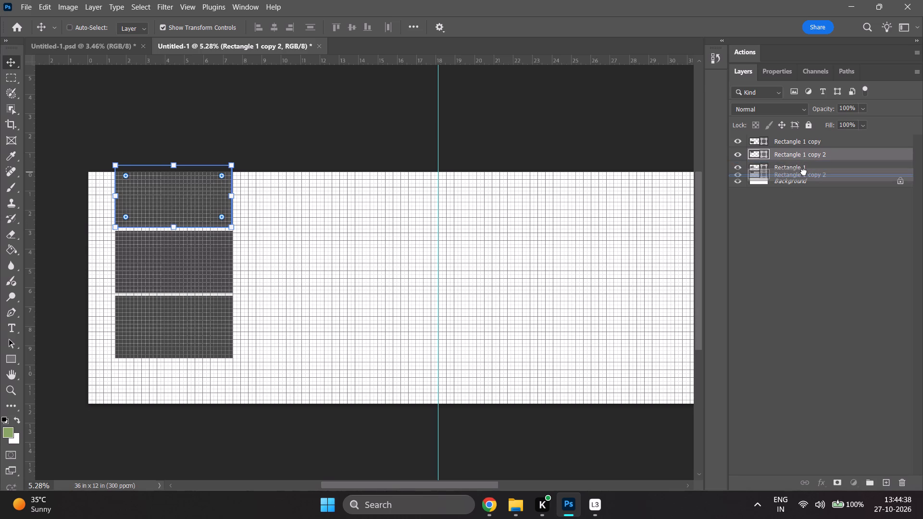
pyautogui.moveTo(804, 172); pyautogui.dragTo(804, 171)
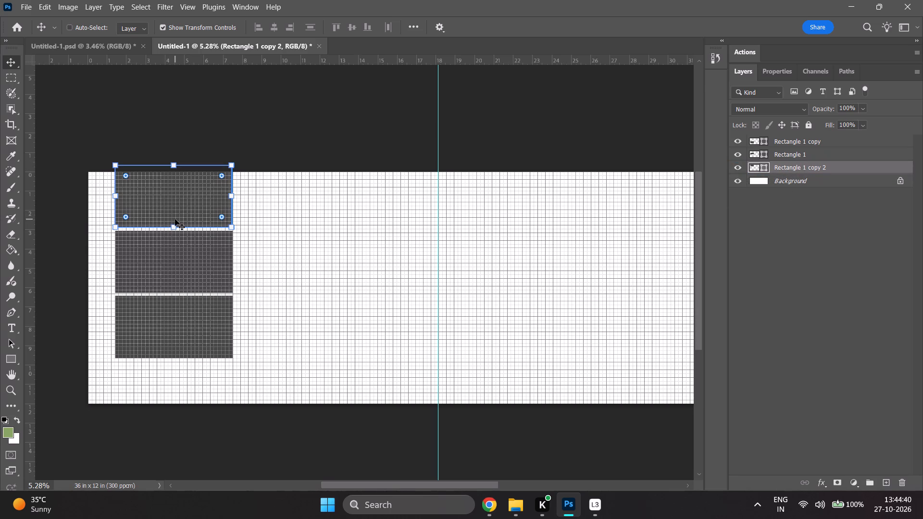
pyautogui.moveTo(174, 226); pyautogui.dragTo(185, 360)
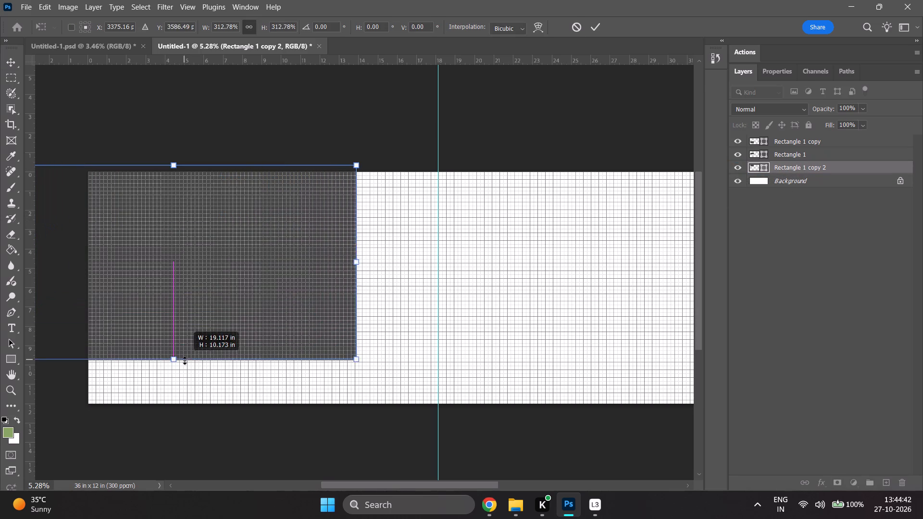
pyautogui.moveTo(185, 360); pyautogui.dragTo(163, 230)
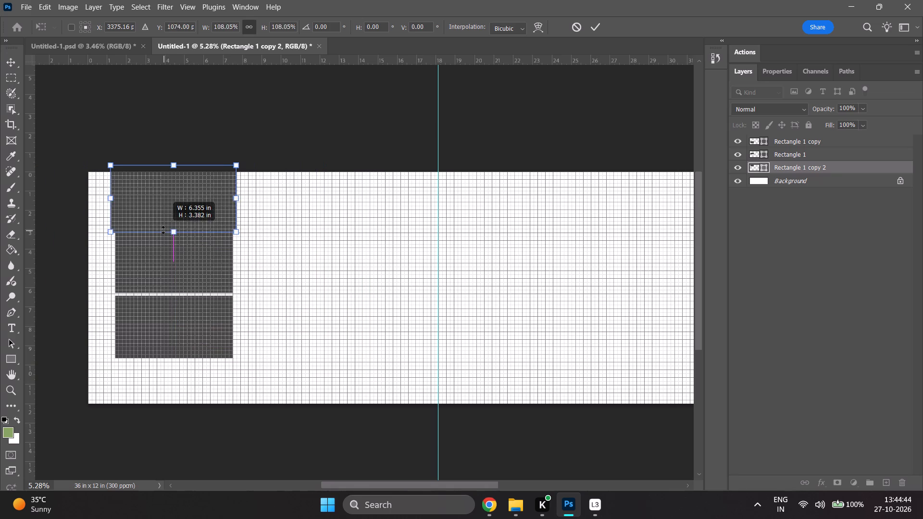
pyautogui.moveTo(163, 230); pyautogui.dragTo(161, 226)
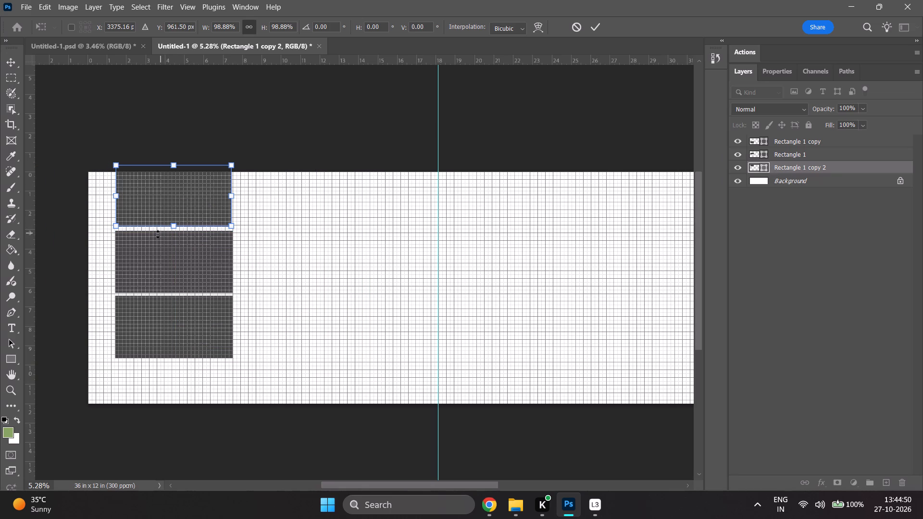
# Stretch the top copy downward behind the two frames into a tall panel about 12.04 in high, ending near the page's bottom edge.
pyautogui.keyDown('shift'); pyautogui.moveTo(172, 226); pyautogui.dragTo(156, 395); pyautogui.keyUp('shift')
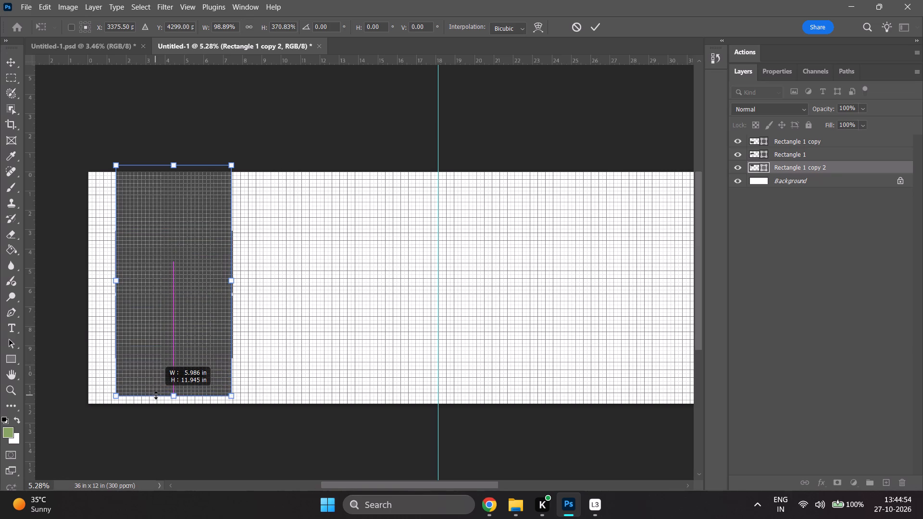
pyautogui.keyDown('shift'); pyautogui.moveTo(156, 395); pyautogui.dragTo(158, 397); pyautogui.keyUp('shift')
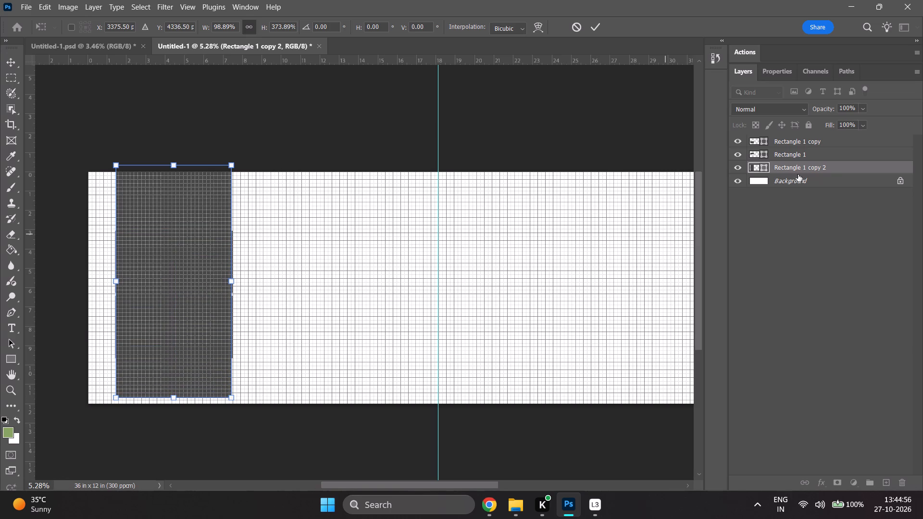
pyautogui.moveTo(798, 168); pyautogui.dragTo(805, 173)
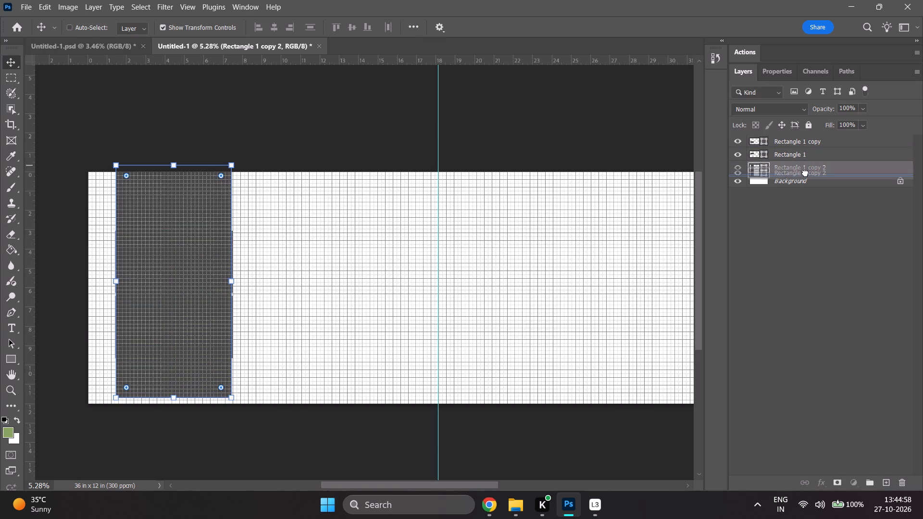
pyautogui.moveTo(805, 173); pyautogui.dragTo(808, 172)
pyautogui.moveTo(808, 172); pyautogui.dragTo(808, 169)
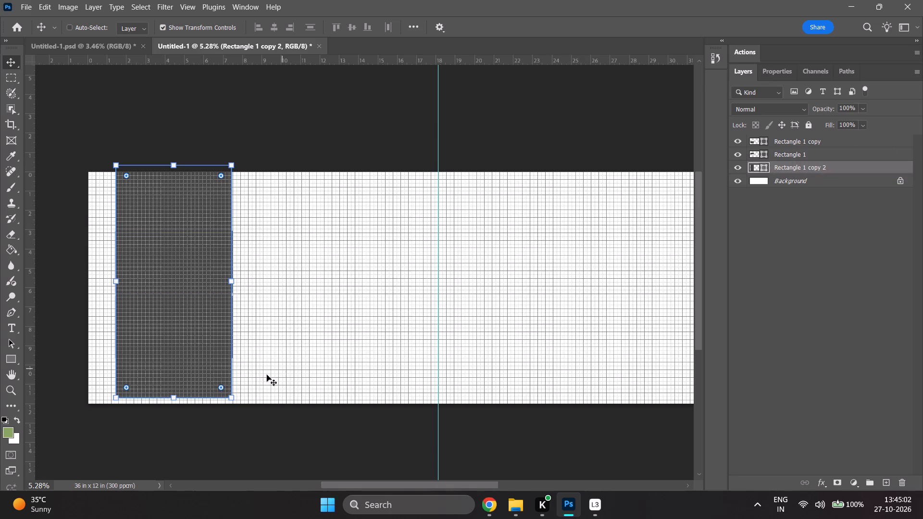
# Widen the tall panel on both sides, to about 115% of its width, so it extends beyond the two frames.
pyautogui.keyDown('alt'); pyautogui.scroll(8, 241, 349); pyautogui.keyUp('alt')
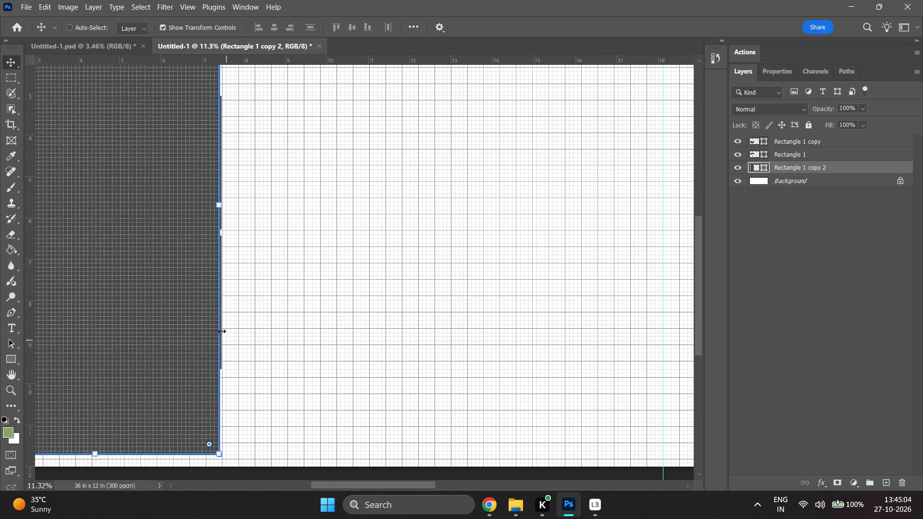
pyautogui.keyDown('shift'); pyautogui.moveTo(217, 204); pyautogui.dragTo(231, 204); pyautogui.keyUp('shift')
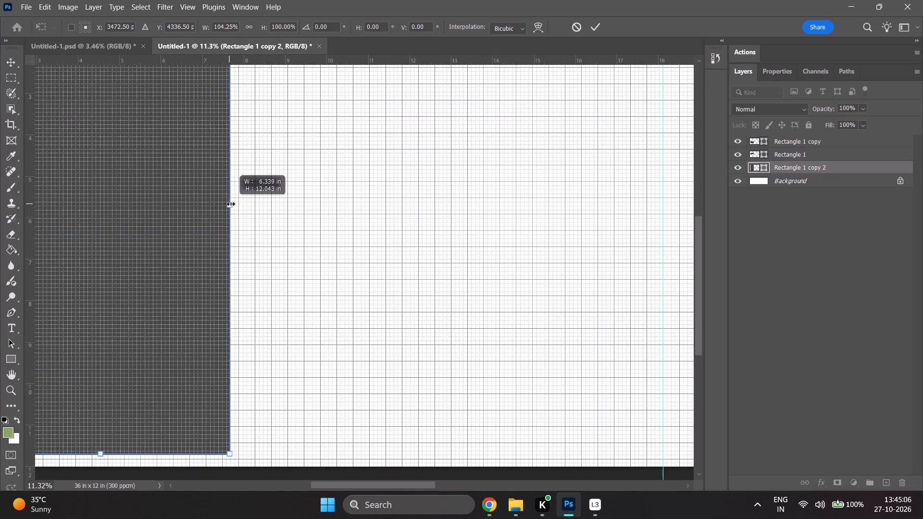
pyautogui.keyDown('shift'); pyautogui.moveTo(231, 204); pyautogui.dragTo(236, 204); pyautogui.keyUp('shift')
pyautogui.scroll(3, 191, 224)
pyautogui.keyDown('ctrl'); pyautogui.scroll(9, 191, 224); pyautogui.keyUp('ctrl')
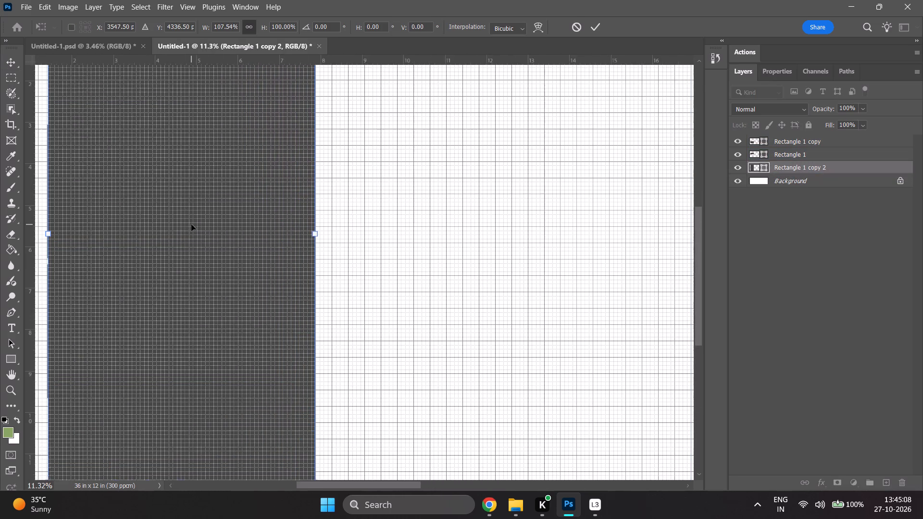
pyautogui.keyDown('ctrl'); pyautogui.scroll(9, 191, 224); pyautogui.keyUp('ctrl')
pyautogui.keyDown('shift'); pyautogui.moveTo(147, 234); pyautogui.dragTo(137, 237); pyautogui.keyUp('shift')
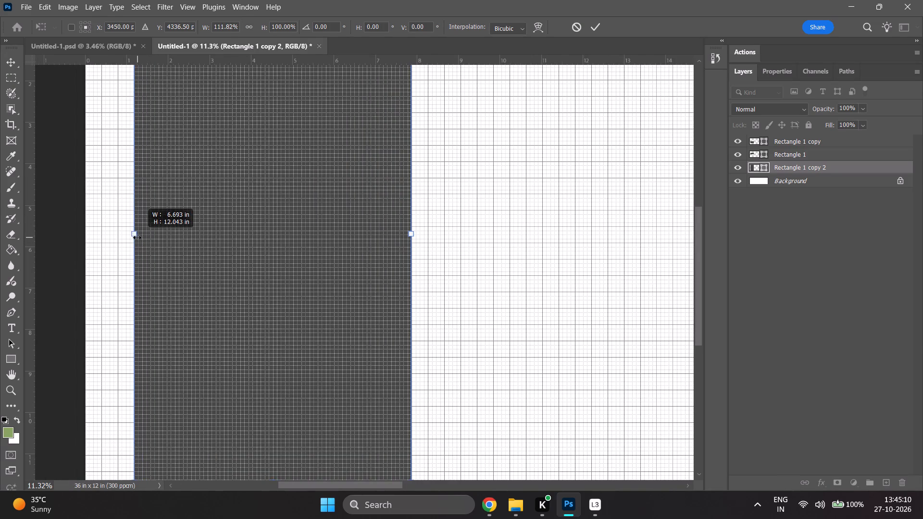
pyautogui.keyDown('shift'); pyautogui.moveTo(137, 237); pyautogui.dragTo(130, 240); pyautogui.keyUp('shift')
pyautogui.scroll(-9, 161, 242)
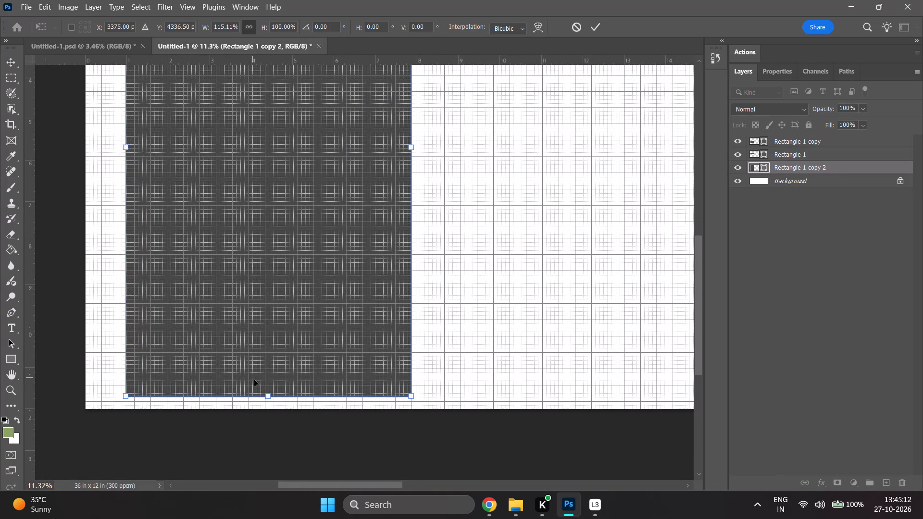
# Resize the panel to about 7.2 in wide, running just past the page's top and bottom edges.
pyautogui.moveTo(267, 398); pyautogui.dragTo(272, 415)
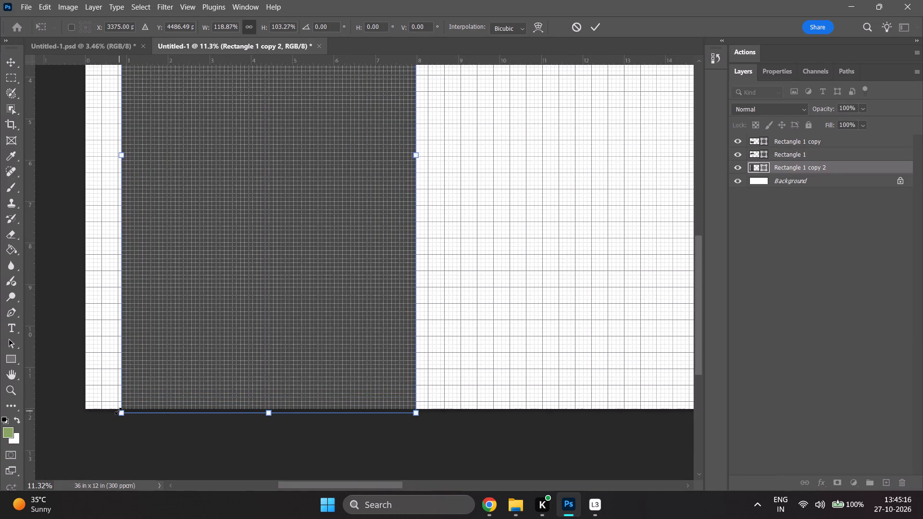
pyautogui.keyDown('shift'); pyautogui.moveTo(121, 415); pyautogui.dragTo(117, 420); pyautogui.keyUp('shift')
pyautogui.keyDown('shift'); pyautogui.scroll(5, 125, 382); pyautogui.keyUp('shift')
pyautogui.scroll(-17, 125, 381)
pyautogui.scroll(1, 127, 371)
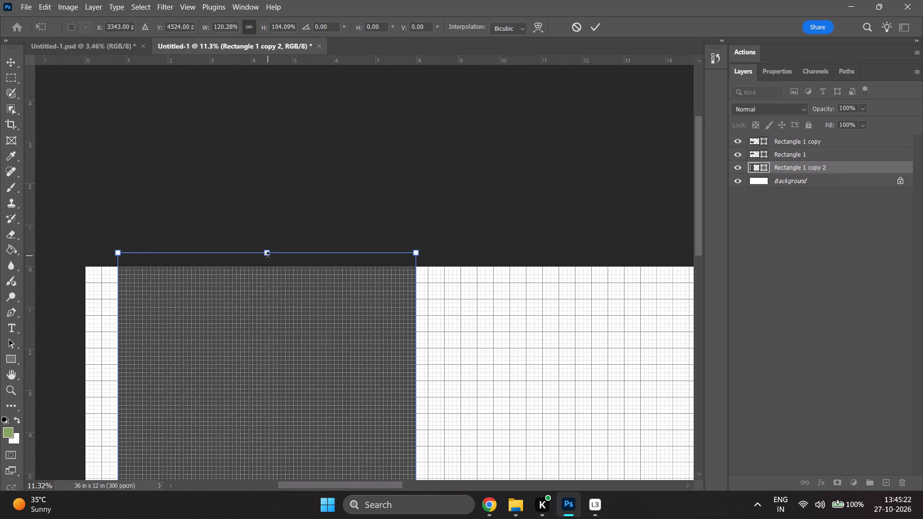
pyautogui.keyDown('shift'); pyautogui.moveTo(268, 256); pyautogui.dragTo(267, 271); pyautogui.keyUp('shift')
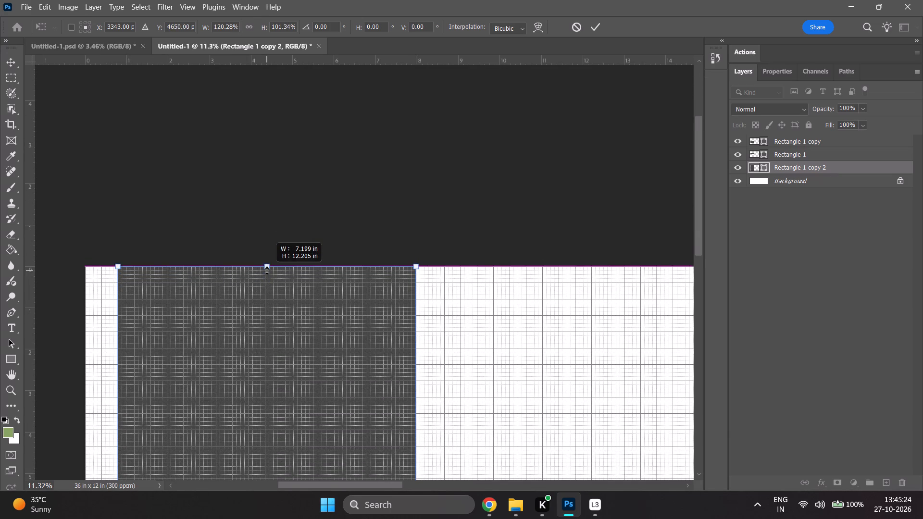
pyautogui.keyDown('shift'); pyautogui.moveTo(267, 271); pyautogui.dragTo(267, 265); pyautogui.keyUp('shift')
pyautogui.scroll(-9, 267, 265)
pyautogui.keyDown('alt'); pyautogui.scroll(-1, 267, 264); pyautogui.keyUp('alt')
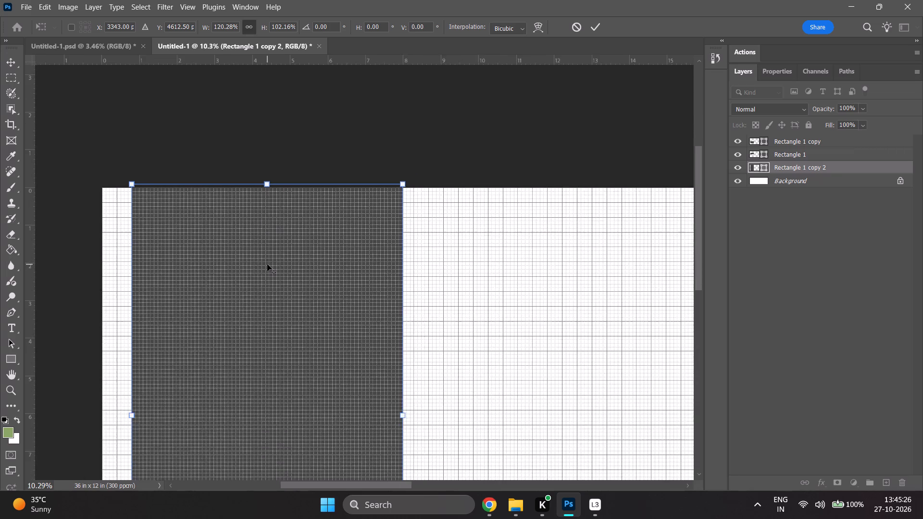
pyautogui.keyDown('alt'); pyautogui.scroll(-1, 267, 264); pyautogui.keyUp('alt')
pyautogui.scroll(-3, 613, 270)
pyautogui.click(819, 153)
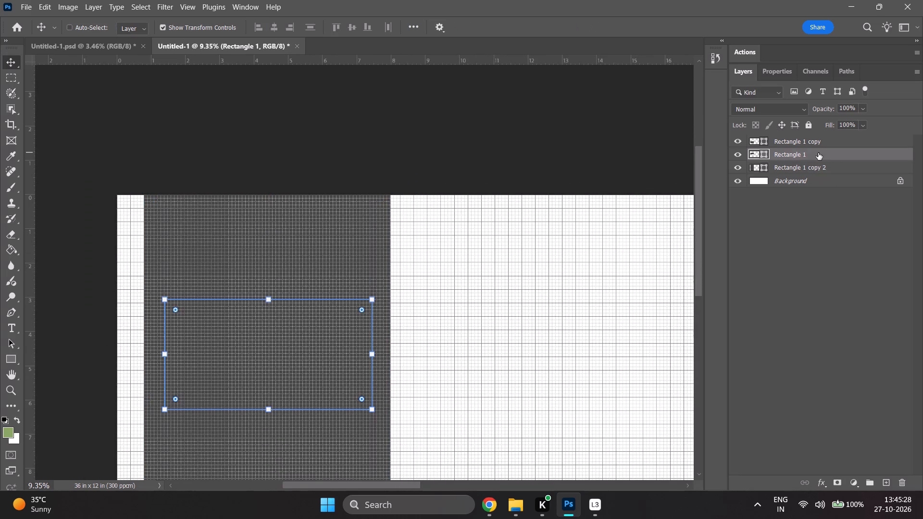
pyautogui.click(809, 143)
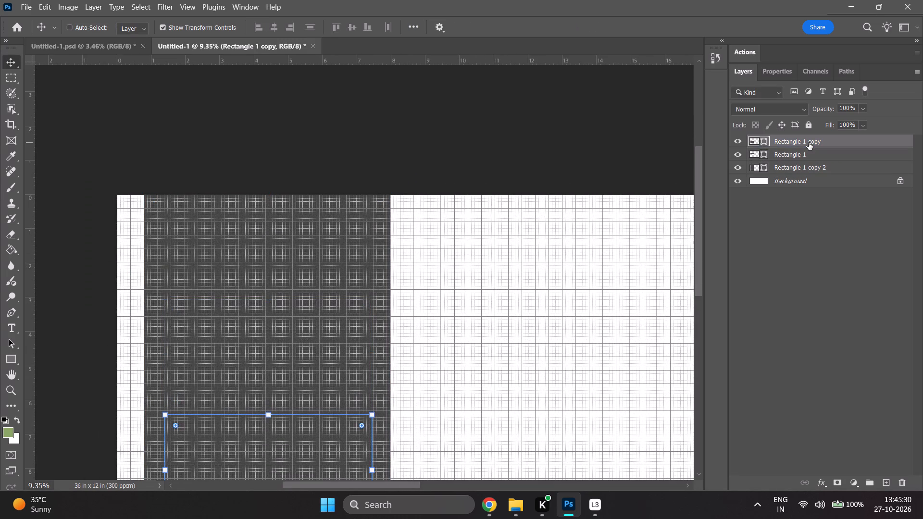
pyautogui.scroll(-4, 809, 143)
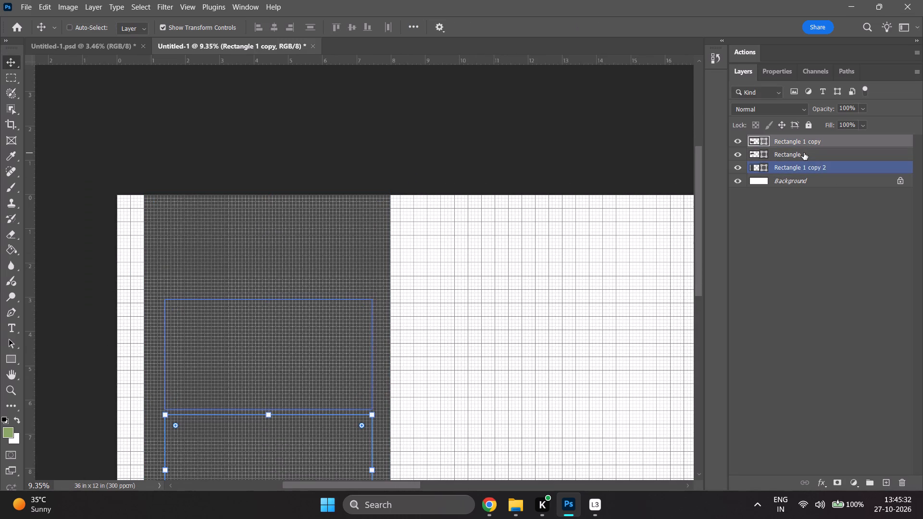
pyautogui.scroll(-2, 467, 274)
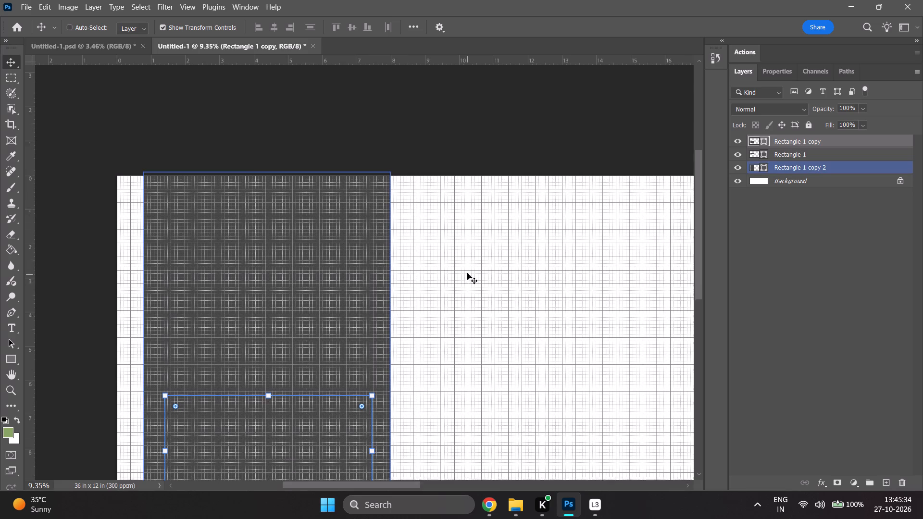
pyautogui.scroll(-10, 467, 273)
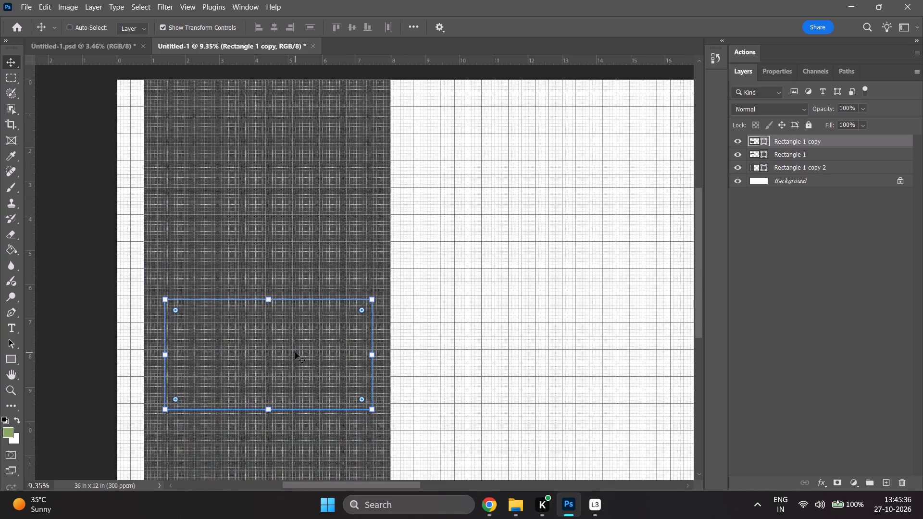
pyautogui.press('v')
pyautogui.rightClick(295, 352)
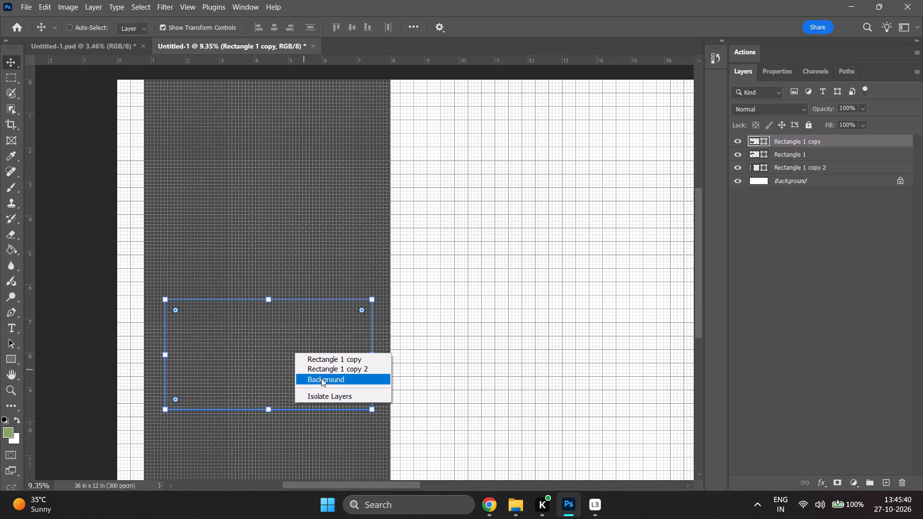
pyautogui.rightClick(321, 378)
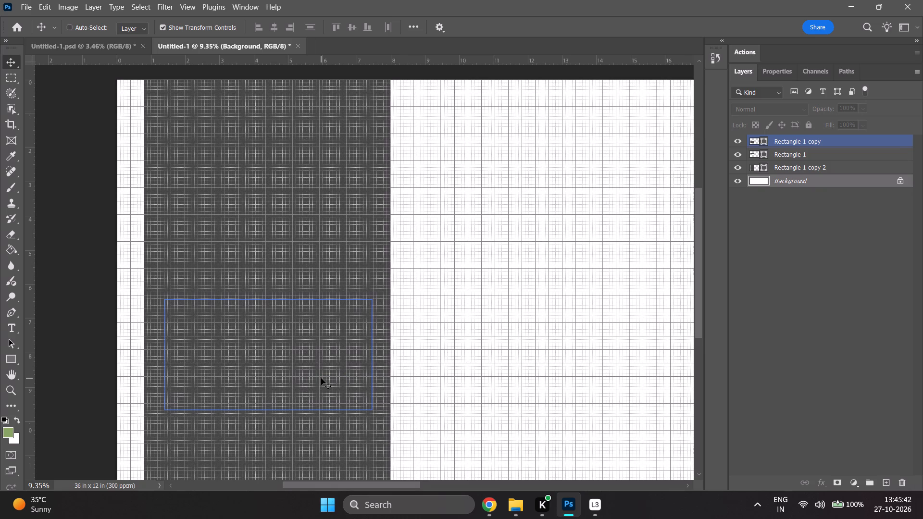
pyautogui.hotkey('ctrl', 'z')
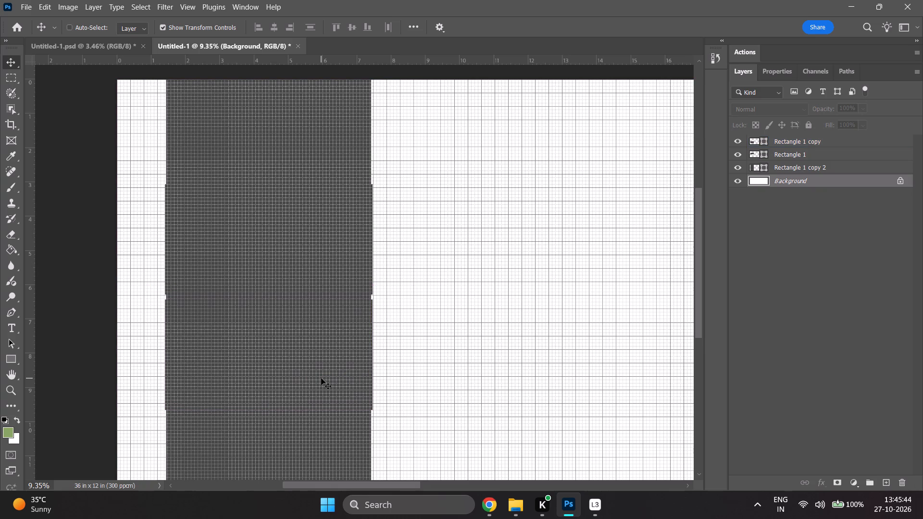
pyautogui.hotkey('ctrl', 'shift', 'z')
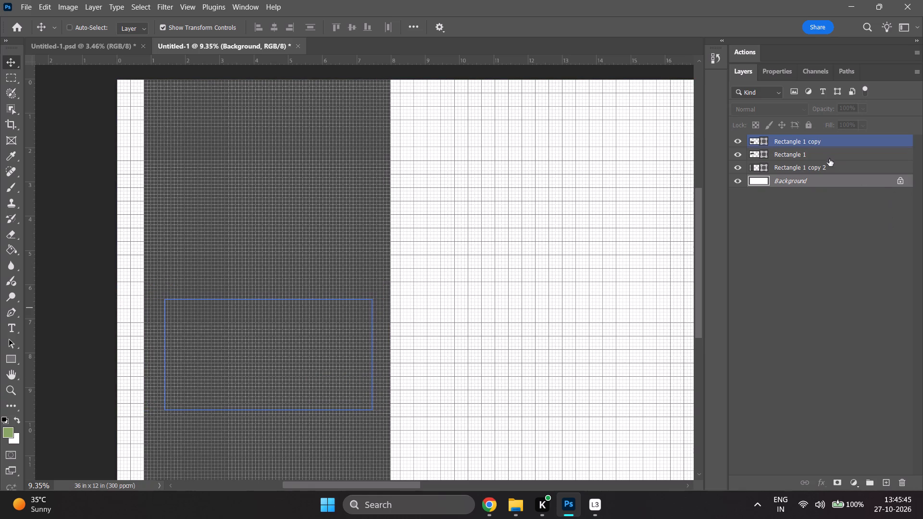
# Set the stroke width of the two stacked frames together to about 38 px, using the light pink stroke.
pyautogui.click(818, 148)
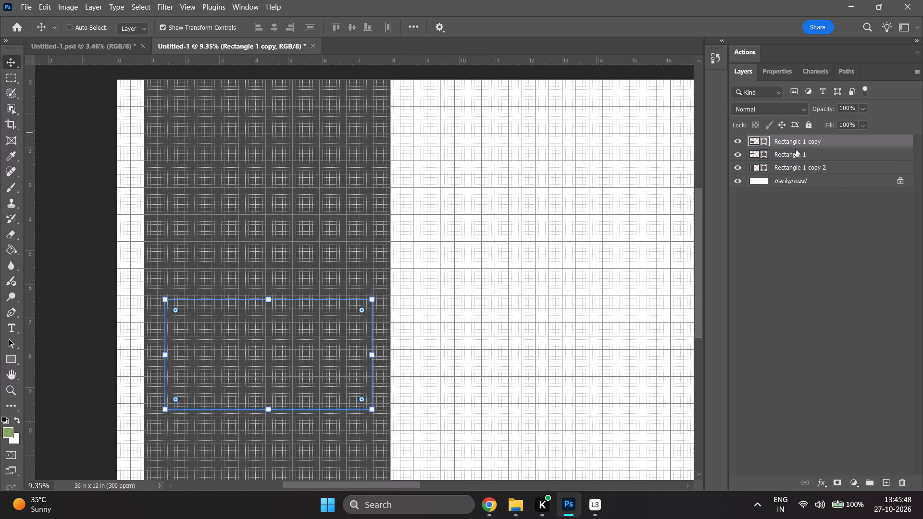
pyautogui.click(793, 153)
pyautogui.keyDown('shift'); pyautogui.click(792, 142); pyautogui.keyUp('shift')
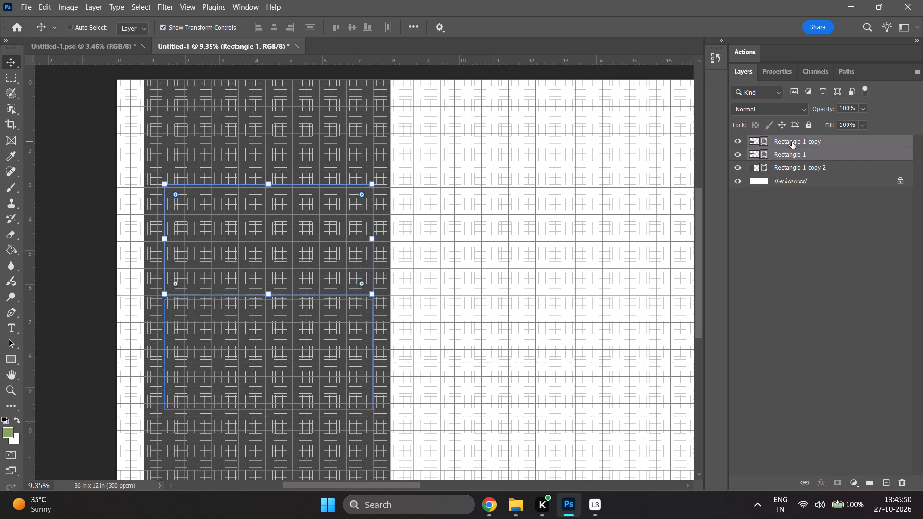
pyautogui.click(16, 361)
pyautogui.moveTo(161, 27); pyautogui.dragTo(182, 26)
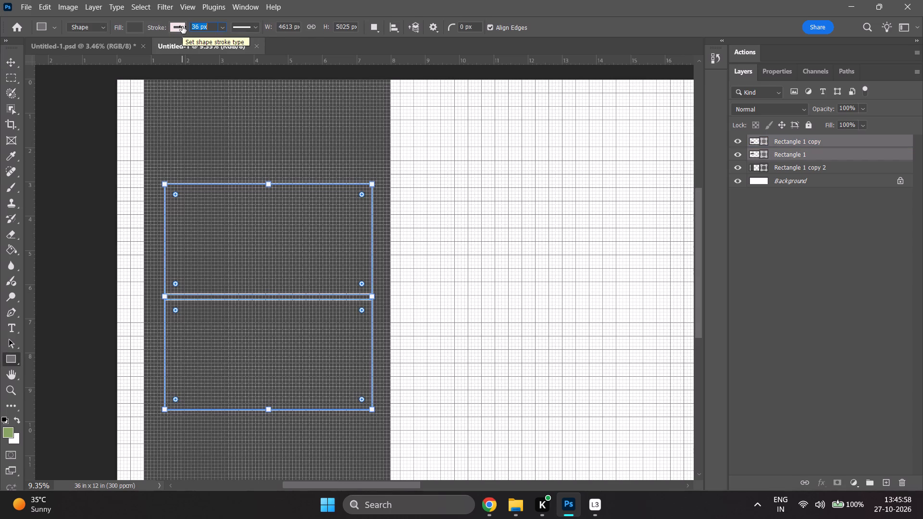
pyautogui.moveTo(182, 26); pyautogui.dragTo(183, 26)
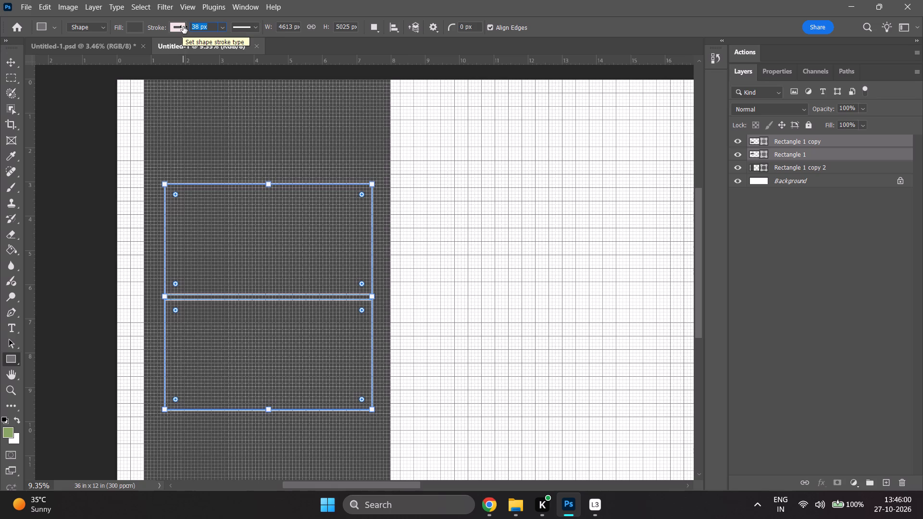
pyautogui.moveTo(183, 26); pyautogui.dragTo(184, 26)
pyautogui.click(848, 257)
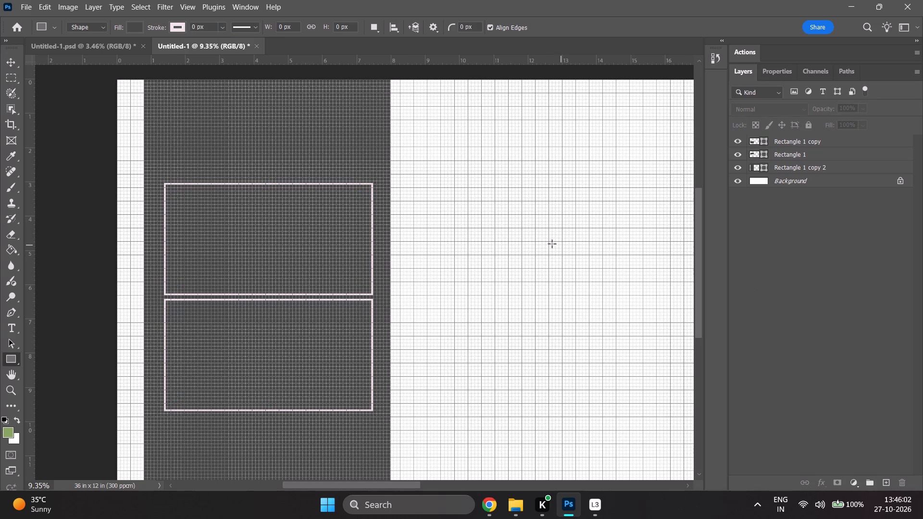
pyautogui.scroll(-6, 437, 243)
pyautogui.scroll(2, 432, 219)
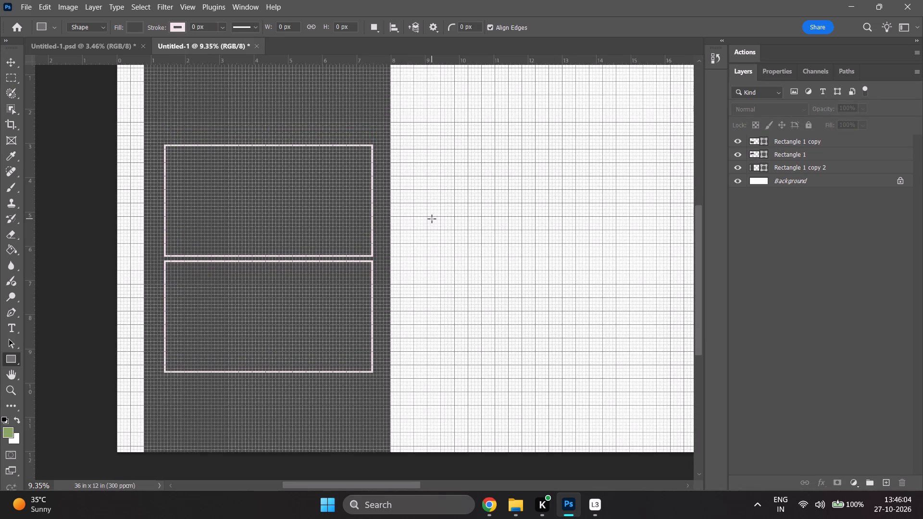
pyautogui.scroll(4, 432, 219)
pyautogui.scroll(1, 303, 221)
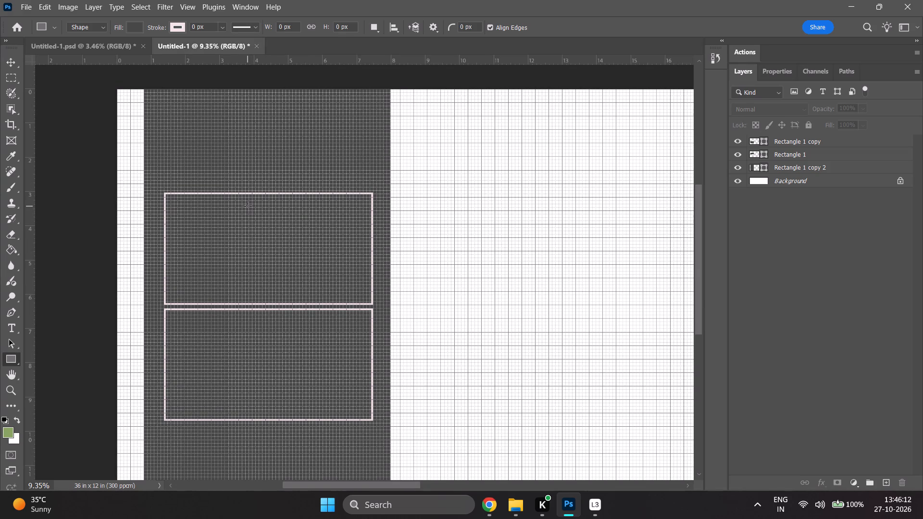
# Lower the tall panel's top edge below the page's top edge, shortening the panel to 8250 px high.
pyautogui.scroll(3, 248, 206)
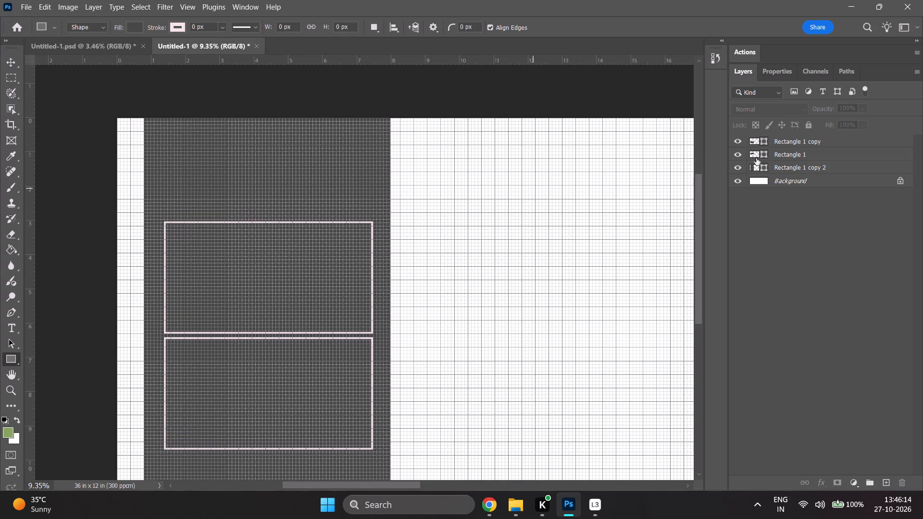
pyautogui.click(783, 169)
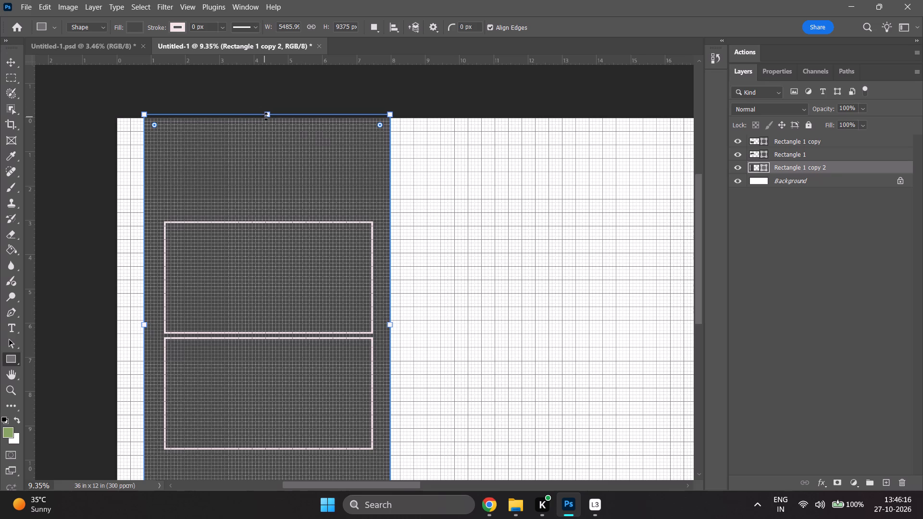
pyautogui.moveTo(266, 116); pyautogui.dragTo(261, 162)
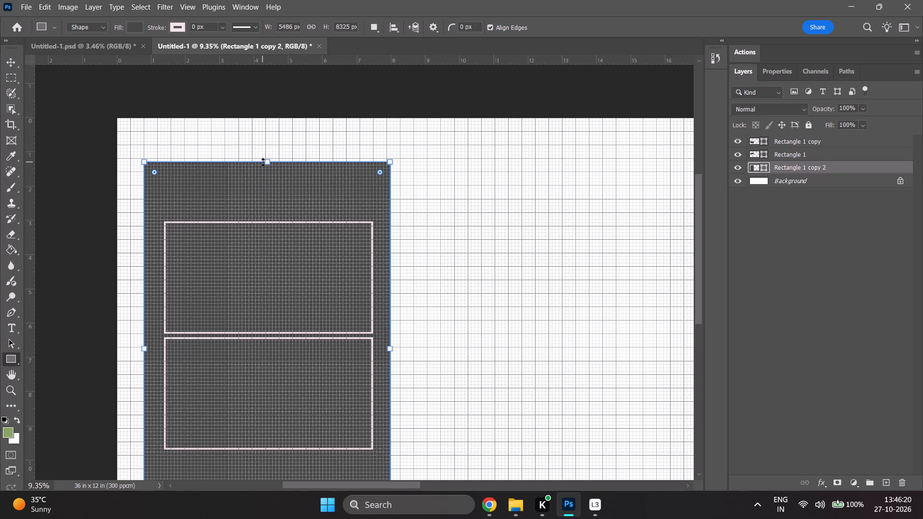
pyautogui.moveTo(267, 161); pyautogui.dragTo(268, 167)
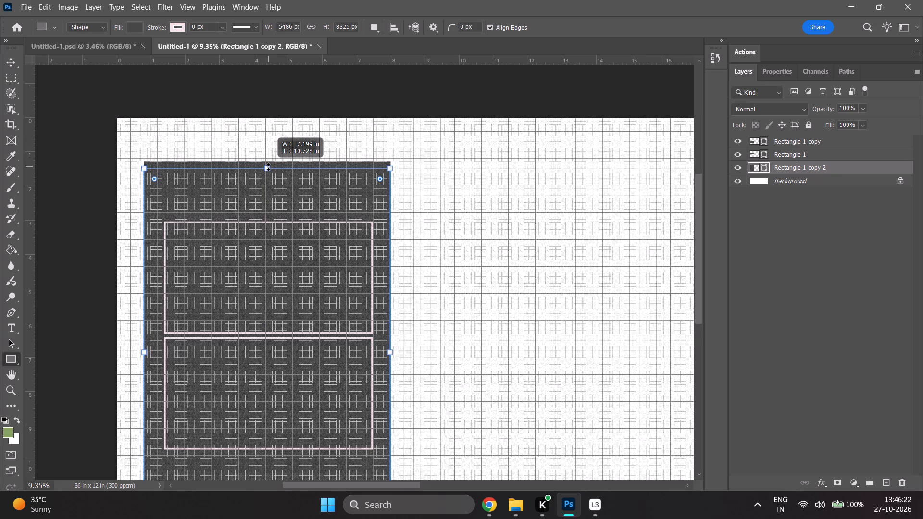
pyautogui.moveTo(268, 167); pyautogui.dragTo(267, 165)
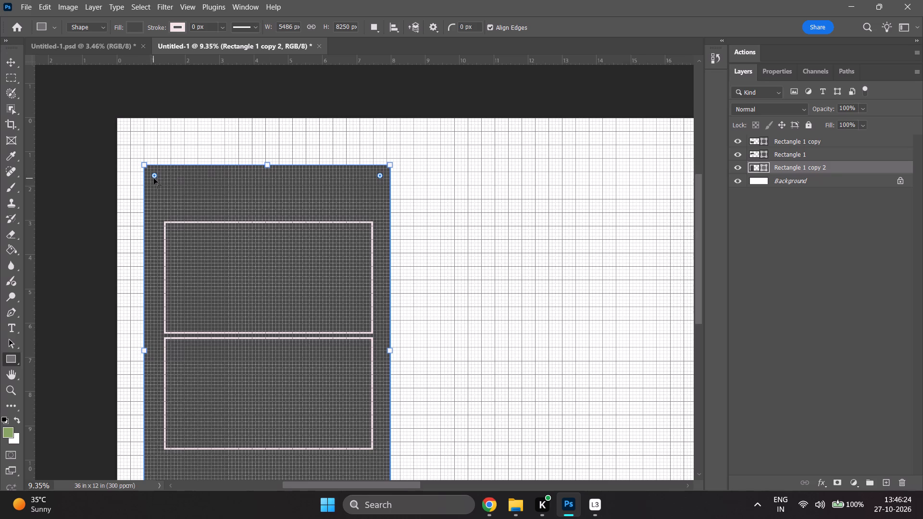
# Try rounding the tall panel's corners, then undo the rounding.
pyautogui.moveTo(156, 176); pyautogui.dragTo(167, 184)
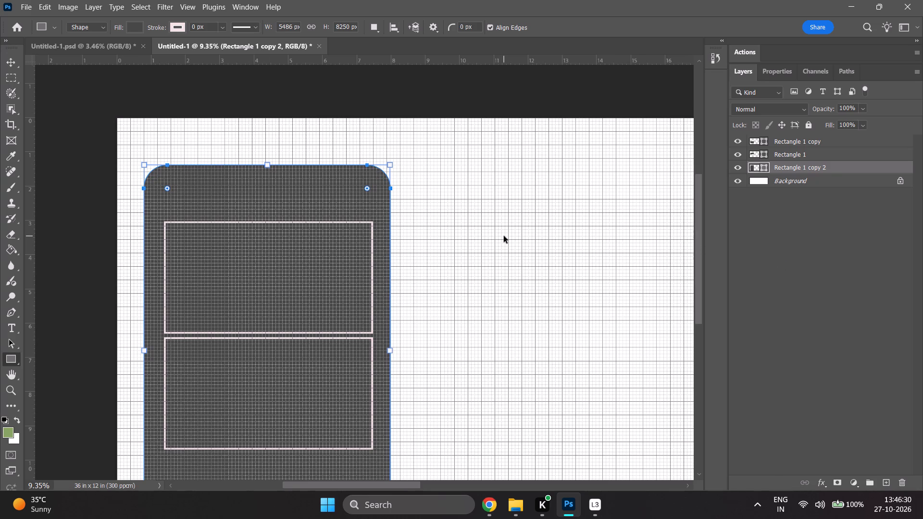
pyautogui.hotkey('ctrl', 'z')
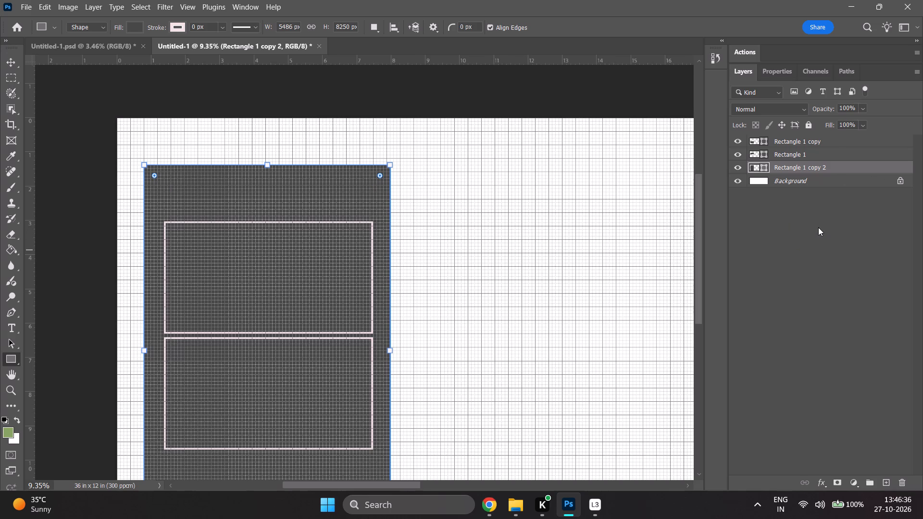
# Move the panel and both frames together about 0.69 in up and about 0.4 in toward the page's left edge.
pyautogui.keyDown('shift'); pyautogui.click(828, 145); pyautogui.keyUp('shift')
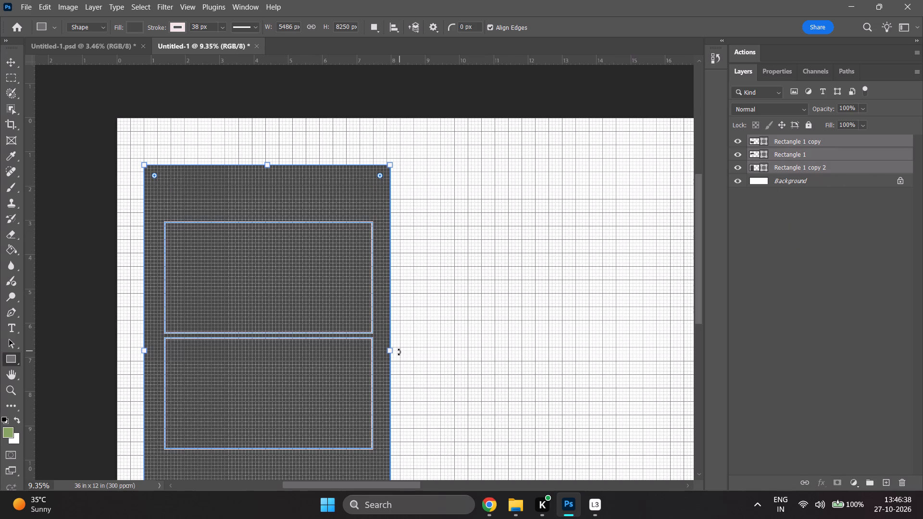
pyautogui.write('v')
pyautogui.press('space')
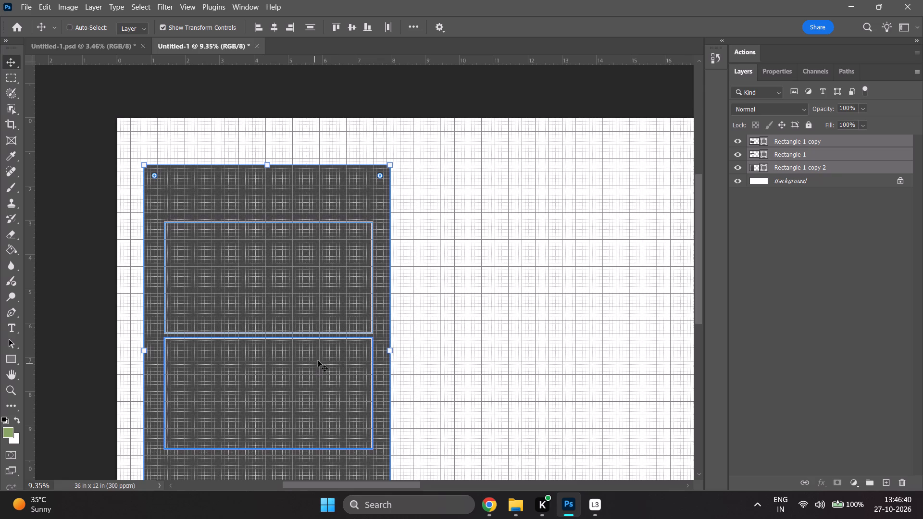
pyautogui.moveTo(276, 202); pyautogui.dragTo(276, 194)
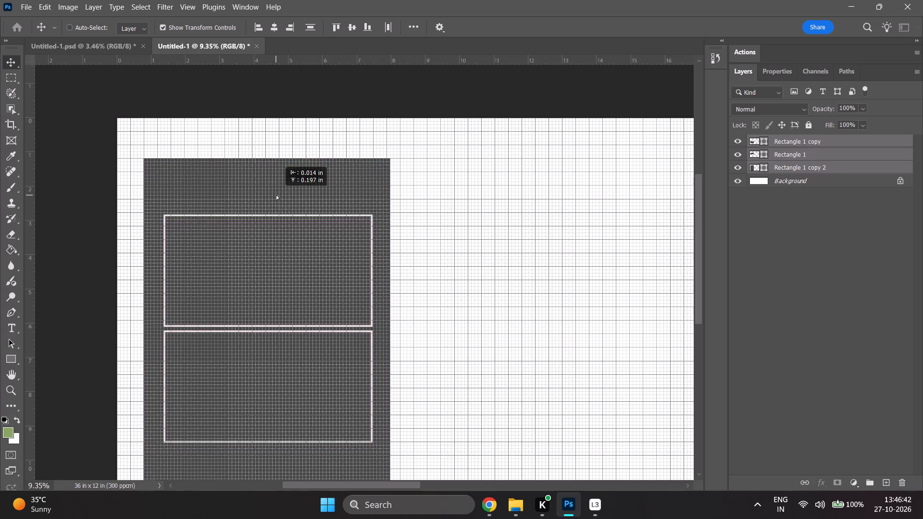
pyautogui.moveTo(276, 194); pyautogui.dragTo(276, 172)
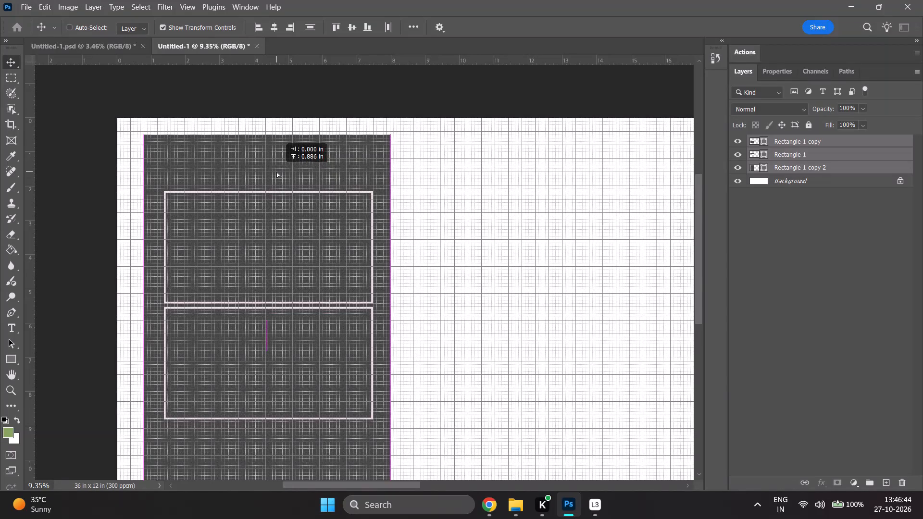
pyautogui.moveTo(276, 172); pyautogui.dragTo(267, 178)
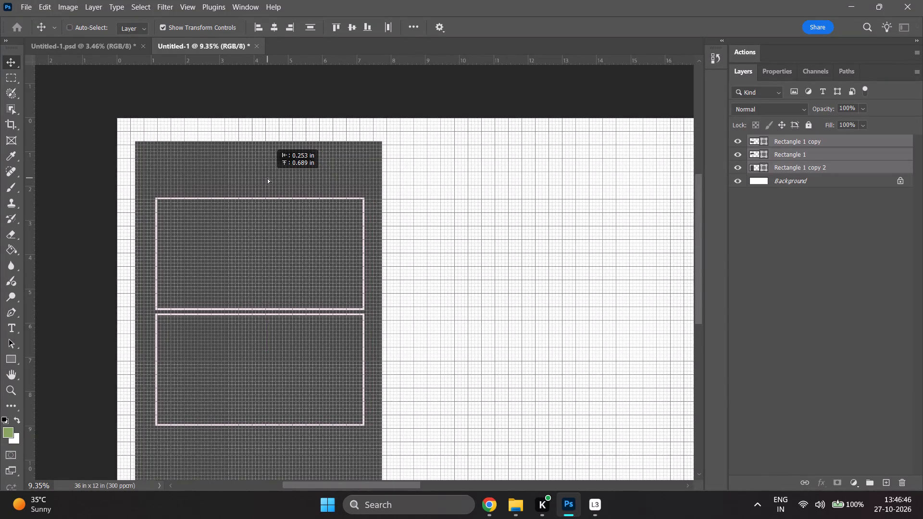
pyautogui.moveTo(267, 178); pyautogui.dragTo(263, 178)
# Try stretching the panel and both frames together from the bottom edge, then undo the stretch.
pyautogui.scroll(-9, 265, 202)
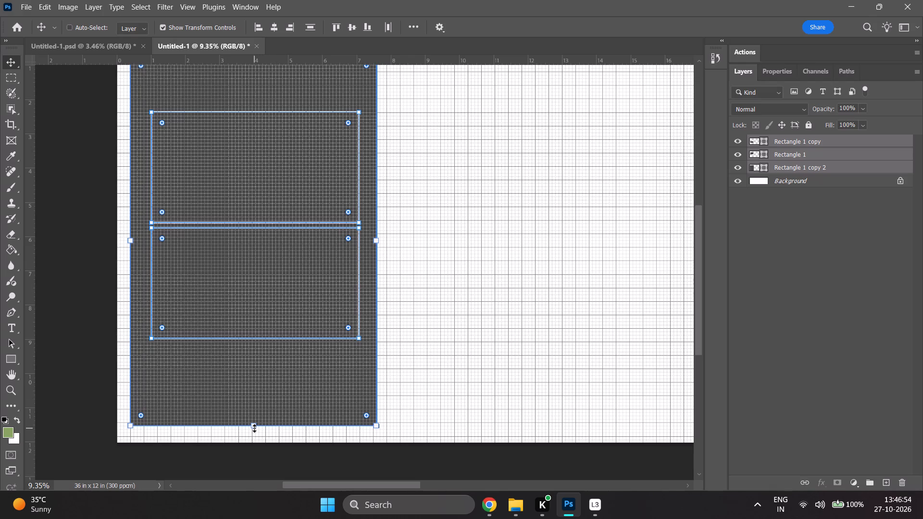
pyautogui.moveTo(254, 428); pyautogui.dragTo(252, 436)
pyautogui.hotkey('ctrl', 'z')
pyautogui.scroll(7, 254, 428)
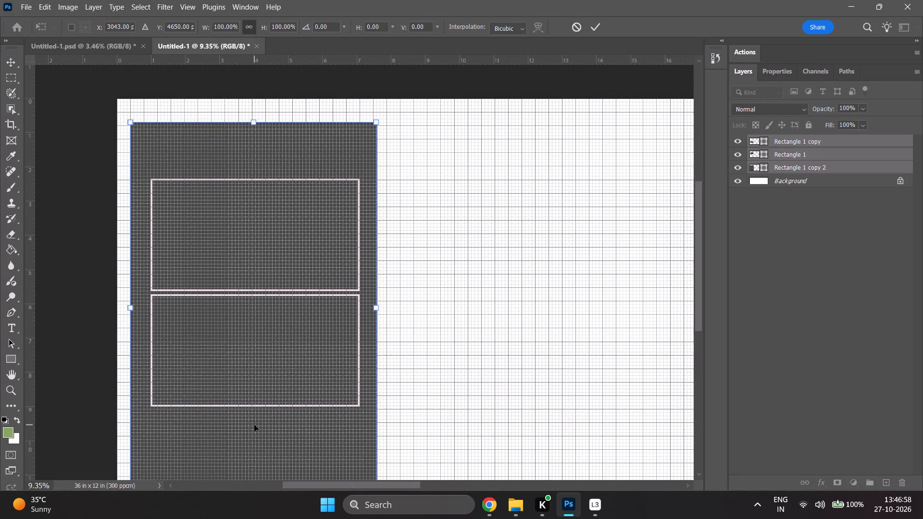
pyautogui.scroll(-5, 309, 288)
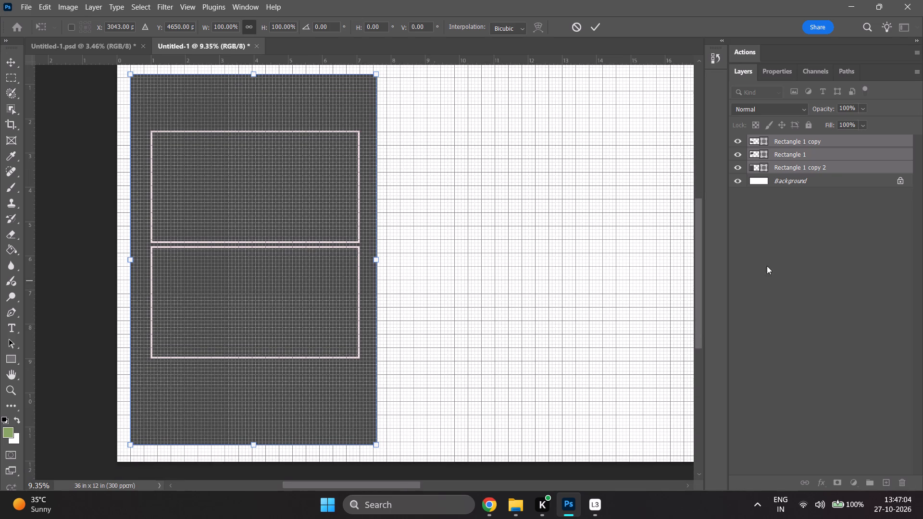
# Change the tall panel's fill colour to dark brown #754b03.
pyautogui.click(798, 170)
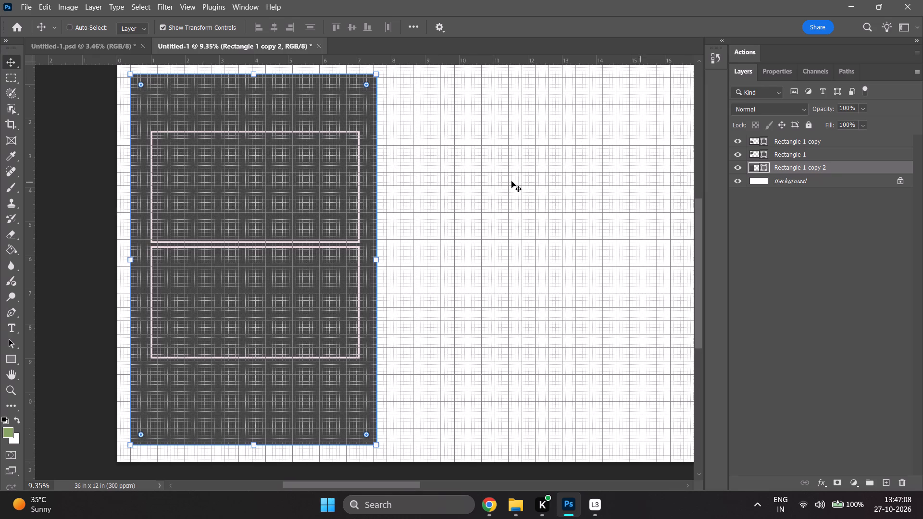
pyautogui.click(12, 361)
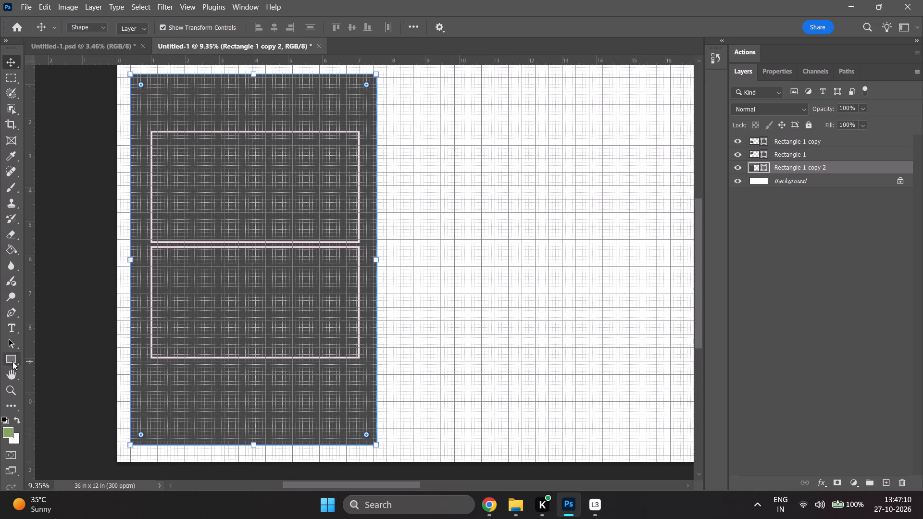
pyautogui.click(121, 27)
pyautogui.click(145, 27)
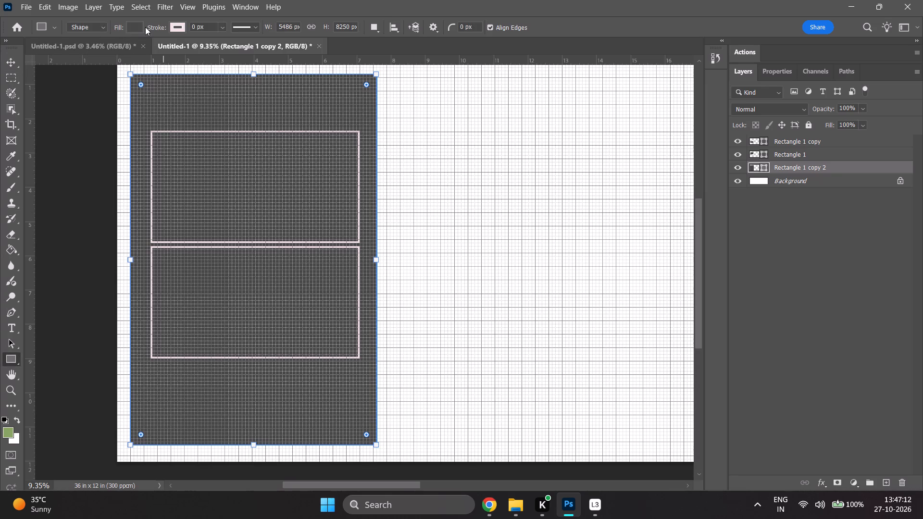
pyautogui.click(144, 25)
pyautogui.click(214, 50)
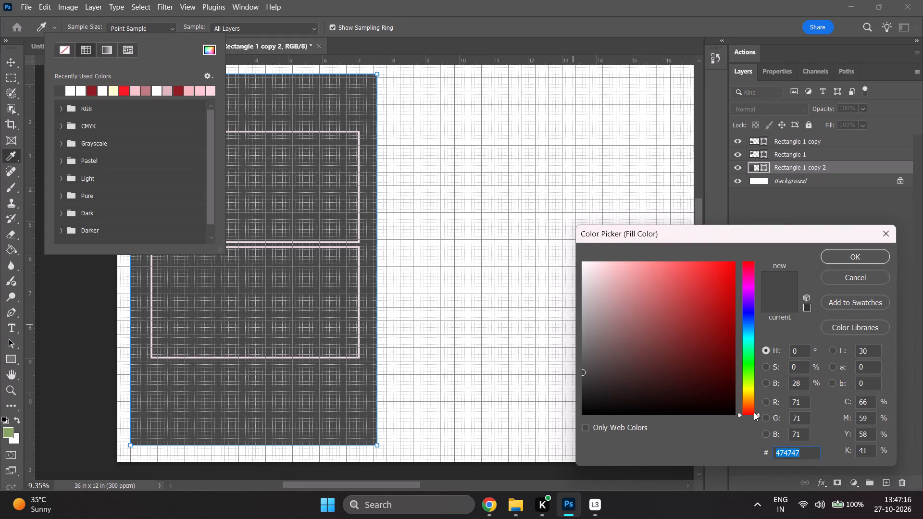
pyautogui.moveTo(759, 408); pyautogui.dragTo(759, 395)
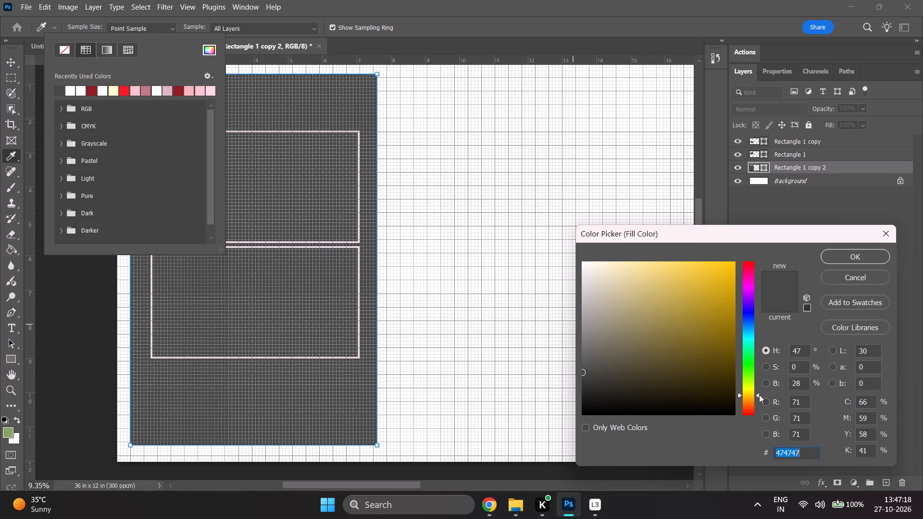
pyautogui.moveTo(691, 352); pyautogui.dragTo(706, 275)
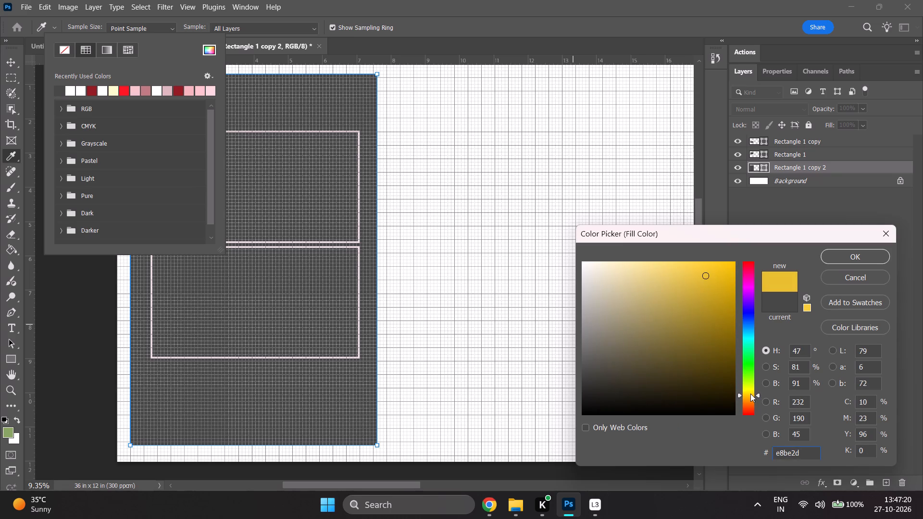
pyautogui.moveTo(757, 393); pyautogui.dragTo(759, 396)
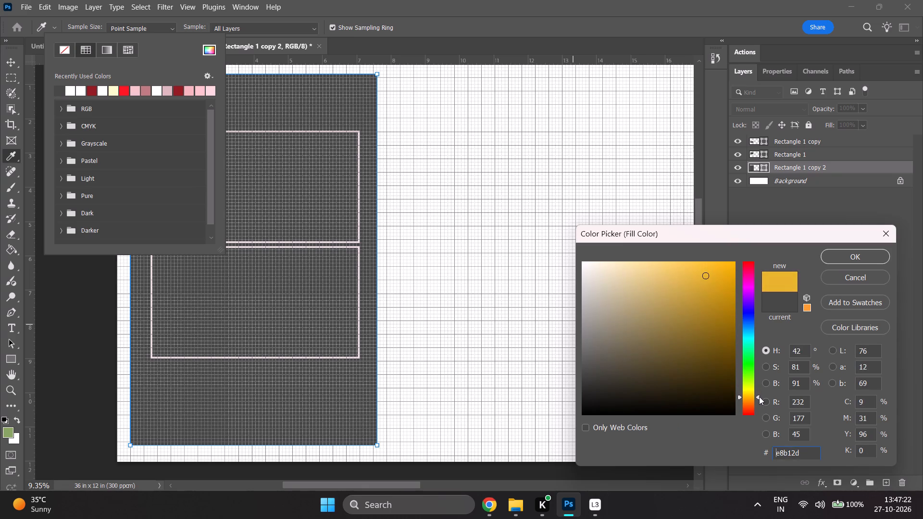
pyautogui.moveTo(759, 396); pyautogui.dragTo(760, 398)
pyautogui.click(723, 345)
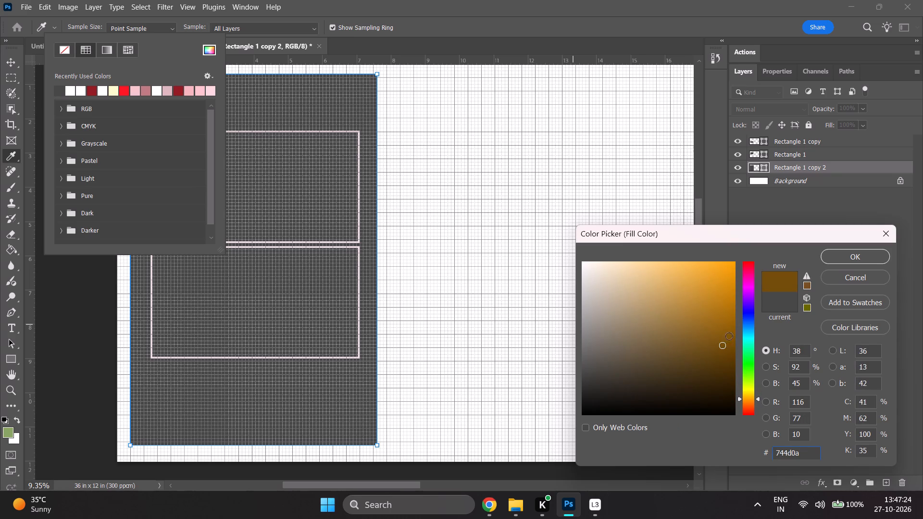
pyautogui.click(729, 331)
pyautogui.click(728, 358)
pyautogui.click(732, 344)
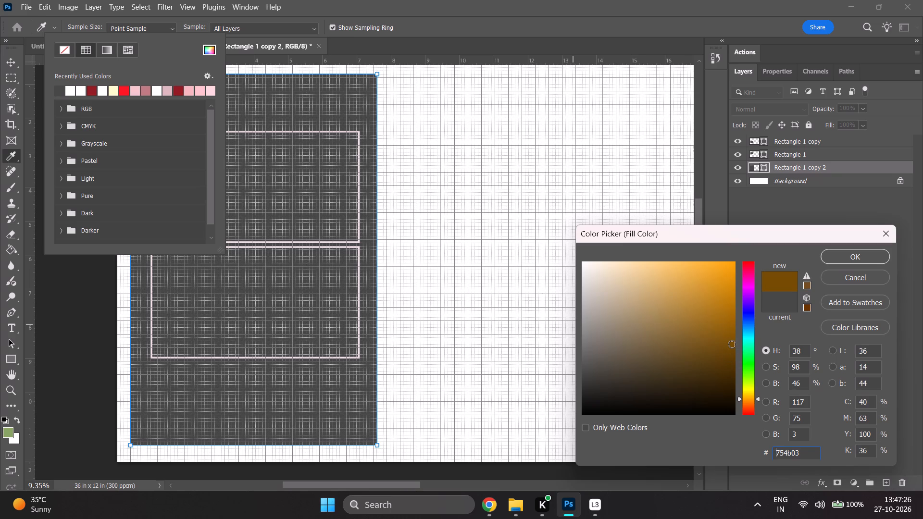
pyautogui.click(836, 256)
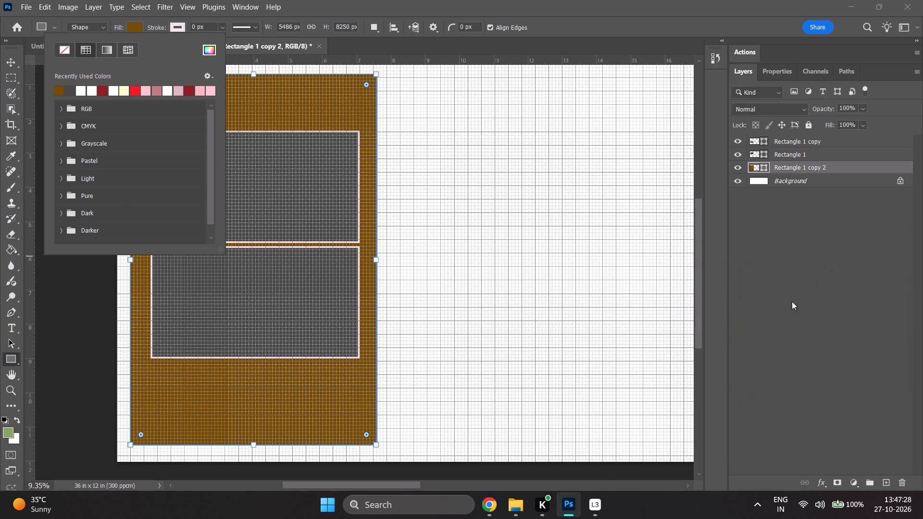
pyautogui.click(767, 312)
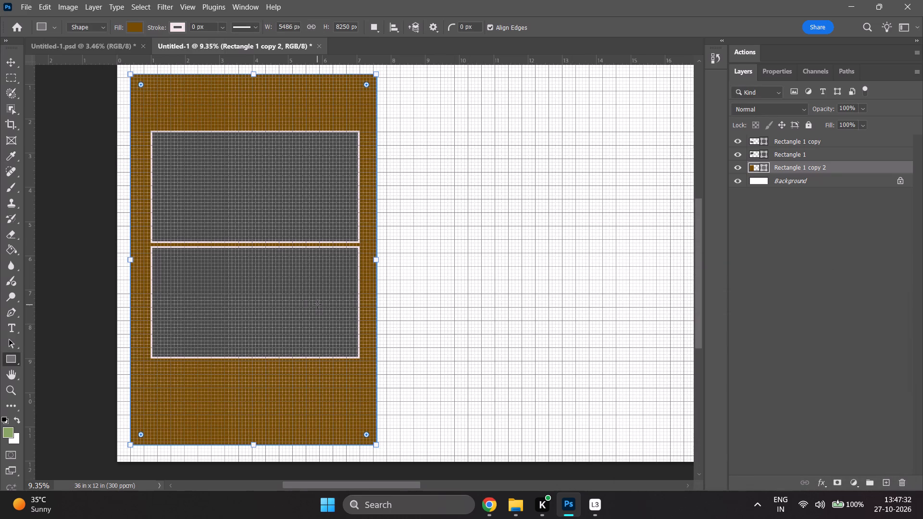
# Stretch the brown panel at both ends just past the page's top and bottom edges, to 9375 px high.
pyautogui.scroll(2, 317, 304)
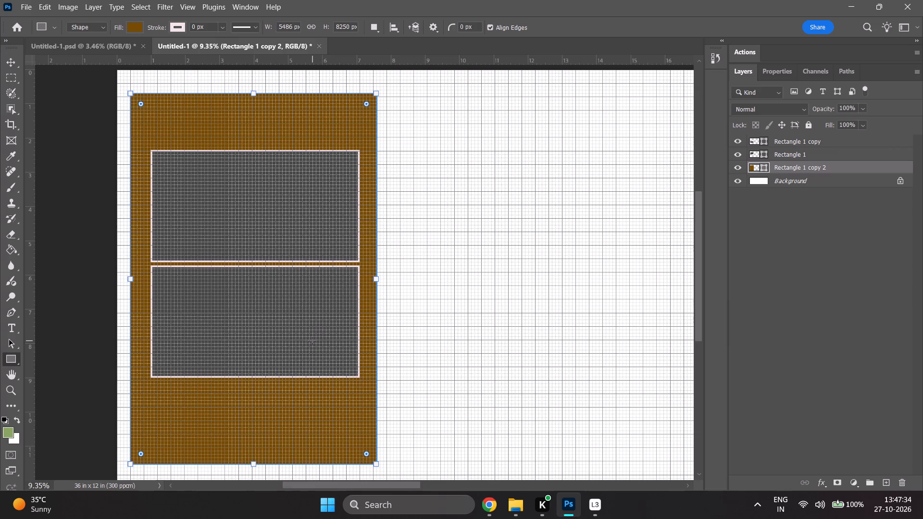
pyautogui.scroll(3, 260, 287)
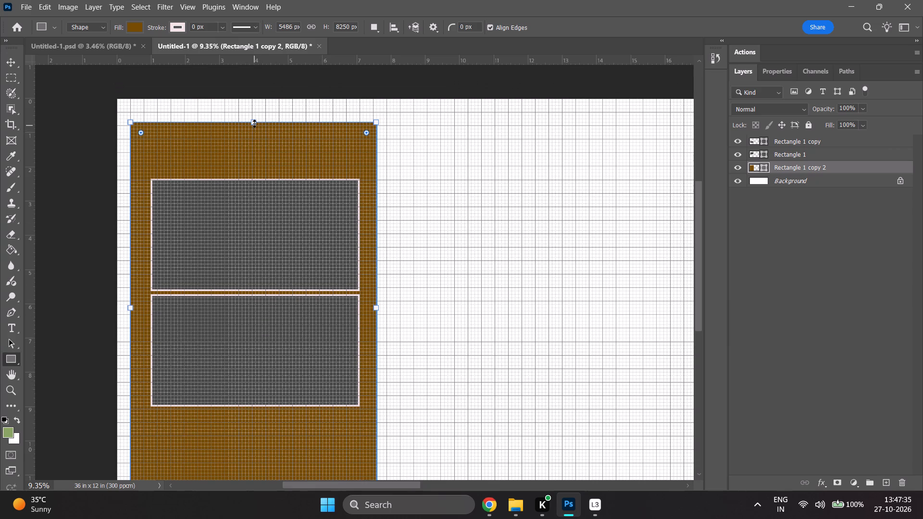
pyautogui.moveTo(254, 124); pyautogui.dragTo(253, 95)
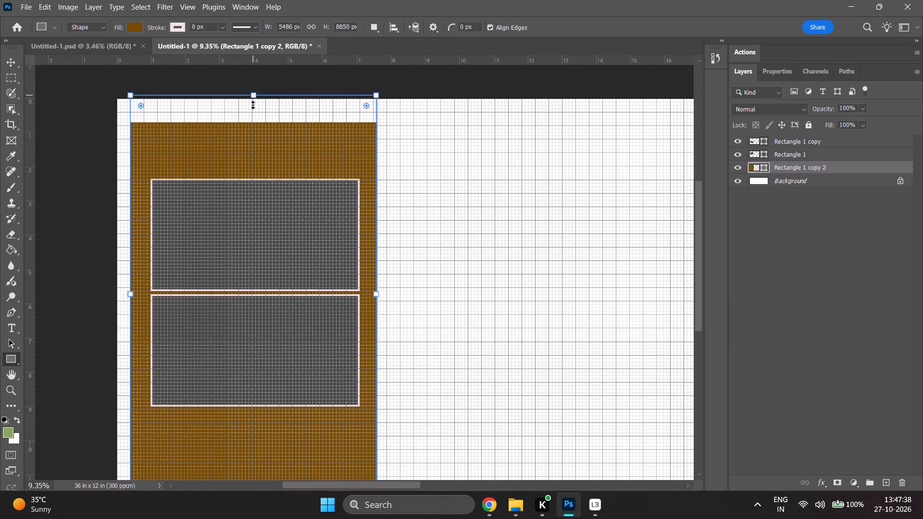
pyautogui.scroll(-8, 255, 191)
pyautogui.moveTo(254, 417); pyautogui.dragTo(254, 418)
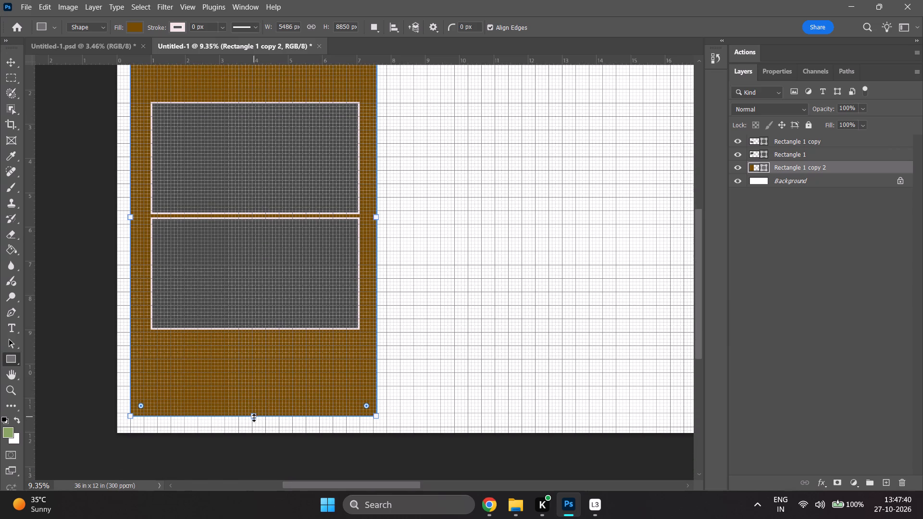
pyautogui.moveTo(254, 418); pyautogui.dragTo(258, 441)
pyautogui.scroll(5, 254, 437)
pyautogui.scroll(1, 631, 201)
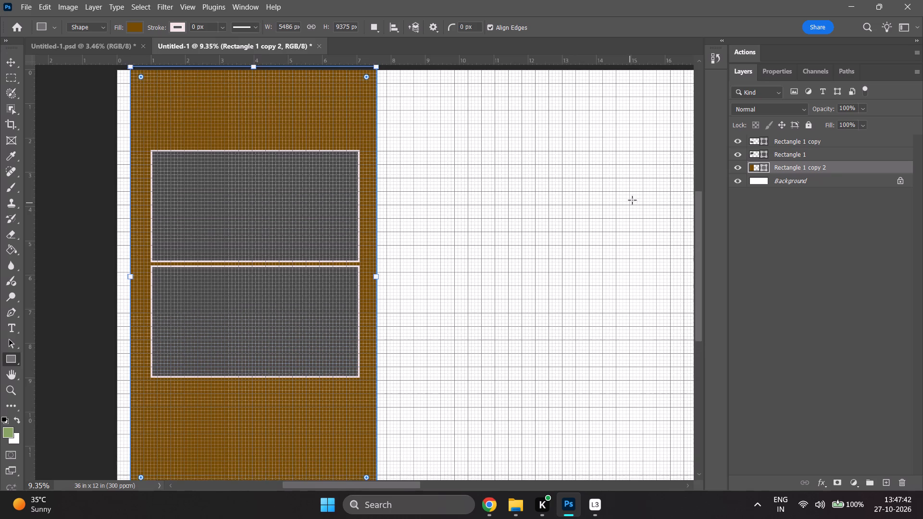
# Move both outlined frames up together over the brown panel until the upper frame starts about 0.9 in below the page's top edge.
pyautogui.scroll(1, 632, 200)
pyautogui.click(800, 143)
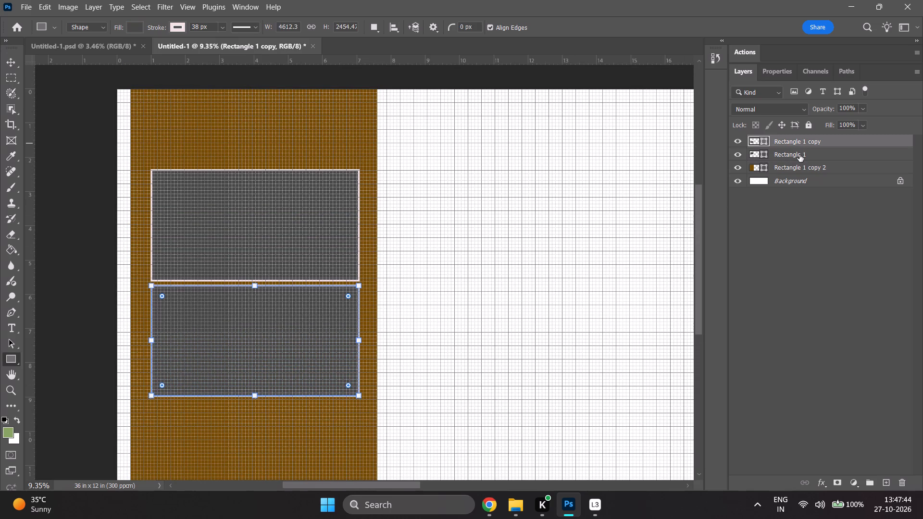
pyautogui.keyDown('shift'); pyautogui.click(797, 158); pyautogui.keyUp('shift')
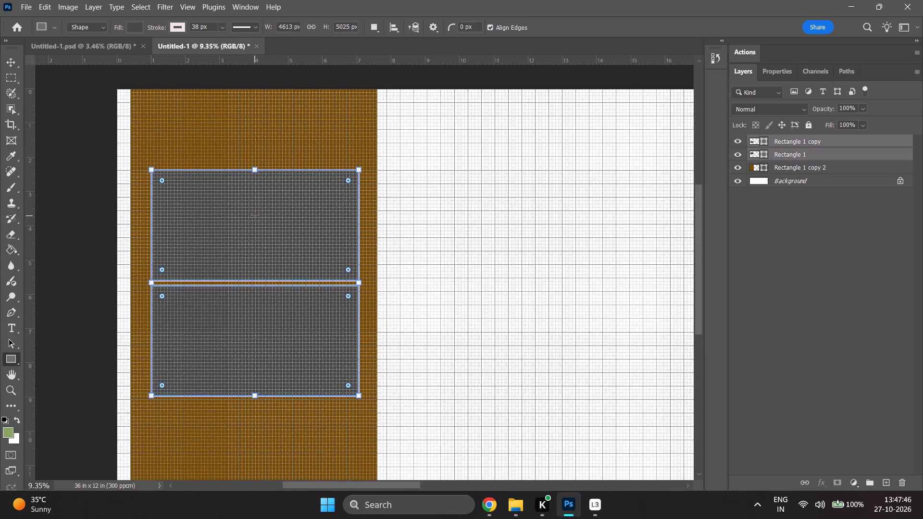
pyautogui.press('v')
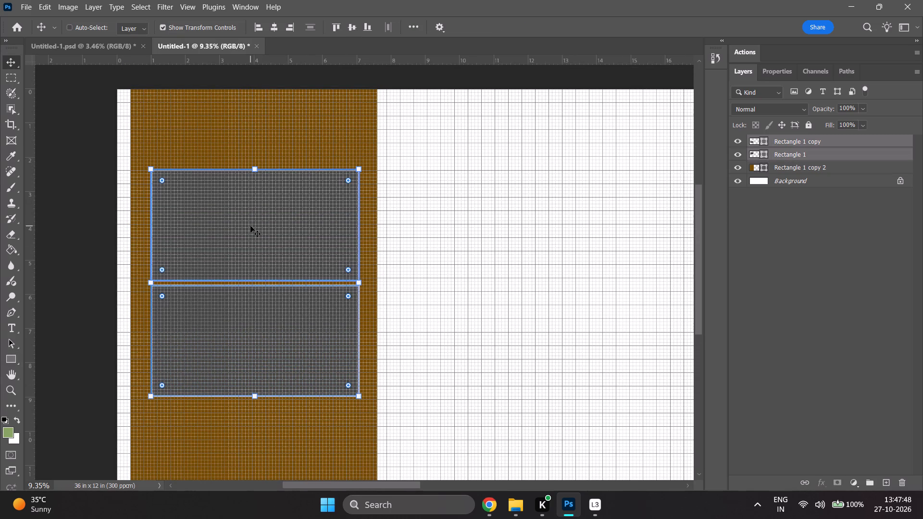
pyautogui.keyDown('shift'); pyautogui.moveTo(250, 226); pyautogui.dragTo(254, 199); pyautogui.keyUp('shift')
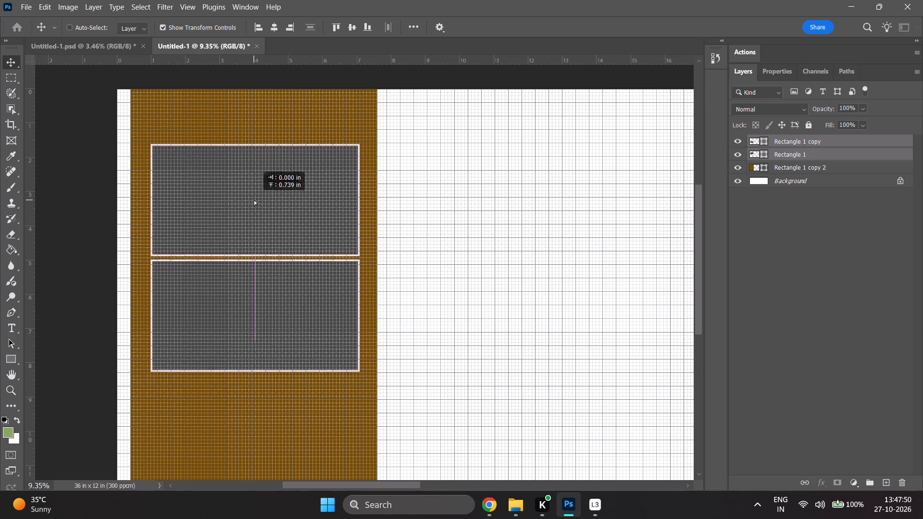
pyautogui.keyDown('shift'); pyautogui.moveTo(254, 199); pyautogui.dragTo(256, 166); pyautogui.keyUp('shift')
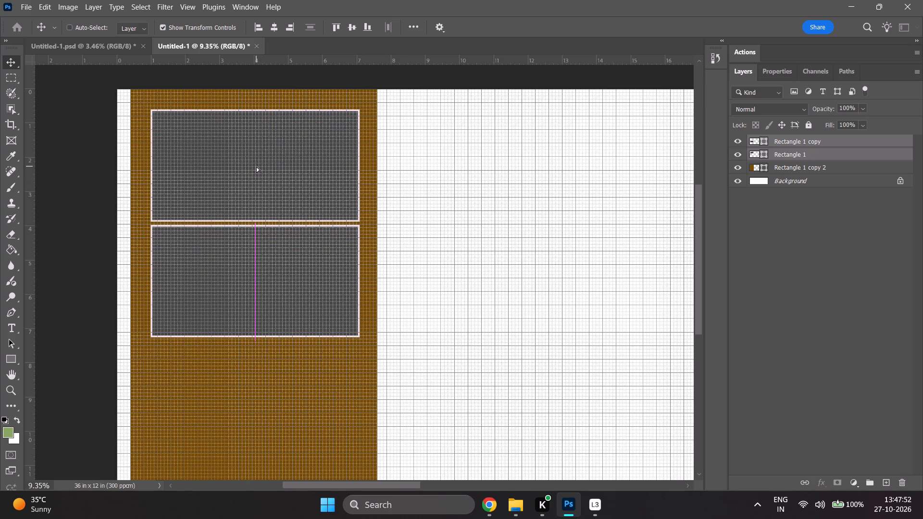
pyautogui.keyDown('shift'); pyautogui.scroll(1, 256, 166); pyautogui.keyUp('shift')
pyautogui.scroll(-20, 256, 166)
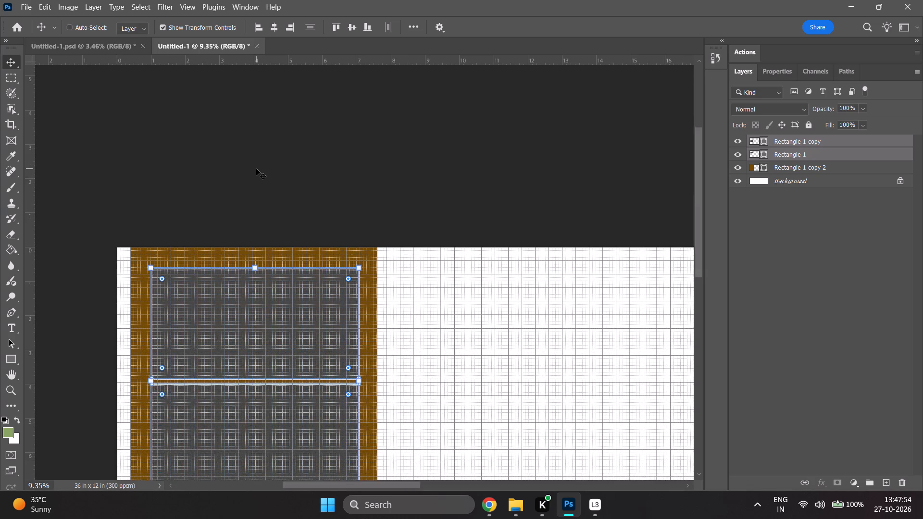
pyautogui.scroll(-3, 256, 169)
pyautogui.scroll(1, 256, 169)
pyautogui.scroll(-5, 256, 169)
pyautogui.scroll(-10, 264, 260)
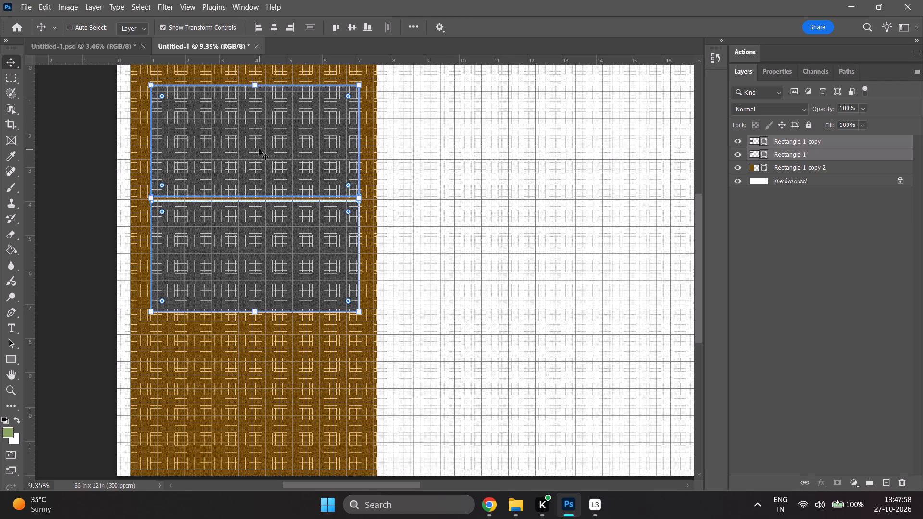
pyautogui.keyDown('shift'); pyautogui.moveTo(259, 149); pyautogui.dragTo(256, 161); pyautogui.keyUp('shift')
pyautogui.scroll(-3, 256, 161)
# Move only the lower outlined frame down about 0.6 in, keeping its sides in line with the upper frame.
pyautogui.click(250, 210)
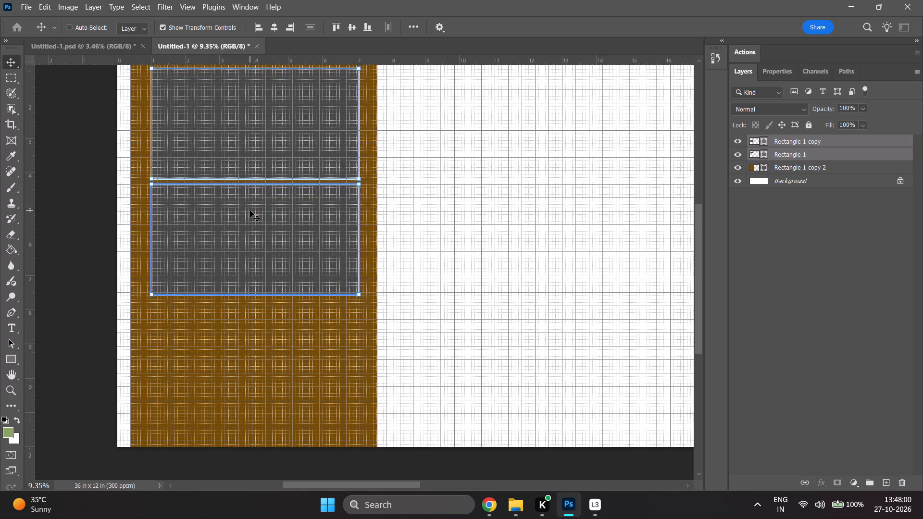
pyautogui.click(816, 152)
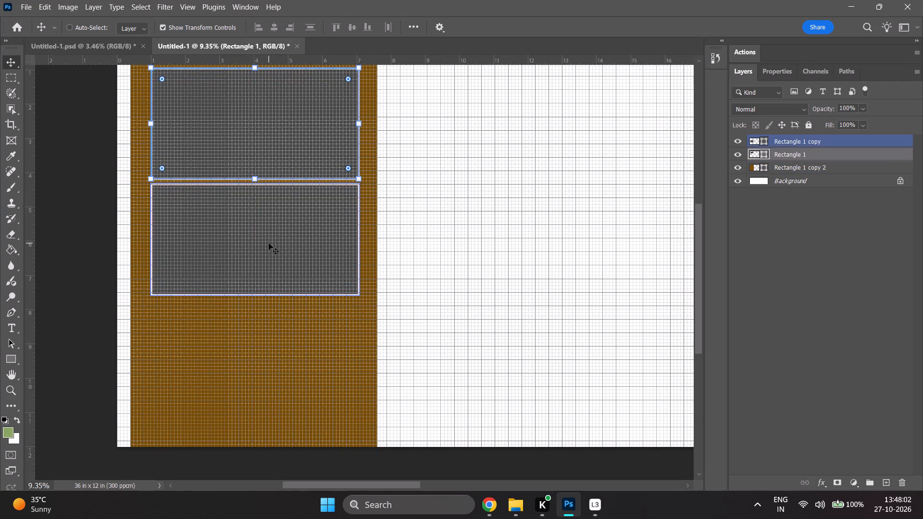
pyautogui.click(797, 144)
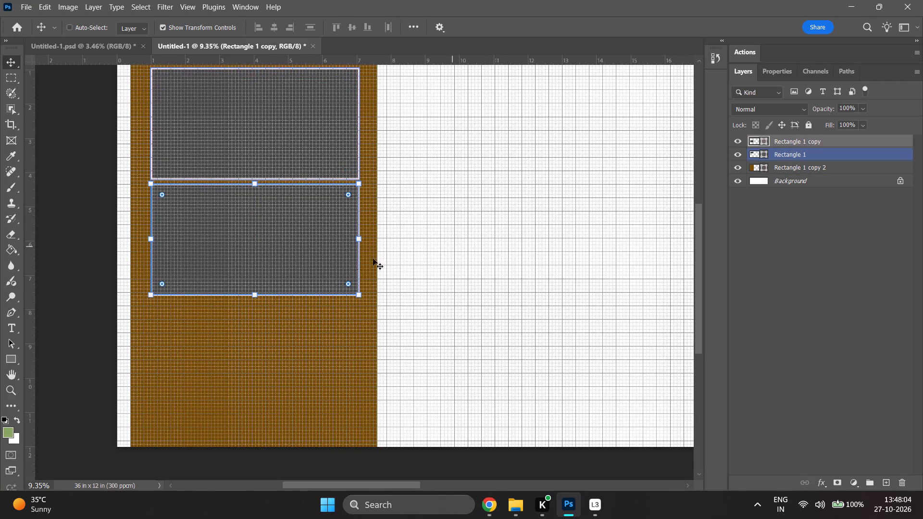
pyautogui.keyDown('shift'); pyautogui.moveTo(252, 255); pyautogui.dragTo(249, 275); pyautogui.keyUp('shift')
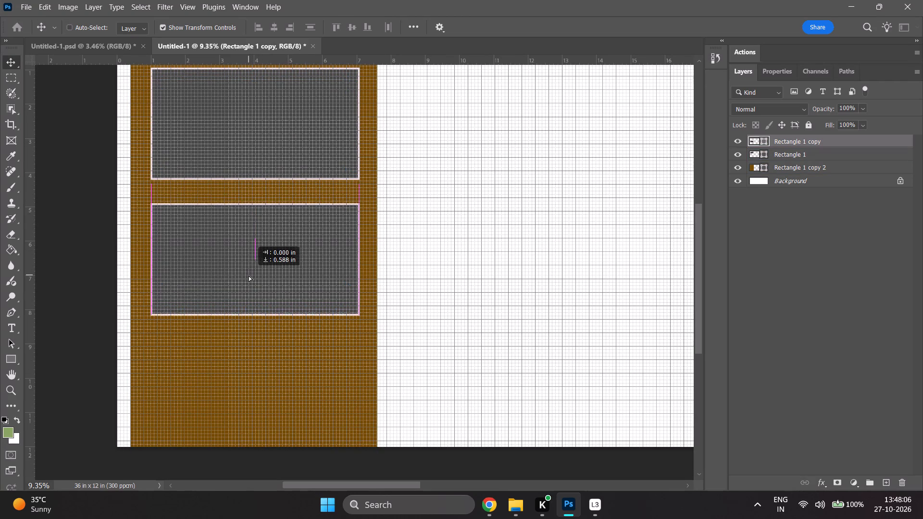
pyautogui.keyDown('shift'); pyautogui.moveTo(249, 275); pyautogui.dragTo(249, 277); pyautogui.keyUp('shift')
pyautogui.scroll(9, 249, 277)
pyautogui.scroll(-10, 249, 277)
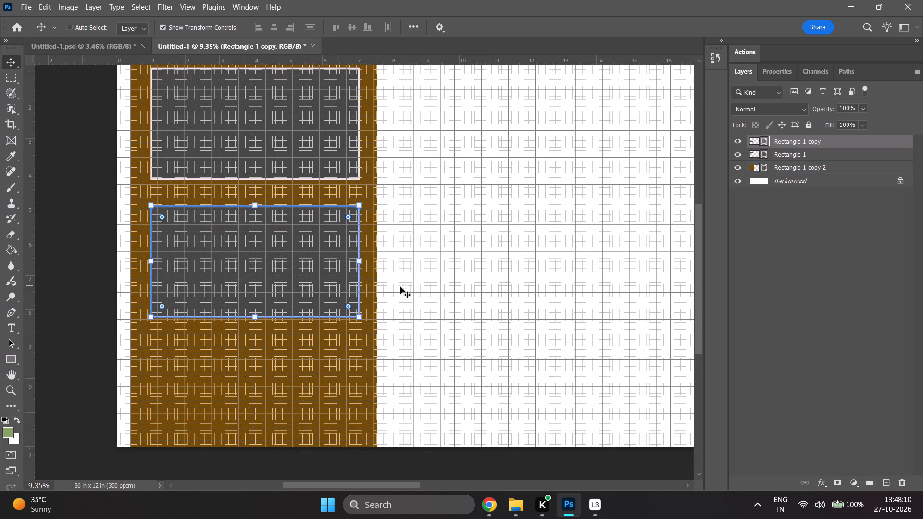
# Duplicate the lower frame and place the copy straight below, about 0.25 in above the page's bottom edge.
pyautogui.hotkey('ctrl', 'j')
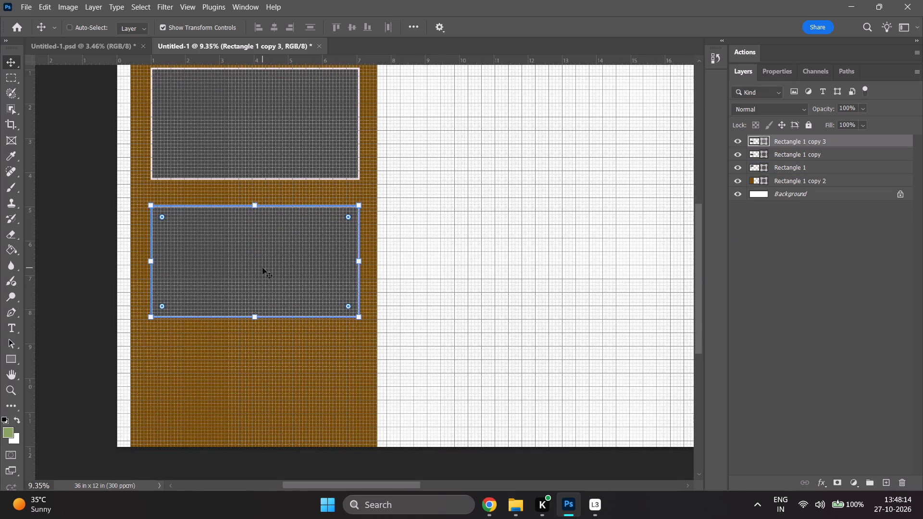
pyautogui.keyDown('shift'); pyautogui.moveTo(262, 268); pyautogui.dragTo(260, 368); pyautogui.keyUp('shift')
pyautogui.keyDown('shift'); pyautogui.scroll(-4, 260, 367); pyautogui.keyUp('shift')
pyautogui.keyDown('shift'); pyautogui.scroll(1, 260, 352); pyautogui.keyUp('shift')
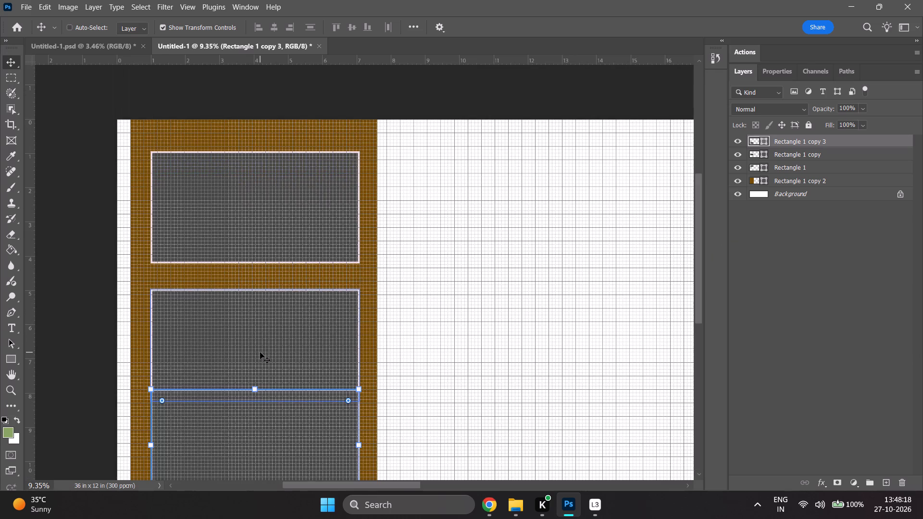
pyautogui.scroll(-13, 260, 352)
pyautogui.keyDown('shift'); pyautogui.moveTo(250, 313); pyautogui.dragTo(251, 337); pyautogui.keyUp('shift')
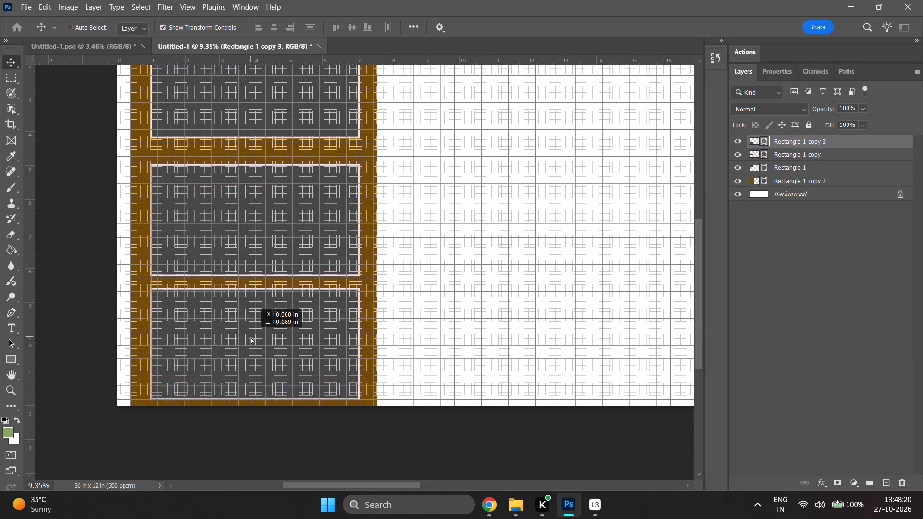
pyautogui.keyDown('shift'); pyautogui.moveTo(251, 337); pyautogui.dragTo(252, 334); pyautogui.keyUp('shift')
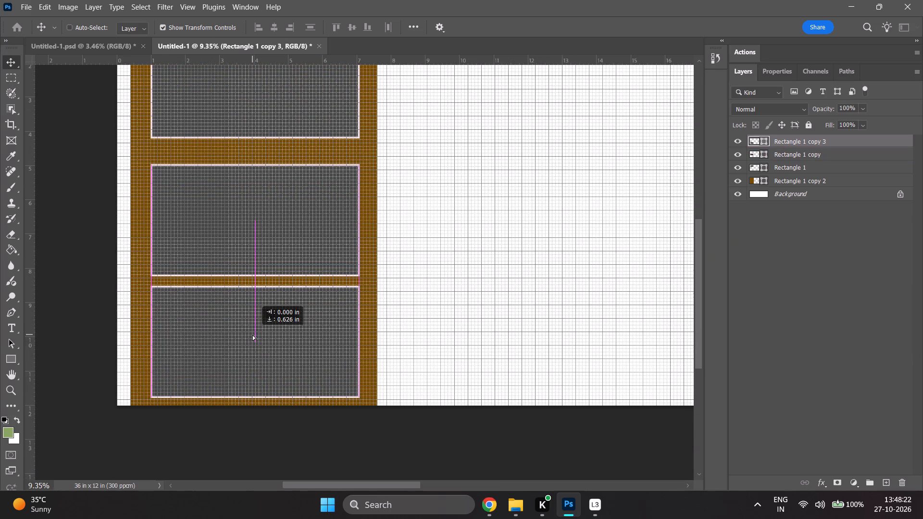
pyautogui.keyDown('shift'); pyautogui.moveTo(252, 334); pyautogui.dragTo(253, 334); pyautogui.keyUp('shift')
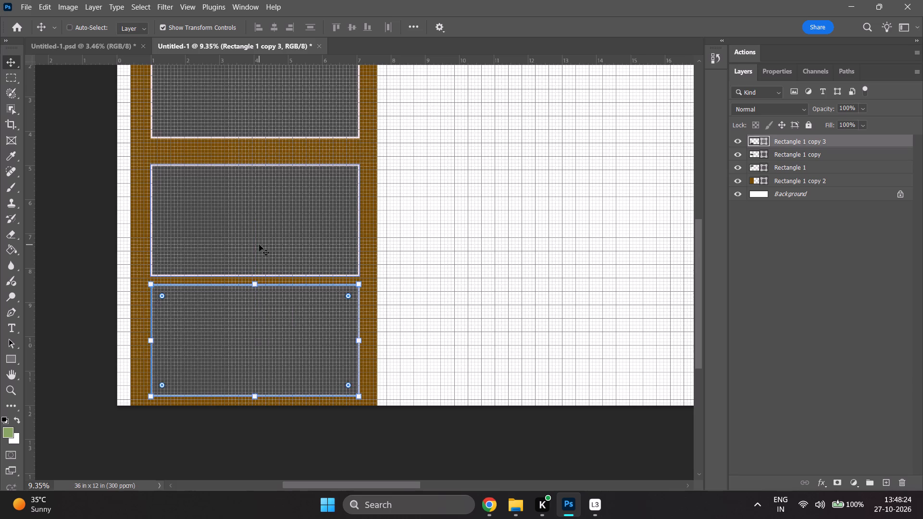
# Move the middle frame up about 0.5 in, leaving a gap of about 0.3 in below the top frame.
pyautogui.click(259, 241)
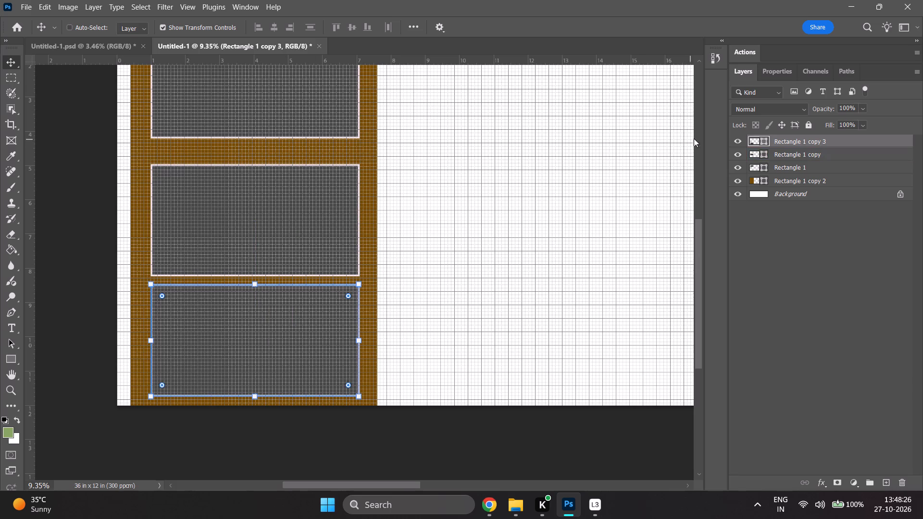
pyautogui.click(797, 155)
pyautogui.moveTo(263, 235); pyautogui.dragTo(264, 225)
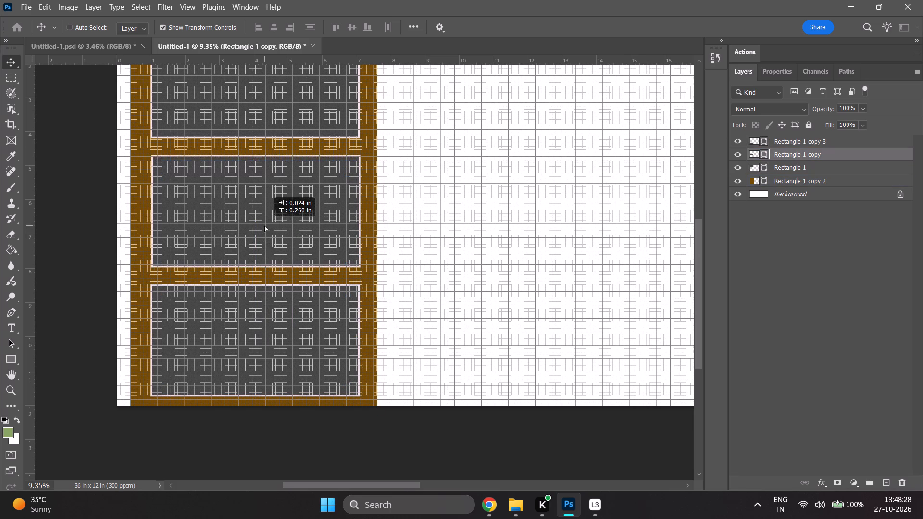
pyautogui.moveTo(264, 225); pyautogui.dragTo(264, 217)
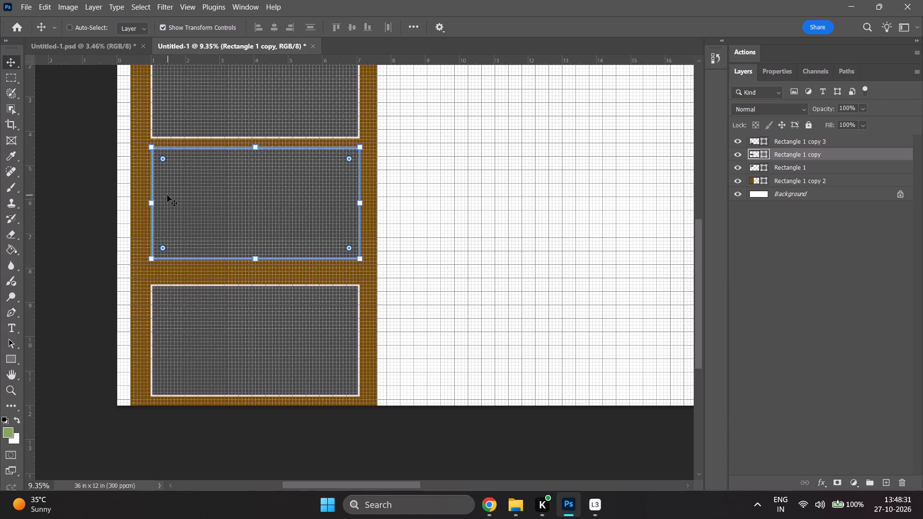
# Widen the middle frame to 100.40% so its left edge lines up with the top frame's left edge.
pyautogui.keyDown('shift'); pyautogui.scroll(3, 167, 195); pyautogui.keyUp('shift')
pyautogui.keyDown('shift'); pyautogui.scroll(-3, 167, 195); pyautogui.keyUp('shift')
pyautogui.keyDown('shift'); pyautogui.scroll(1, 167, 195); pyautogui.keyUp('shift')
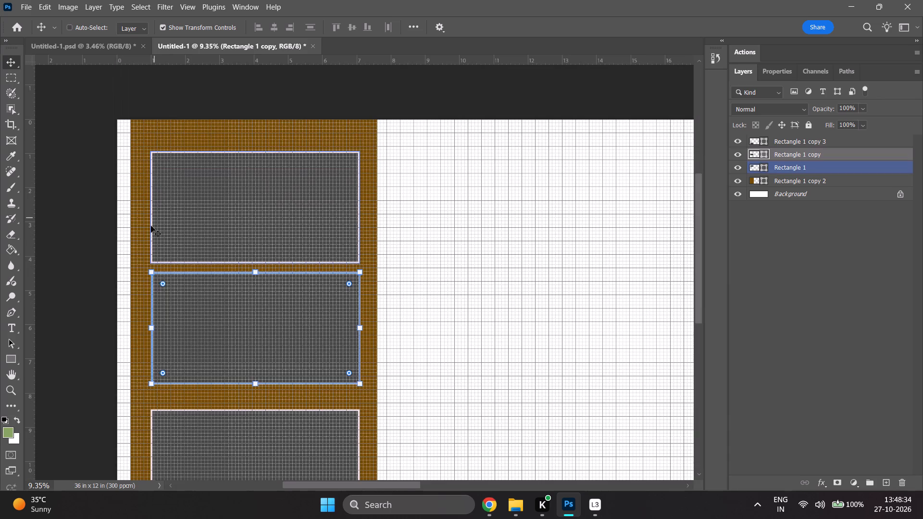
pyautogui.keyDown('alt'); pyautogui.scroll(13, 150, 227); pyautogui.keyUp('alt')
pyautogui.scroll(-8, 150, 230)
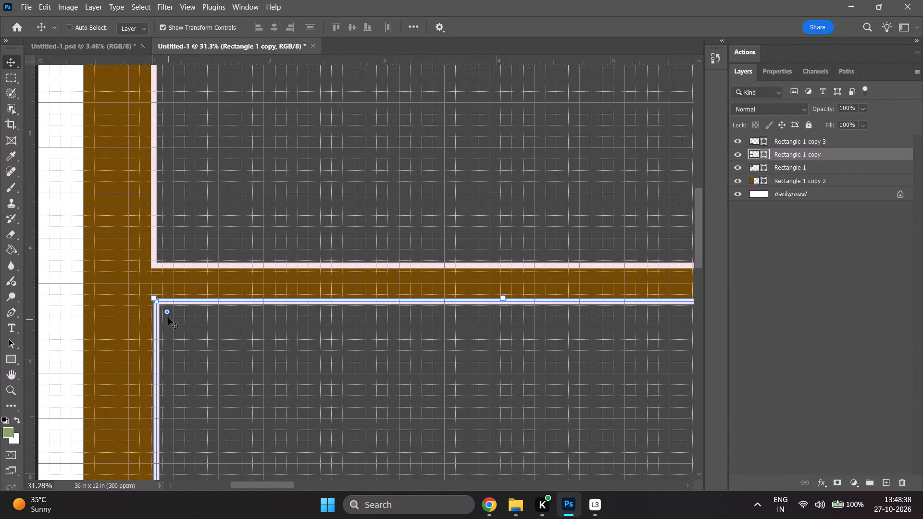
pyautogui.keyDown('shift'); pyautogui.click(150, 319); pyautogui.keyUp('shift')
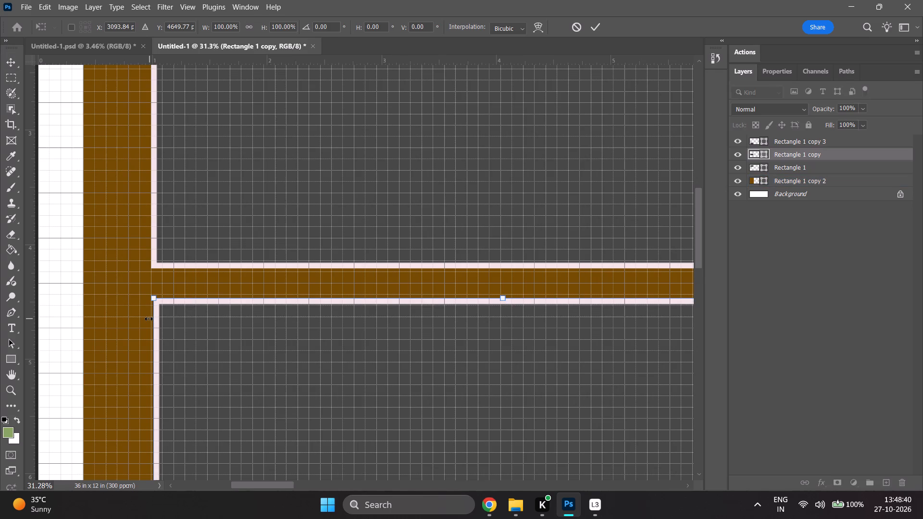
pyautogui.scroll(-11, 157, 316)
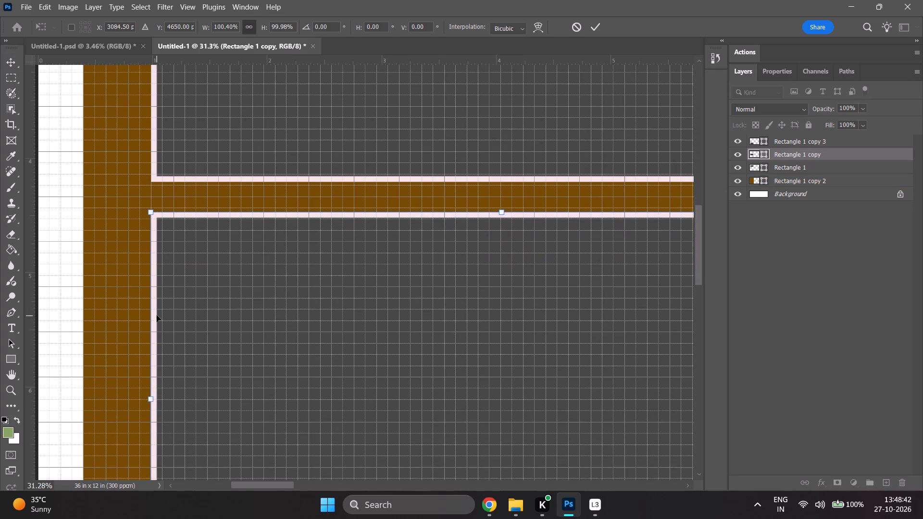
pyautogui.scroll(-3, 157, 315)
pyautogui.keyDown('alt'); pyautogui.scroll(-4, 158, 312); pyautogui.keyUp('alt')
pyautogui.scroll(-5, 249, 302)
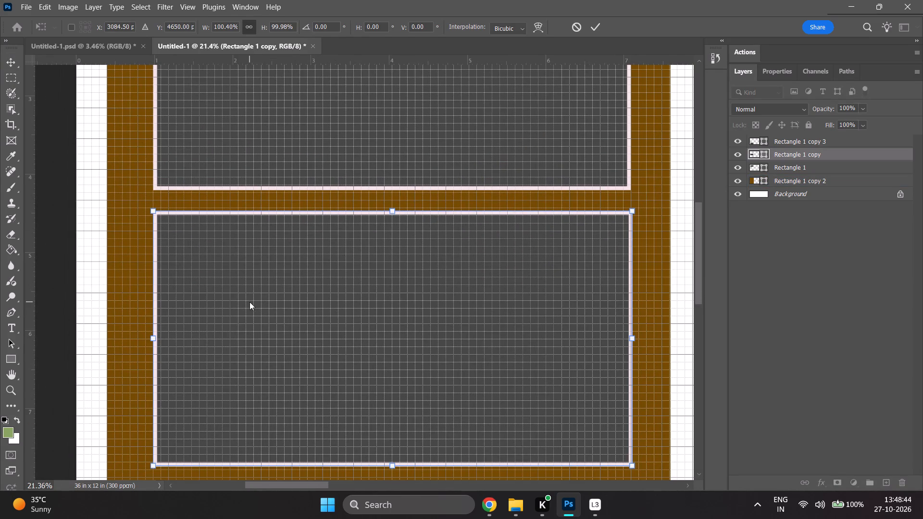
pyautogui.scroll(-6, 249, 302)
pyautogui.scroll(-6, 406, 303)
pyautogui.scroll(-5, 755, 337)
pyautogui.moveTo(698, 287); pyautogui.dragTo(697, 319)
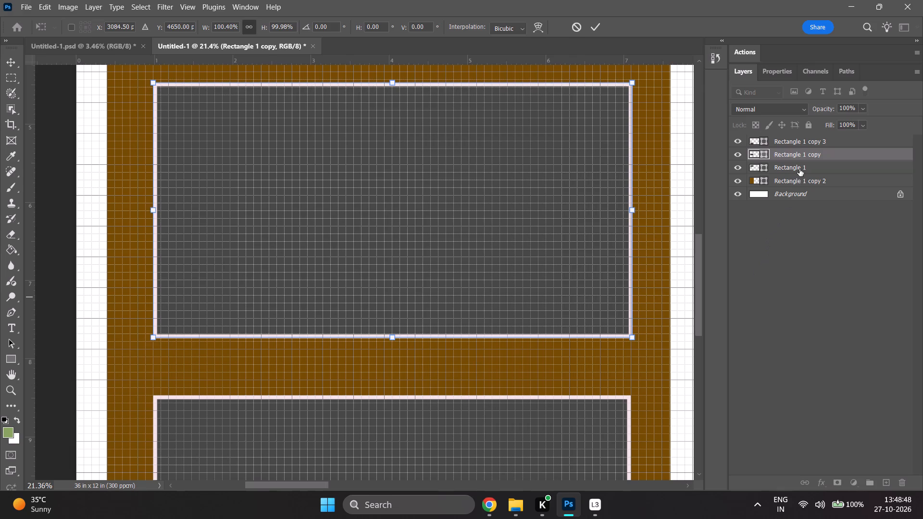
pyautogui.click(799, 169)
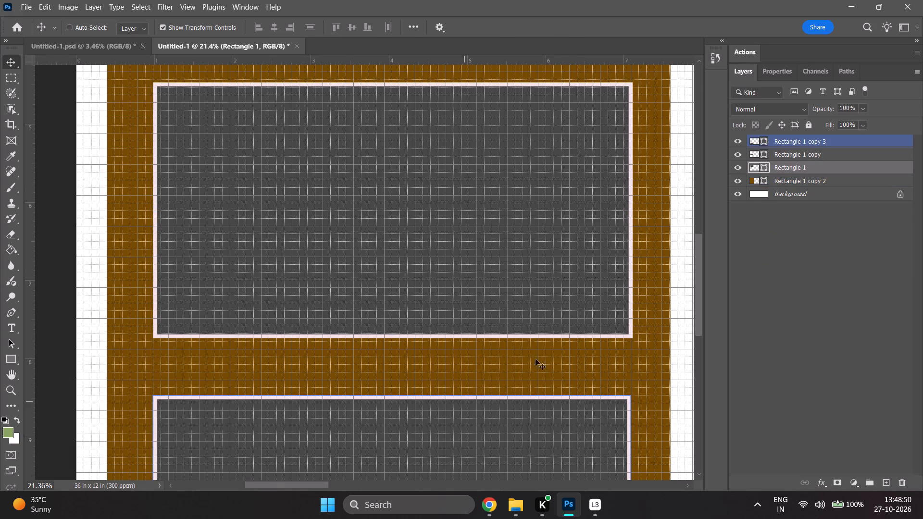
# Move the bottom frame straight up about 0.3 in toward the middle frame.
pyautogui.click(795, 146)
pyautogui.scroll(-14, 515, 270)
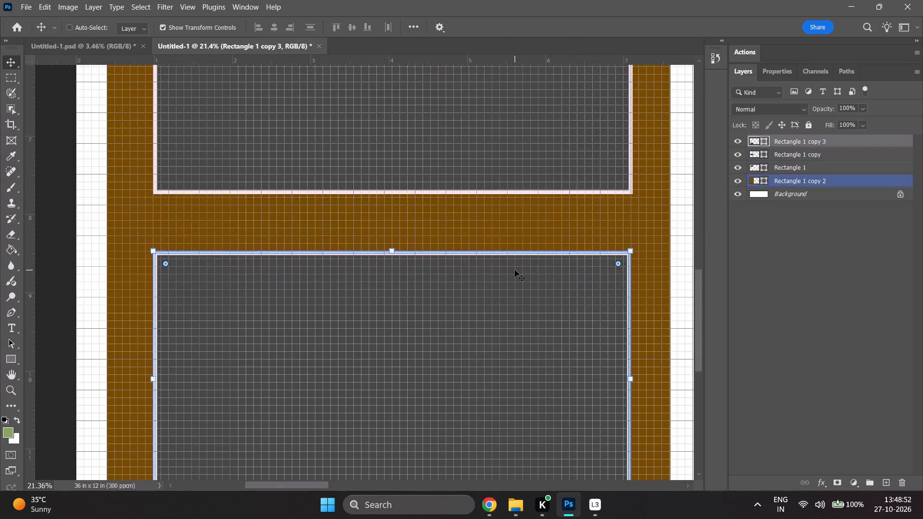
pyautogui.scroll(-7, 515, 270)
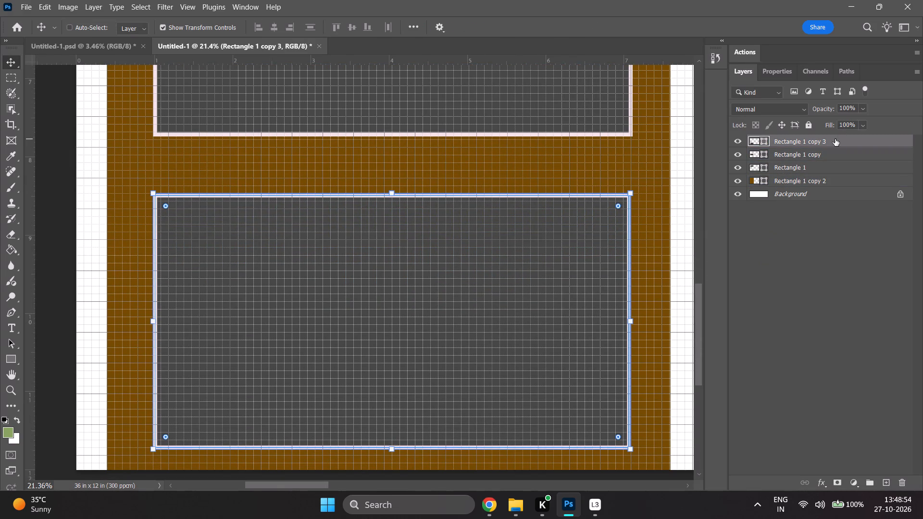
pyautogui.click(835, 139)
pyautogui.keyDown('shift'); pyautogui.moveTo(388, 303); pyautogui.dragTo(391, 292); pyautogui.keyUp('shift')
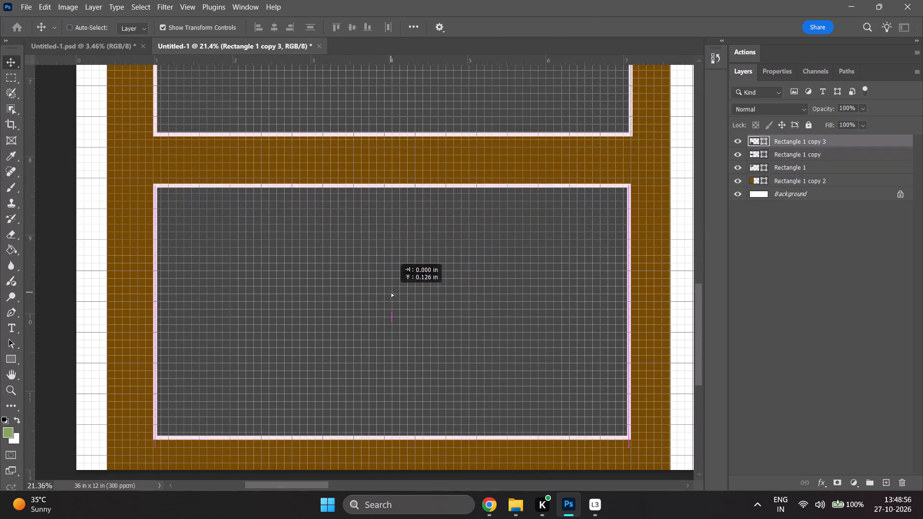
pyautogui.keyDown('shift'); pyautogui.moveTo(391, 292); pyautogui.dragTo(394, 279); pyautogui.keyUp('shift')
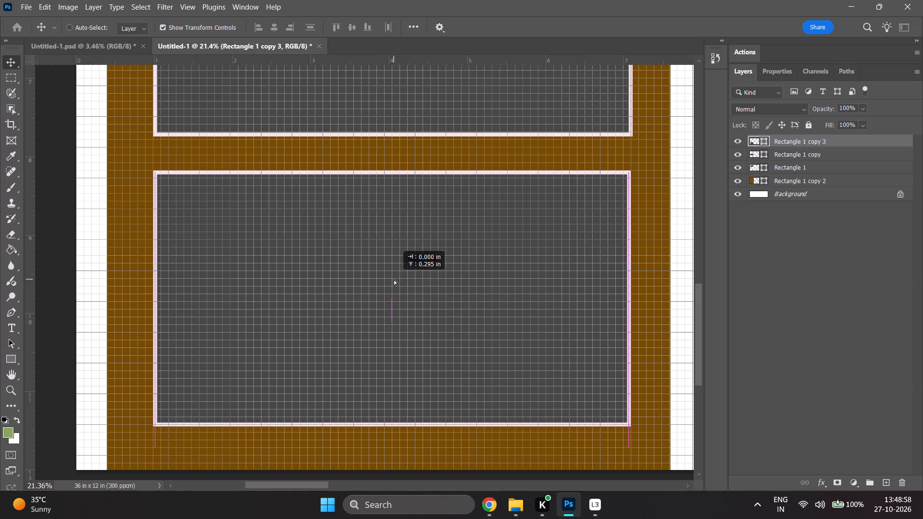
pyautogui.keyDown('shift'); pyautogui.moveTo(394, 279); pyautogui.dragTo(396, 285); pyautogui.keyUp('shift')
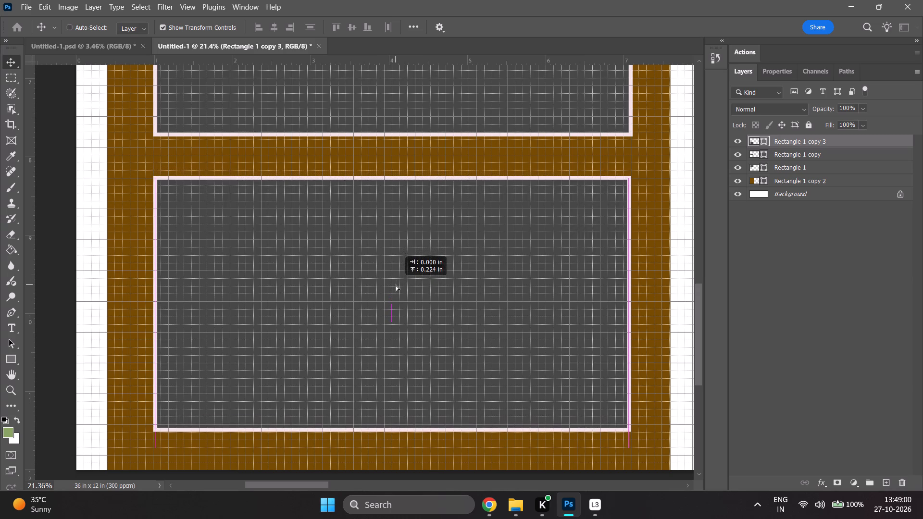
pyautogui.keyDown('shift'); pyautogui.moveTo(396, 285); pyautogui.dragTo(396, 280); pyautogui.keyUp('shift')
pyautogui.keyDown('alt'); pyautogui.scroll(-9, 614, 280); pyautogui.keyUp('alt')
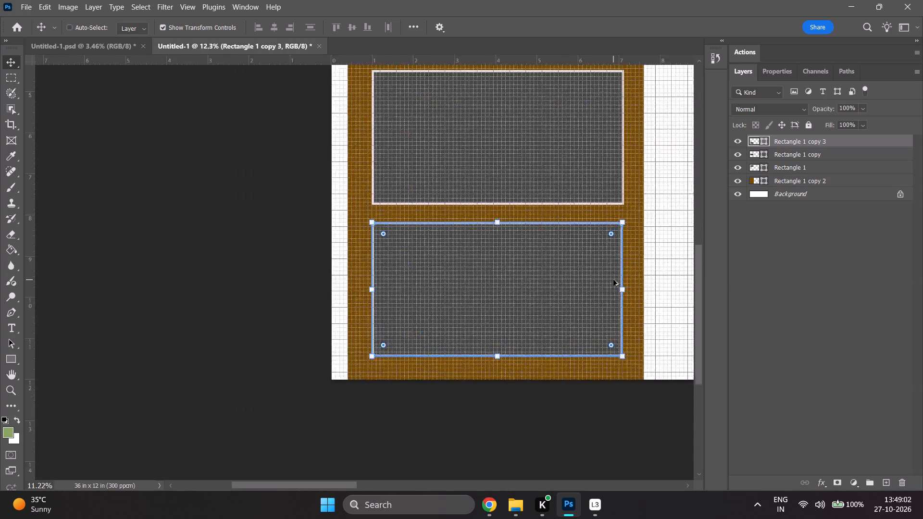
pyautogui.scroll(16, 597, 279)
pyautogui.scroll(-5, 597, 277)
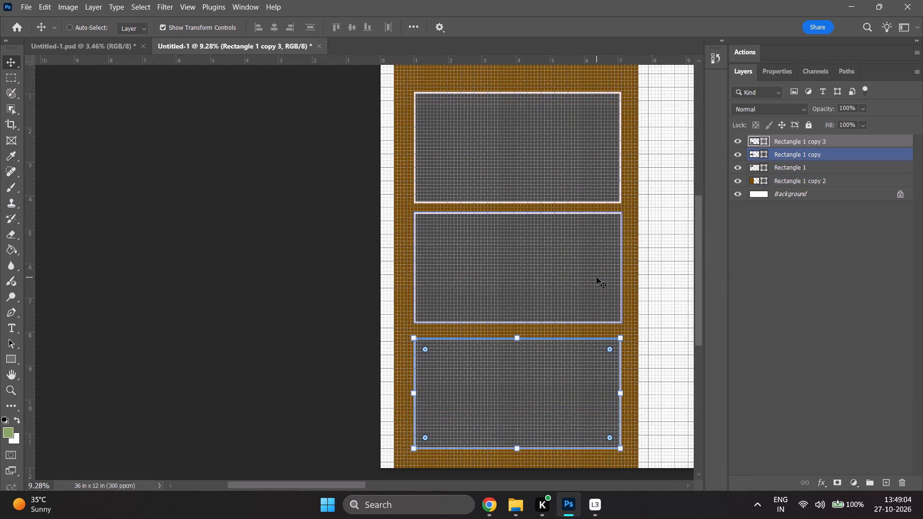
# Move the top frame straight up about 0.4 in toward the page's top edge, keeping its horizontal position.
pyautogui.scroll(2, 597, 276)
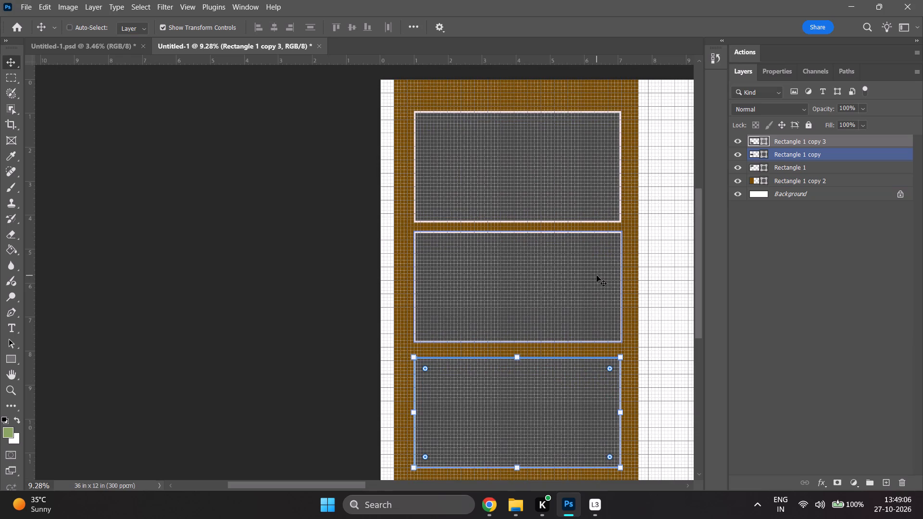
pyautogui.scroll(-3, 597, 274)
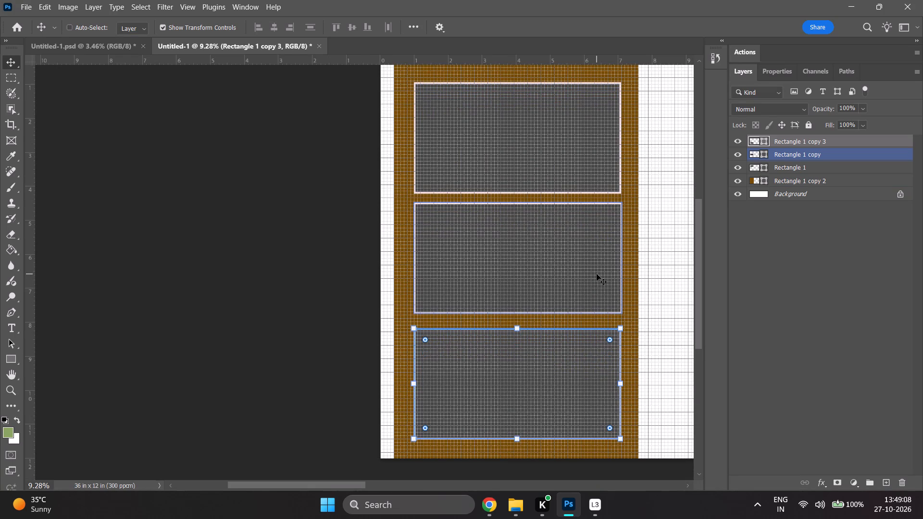
pyautogui.scroll(2, 597, 274)
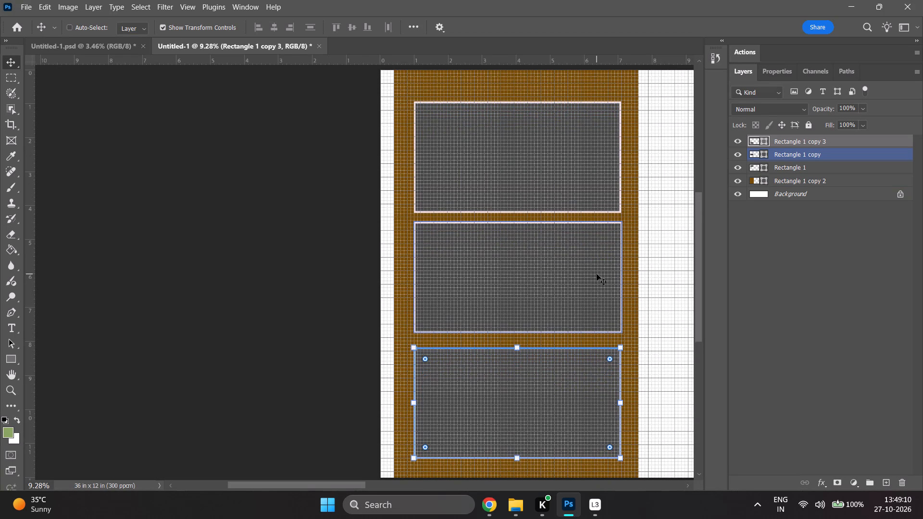
pyautogui.click(795, 172)
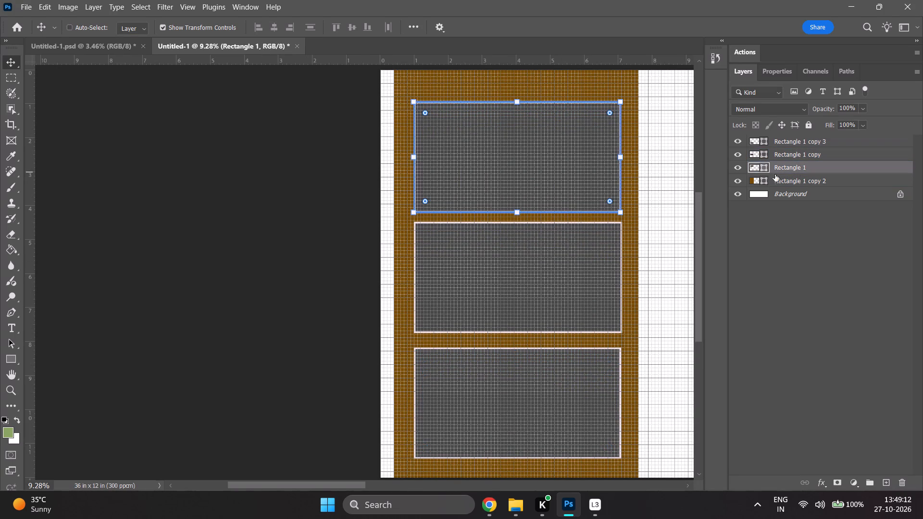
pyautogui.moveTo(511, 162); pyautogui.dragTo(513, 153)
pyautogui.hotkey('ctrl', 'z')
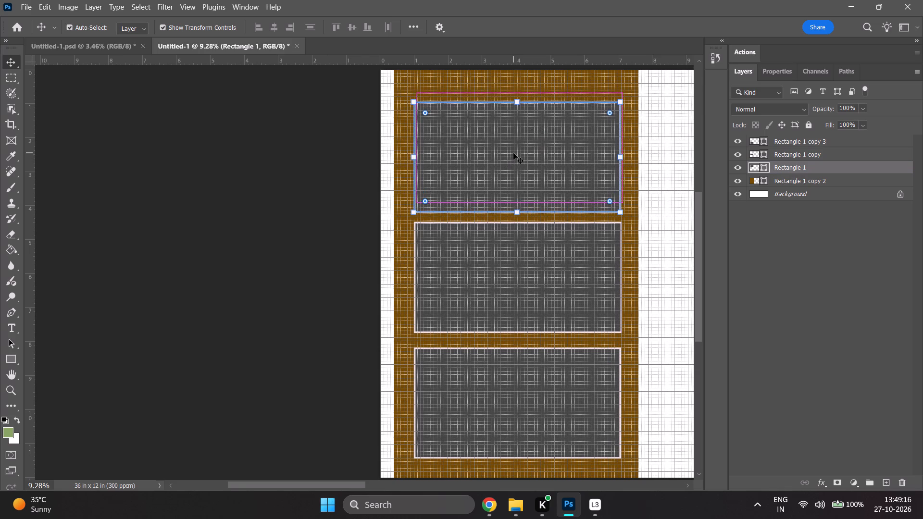
pyautogui.keyDown('shift'); pyautogui.moveTo(502, 159); pyautogui.dragTo(500, 151); pyautogui.keyUp('shift')
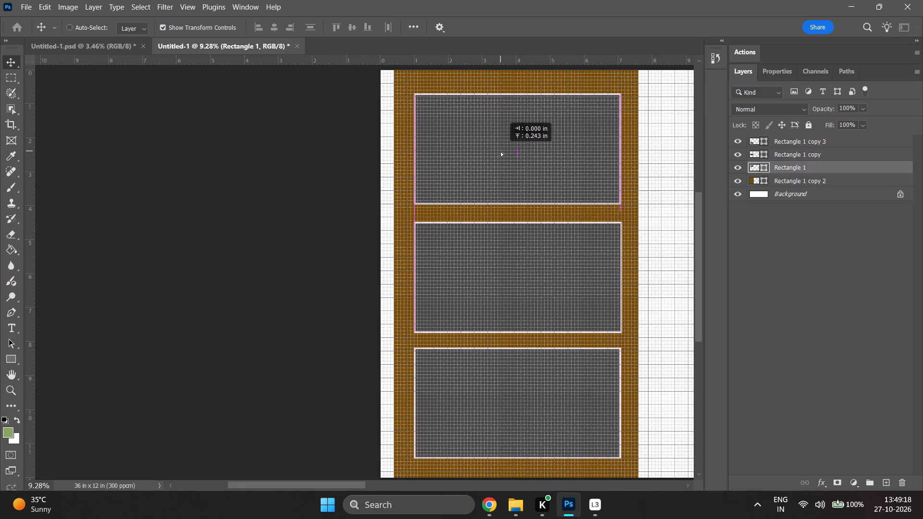
pyautogui.keyDown('shift'); pyautogui.moveTo(500, 151); pyautogui.dragTo(505, 145); pyautogui.keyUp('shift')
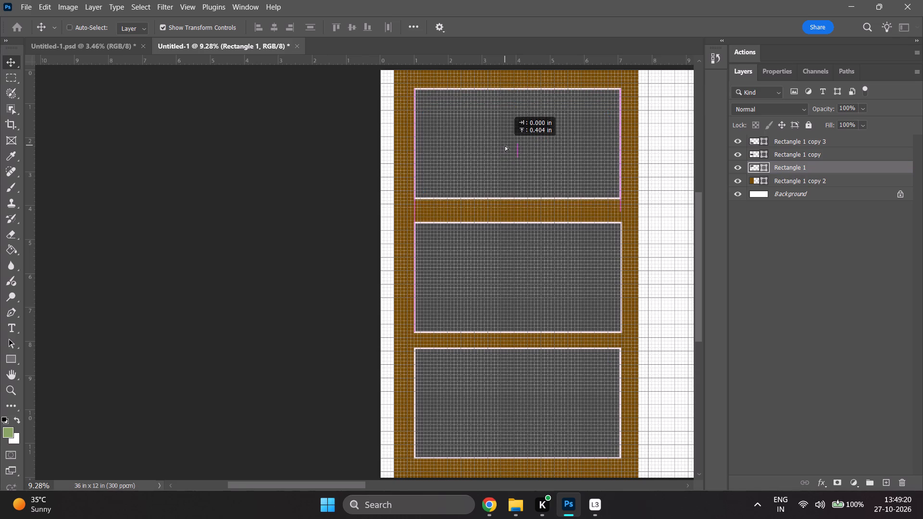
pyautogui.keyDown('shift'); pyautogui.moveTo(505, 145); pyautogui.dragTo(505, 144); pyautogui.keyUp('shift')
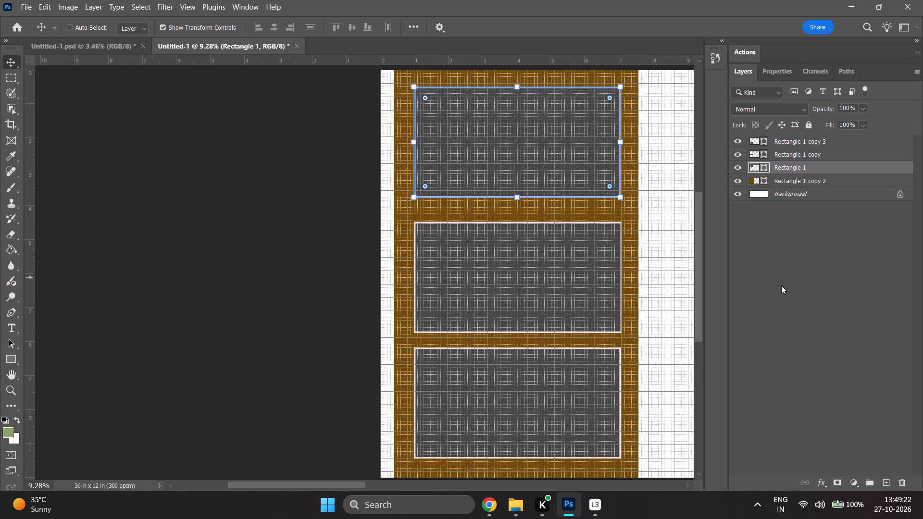
# Move the middle and bottom frames up together about 0.35 in, leaving a gap of about 0.4 in below the top frame.
pyautogui.scroll(-1, 747, 267)
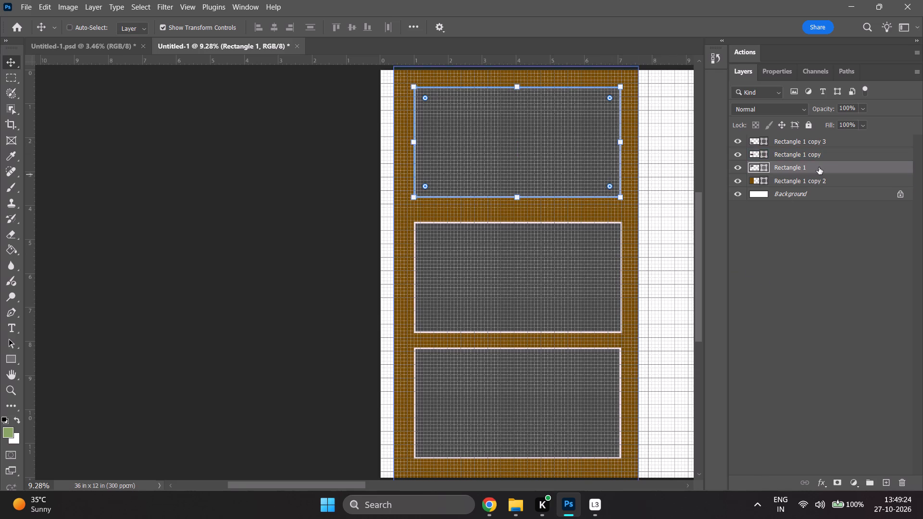
pyautogui.click(817, 147)
pyautogui.keyDown('shift'); pyautogui.click(815, 157); pyautogui.keyUp('shift')
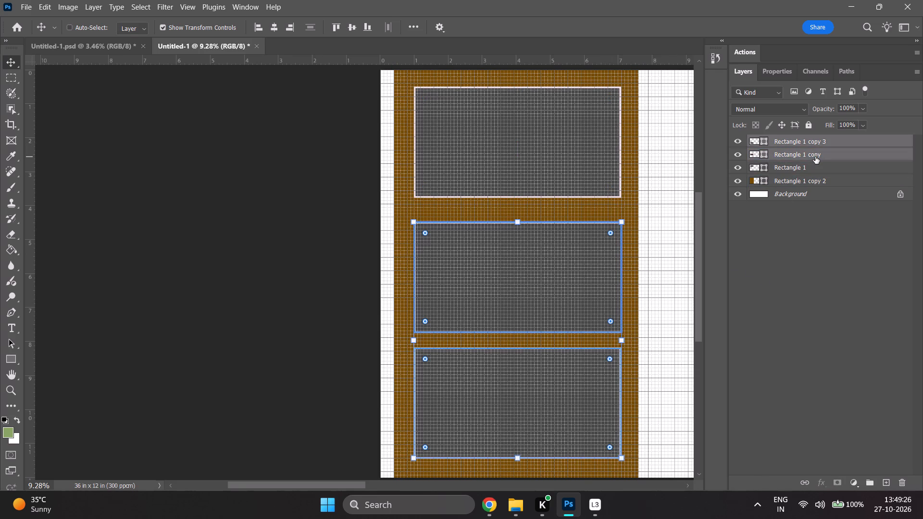
pyautogui.keyDown('shift'); pyautogui.moveTo(571, 304); pyautogui.dragTo(576, 290); pyautogui.keyUp('shift')
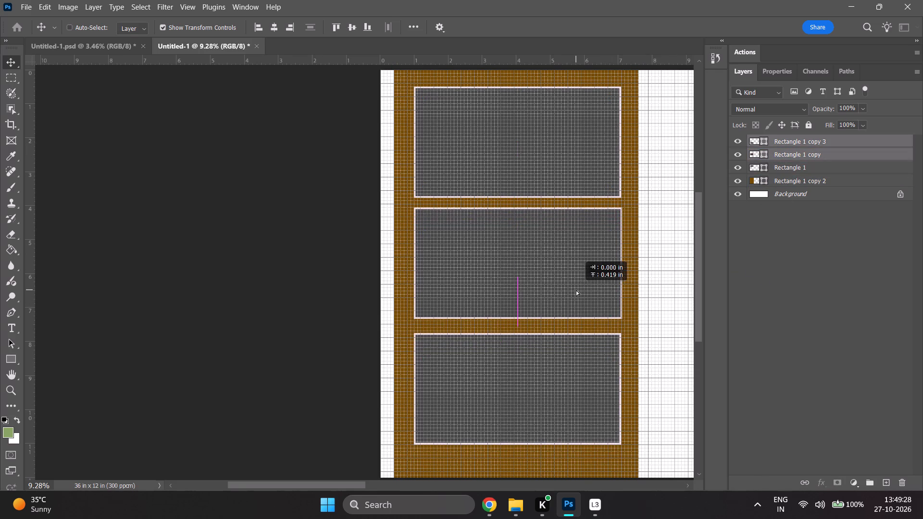
pyautogui.keyDown('shift'); pyautogui.moveTo(576, 290); pyautogui.dragTo(577, 292); pyautogui.keyUp('shift')
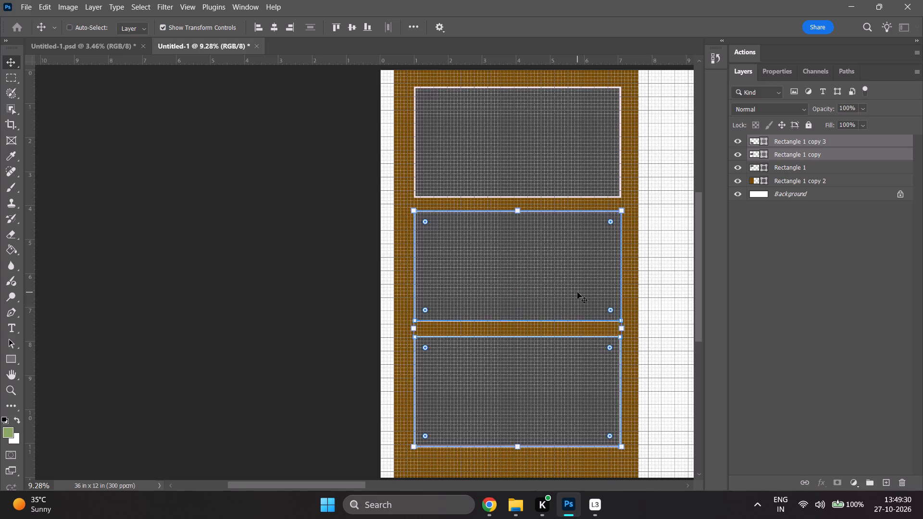
pyautogui.click(809, 329)
# Examine the empty area of the spread and check folder 5's photos in File Explorer before returning to Photoshop.
pyautogui.scroll(-5, 564, 335)
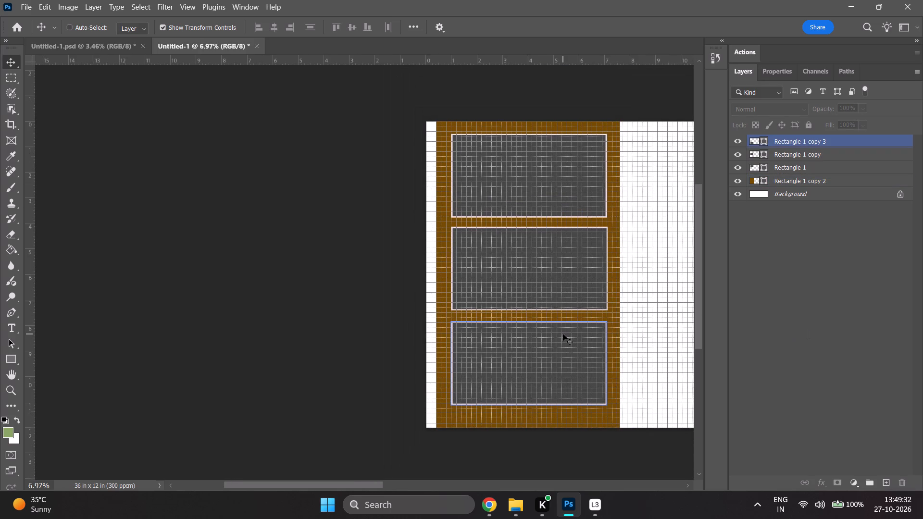
pyautogui.scroll(2, 563, 334)
pyautogui.keyDown('ctrl'); pyautogui.scroll(-20, 562, 333); pyautogui.keyUp('ctrl')
pyautogui.keyDown('ctrl'); pyautogui.scroll(-6, 562, 333); pyautogui.keyUp('ctrl')
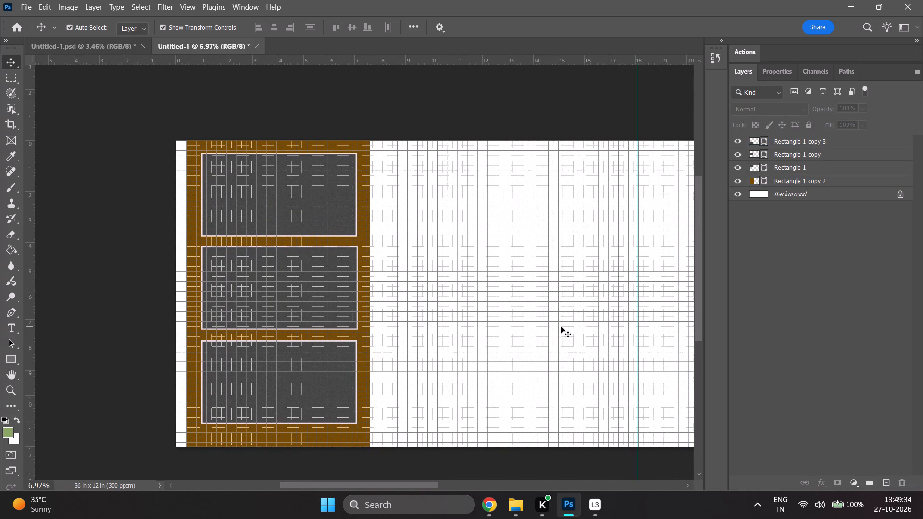
pyautogui.keyDown('ctrl'); pyautogui.scroll(-4, 561, 326); pyautogui.keyUp('ctrl')
pyautogui.scroll(-6, 842, 369)
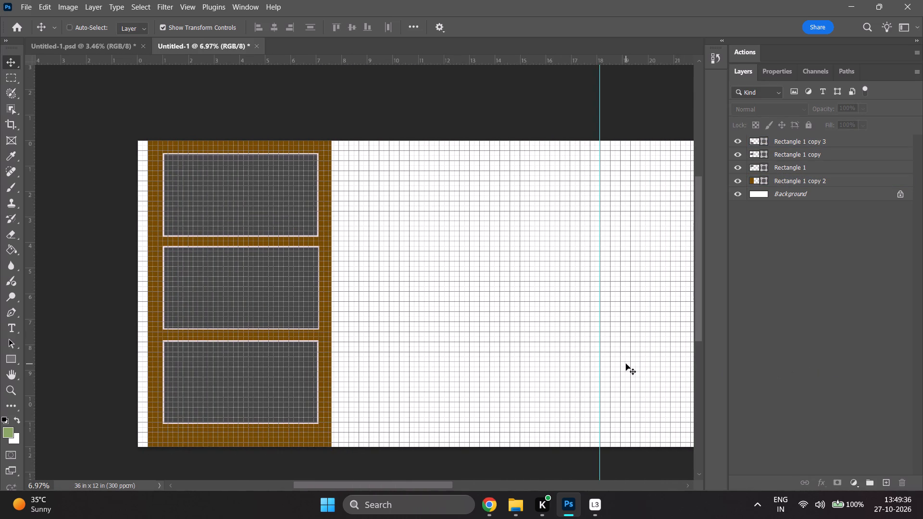
pyautogui.press('u')
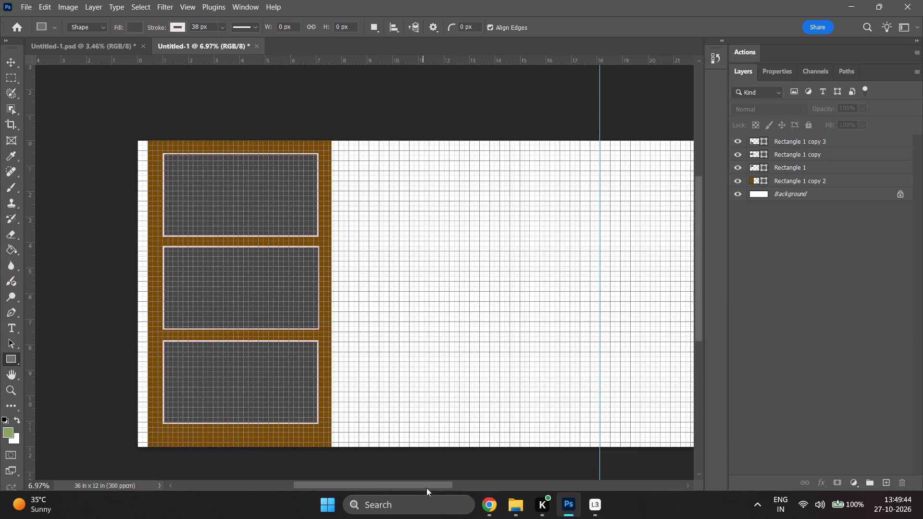
pyautogui.click(510, 501)
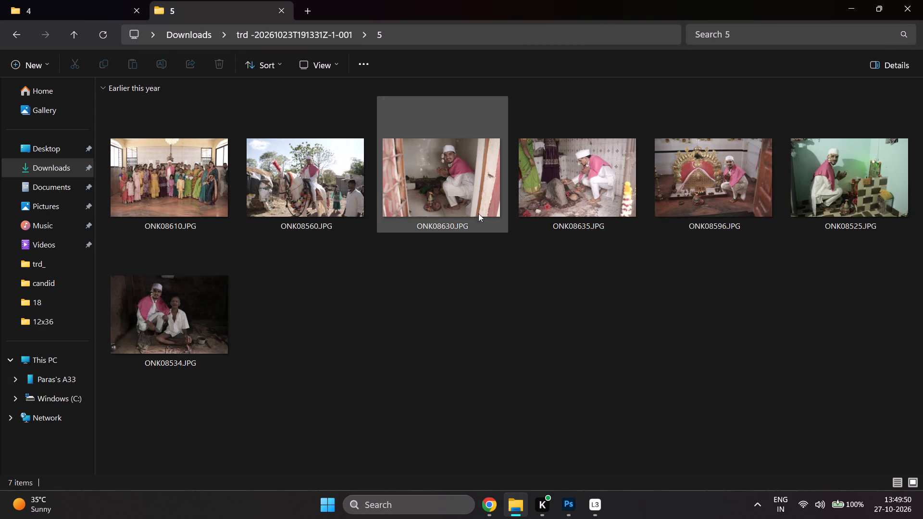
pyautogui.click(564, 503)
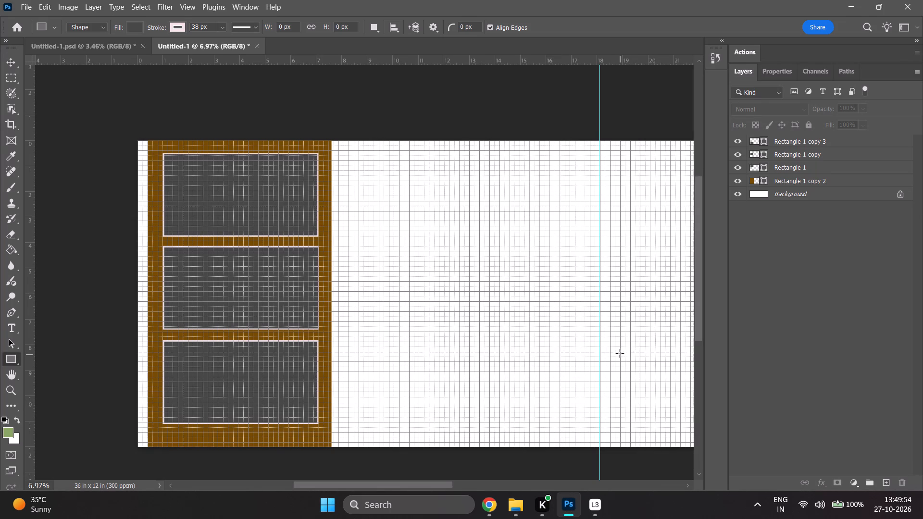
# On a new layer, draw a straight vertical Pen tool segment along the centre guide from the page's bottom edge to its top edge.
pyautogui.press('p')
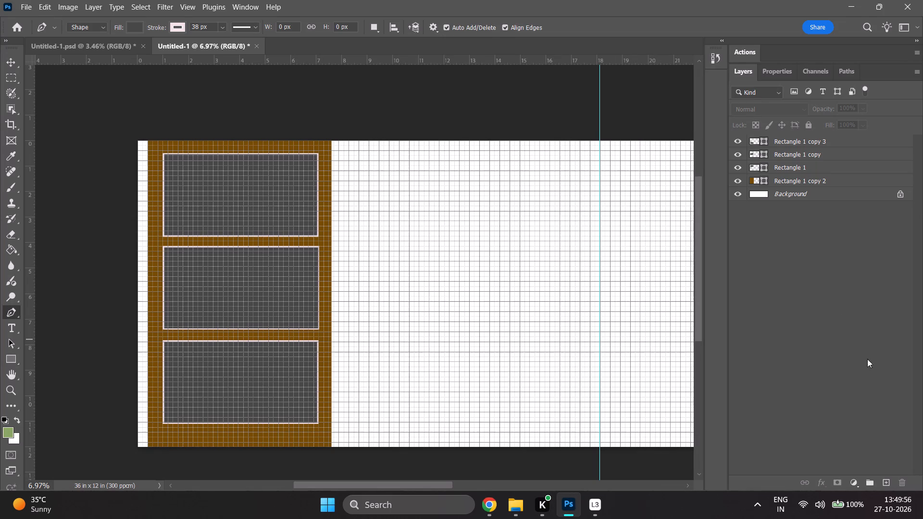
pyautogui.click(886, 477)
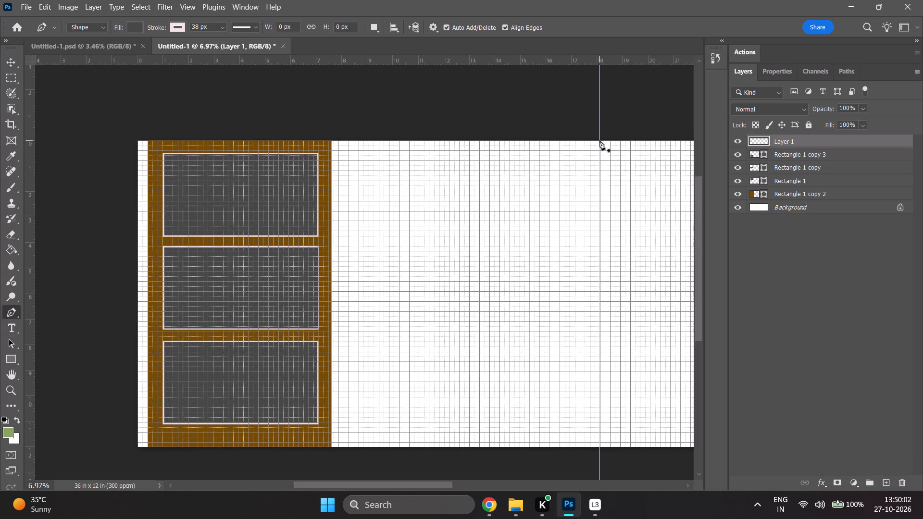
pyautogui.keyDown('alt'); pyautogui.scroll(5, 616, 443); pyautogui.keyUp('alt')
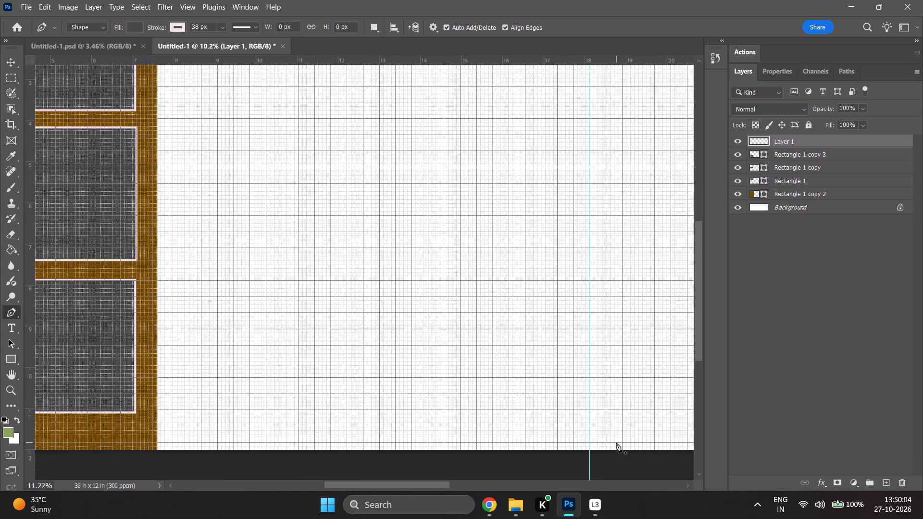
pyautogui.scroll(10, 589, 452)
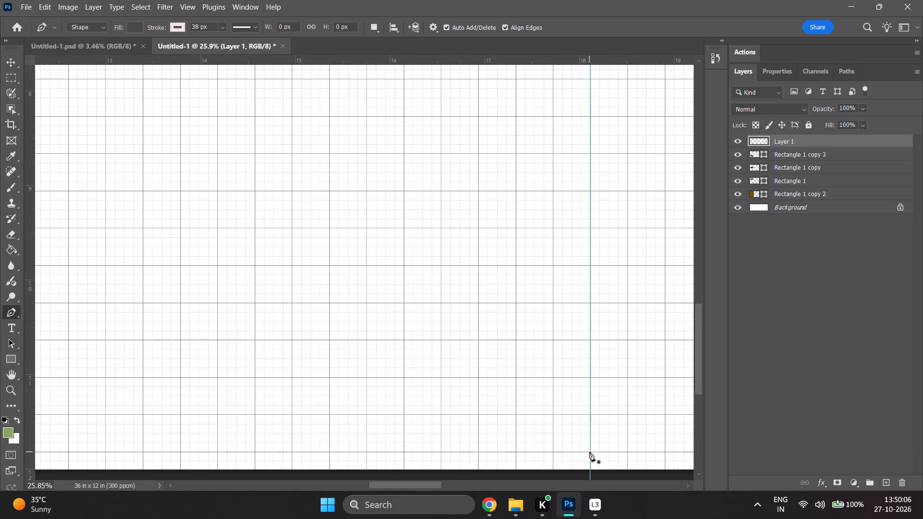
pyautogui.scroll(-4, 589, 452)
pyautogui.click(591, 431)
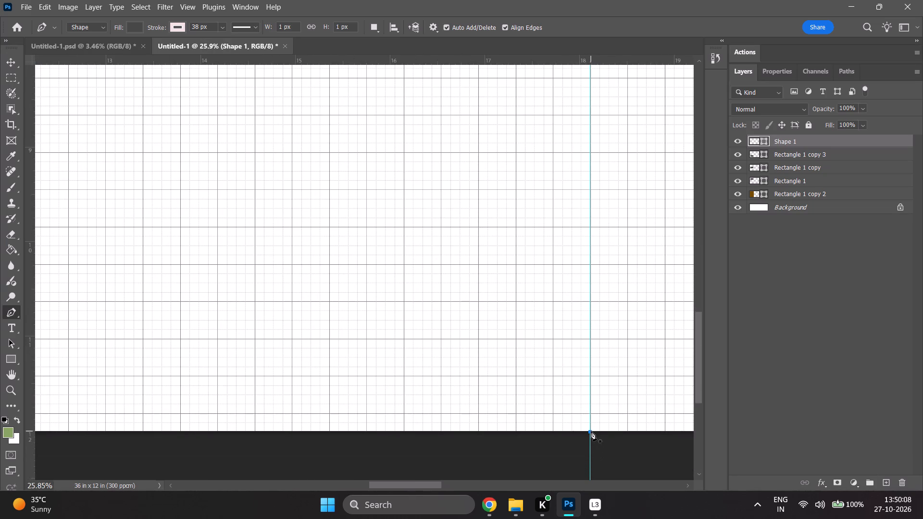
pyautogui.scroll(11, 590, 431)
pyautogui.keyDown('alt'); pyautogui.scroll(-18, 593, 424); pyautogui.keyUp('alt')
pyautogui.scroll(5, 565, 301)
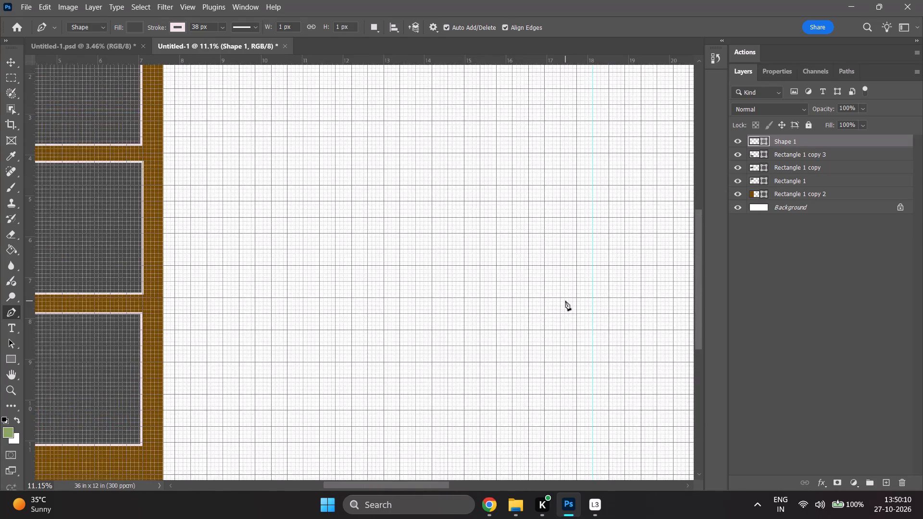
pyautogui.scroll(18, 565, 301)
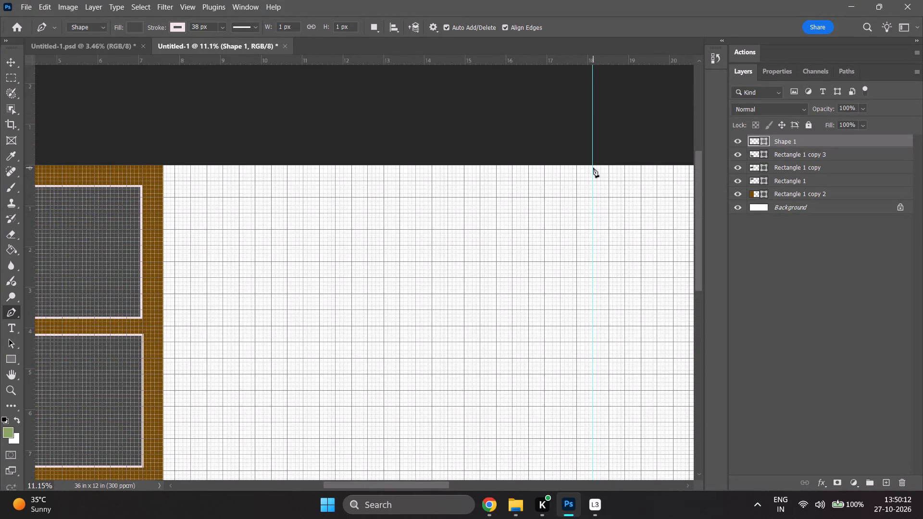
pyautogui.keyDown('alt'); pyautogui.scroll(10, 593, 168); pyautogui.keyUp('alt')
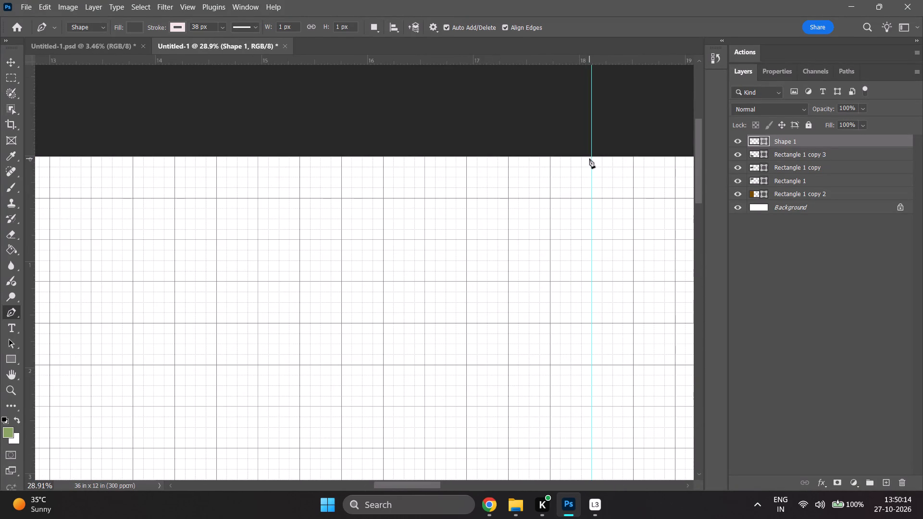
pyautogui.click(592, 156)
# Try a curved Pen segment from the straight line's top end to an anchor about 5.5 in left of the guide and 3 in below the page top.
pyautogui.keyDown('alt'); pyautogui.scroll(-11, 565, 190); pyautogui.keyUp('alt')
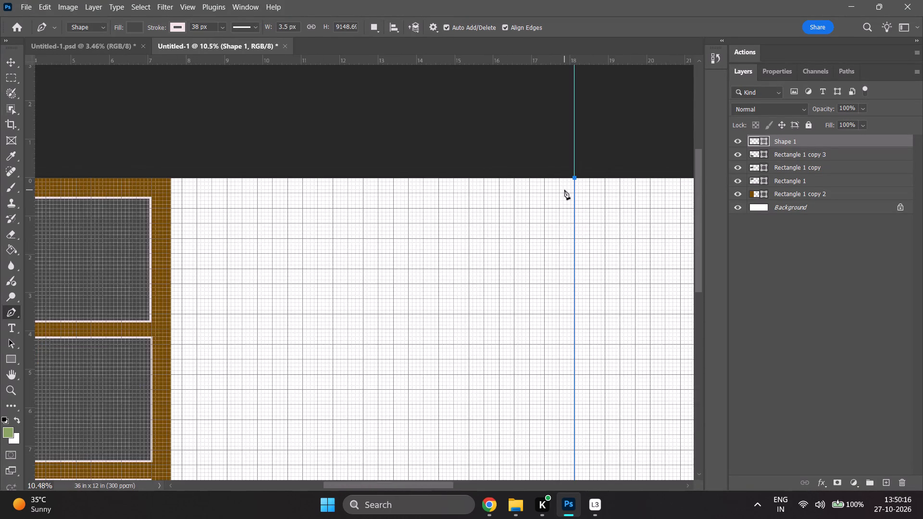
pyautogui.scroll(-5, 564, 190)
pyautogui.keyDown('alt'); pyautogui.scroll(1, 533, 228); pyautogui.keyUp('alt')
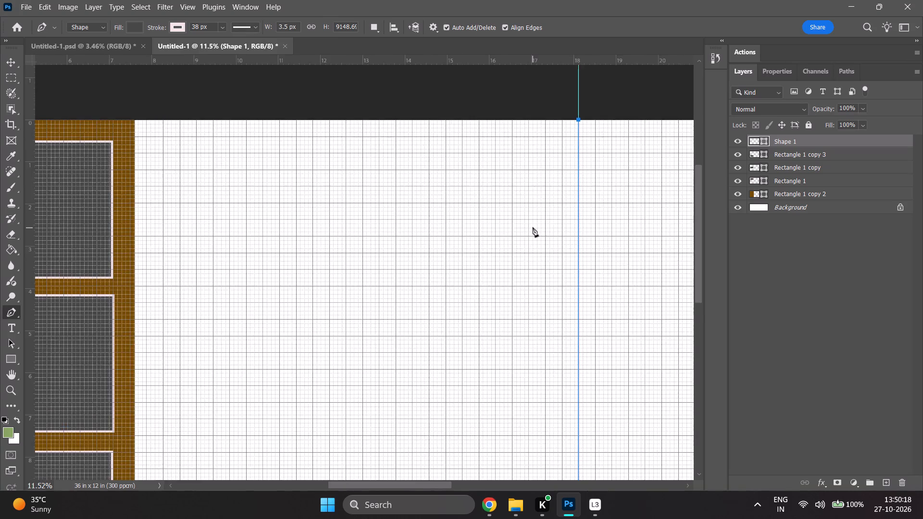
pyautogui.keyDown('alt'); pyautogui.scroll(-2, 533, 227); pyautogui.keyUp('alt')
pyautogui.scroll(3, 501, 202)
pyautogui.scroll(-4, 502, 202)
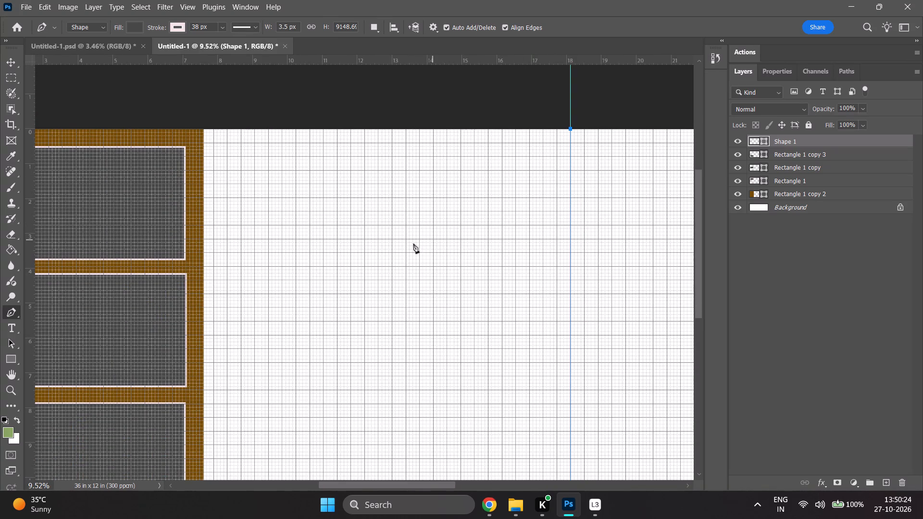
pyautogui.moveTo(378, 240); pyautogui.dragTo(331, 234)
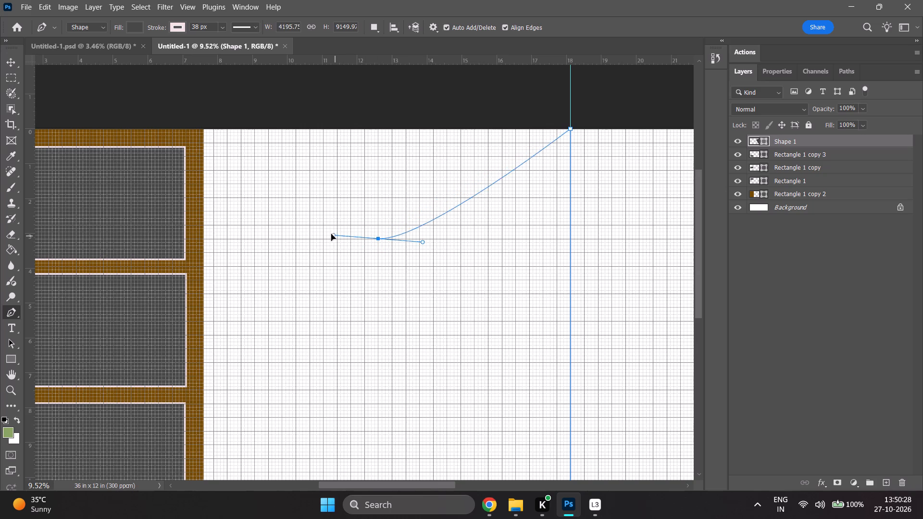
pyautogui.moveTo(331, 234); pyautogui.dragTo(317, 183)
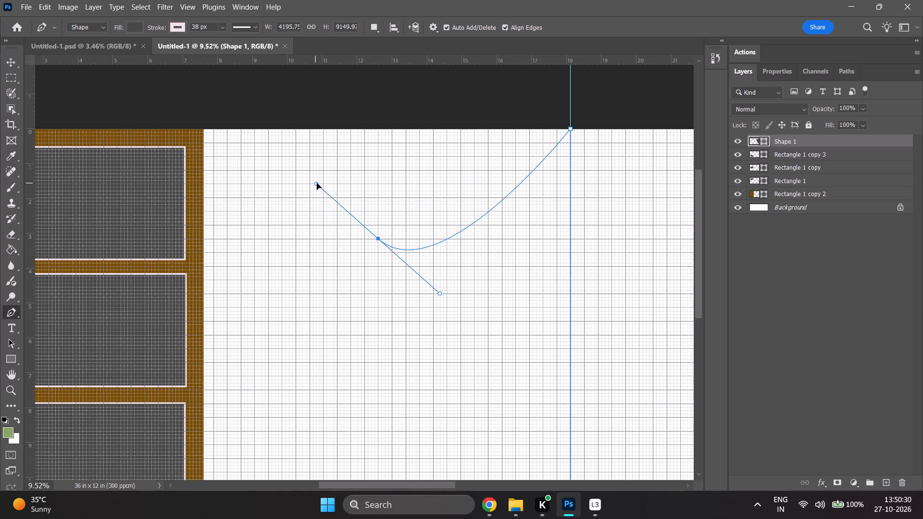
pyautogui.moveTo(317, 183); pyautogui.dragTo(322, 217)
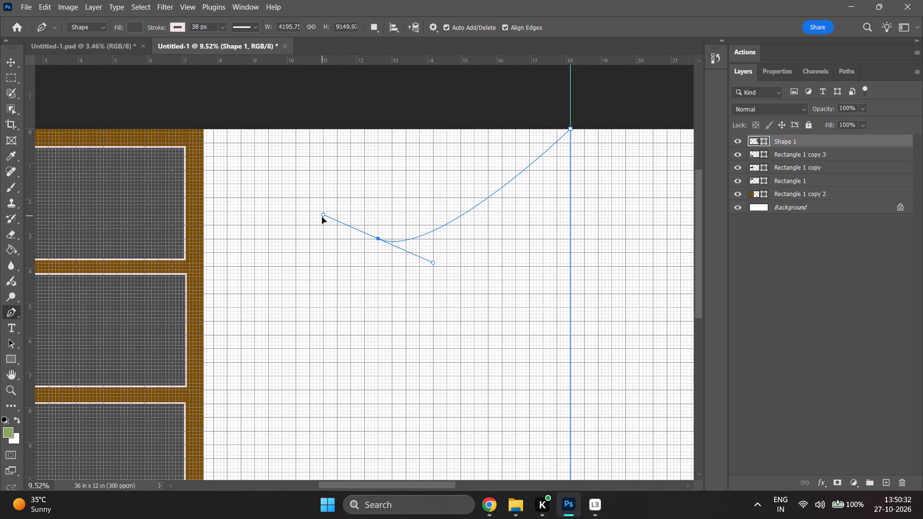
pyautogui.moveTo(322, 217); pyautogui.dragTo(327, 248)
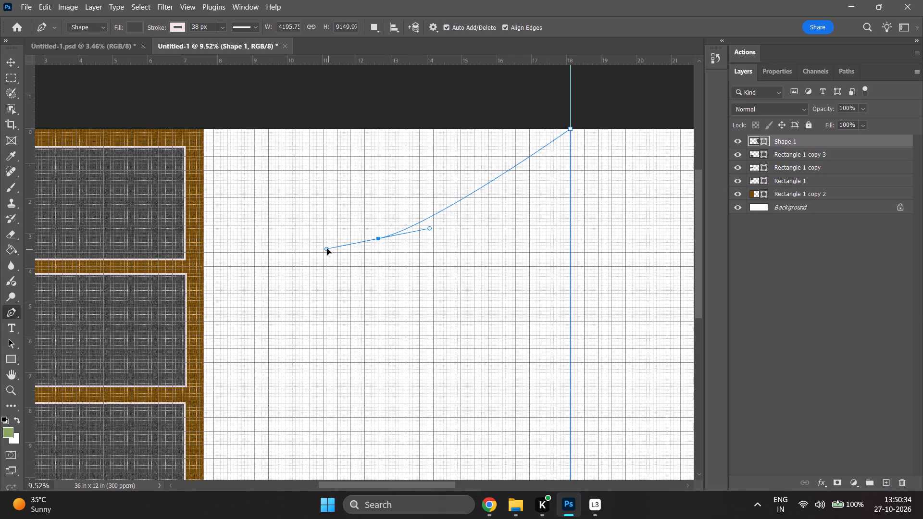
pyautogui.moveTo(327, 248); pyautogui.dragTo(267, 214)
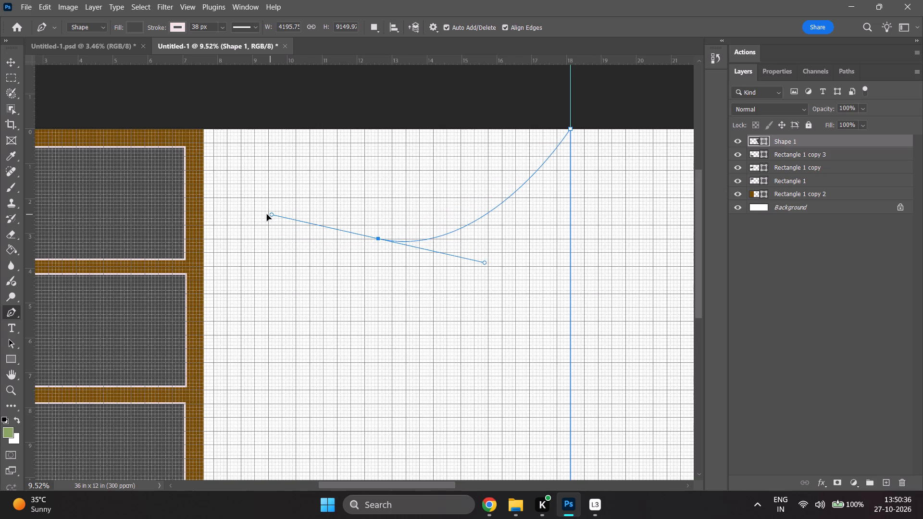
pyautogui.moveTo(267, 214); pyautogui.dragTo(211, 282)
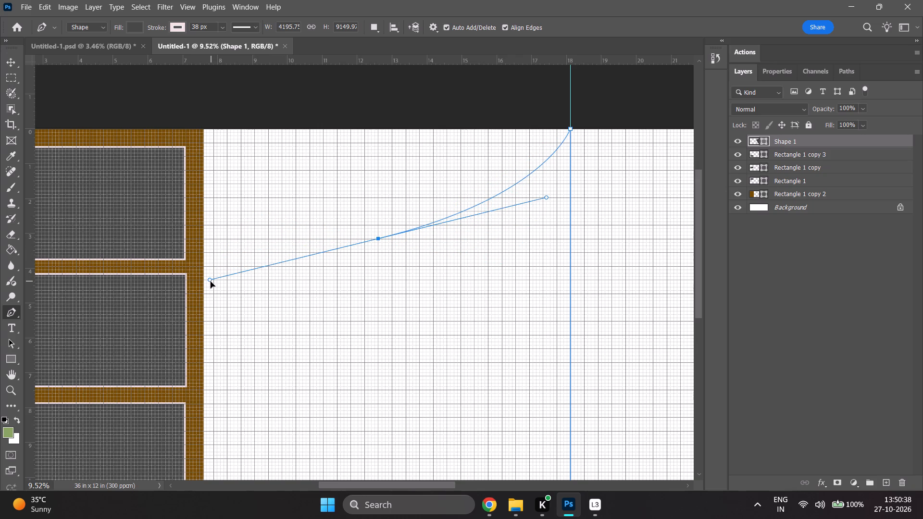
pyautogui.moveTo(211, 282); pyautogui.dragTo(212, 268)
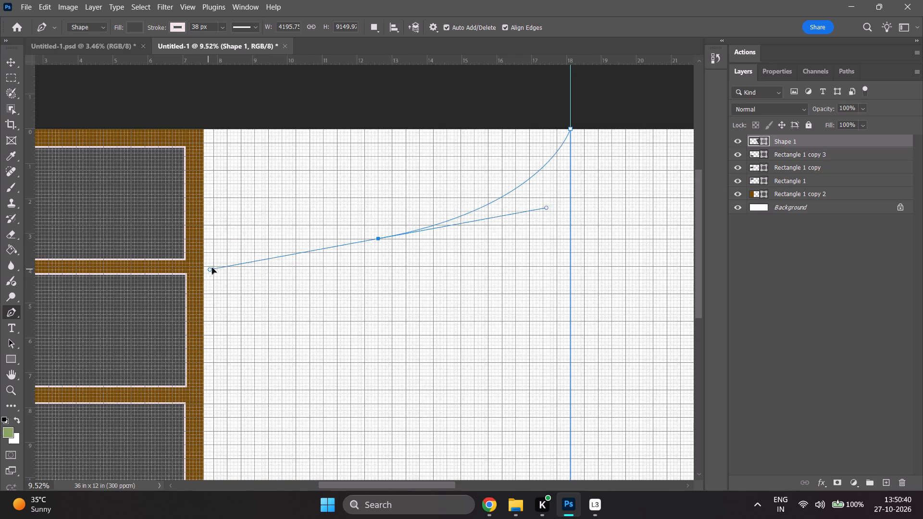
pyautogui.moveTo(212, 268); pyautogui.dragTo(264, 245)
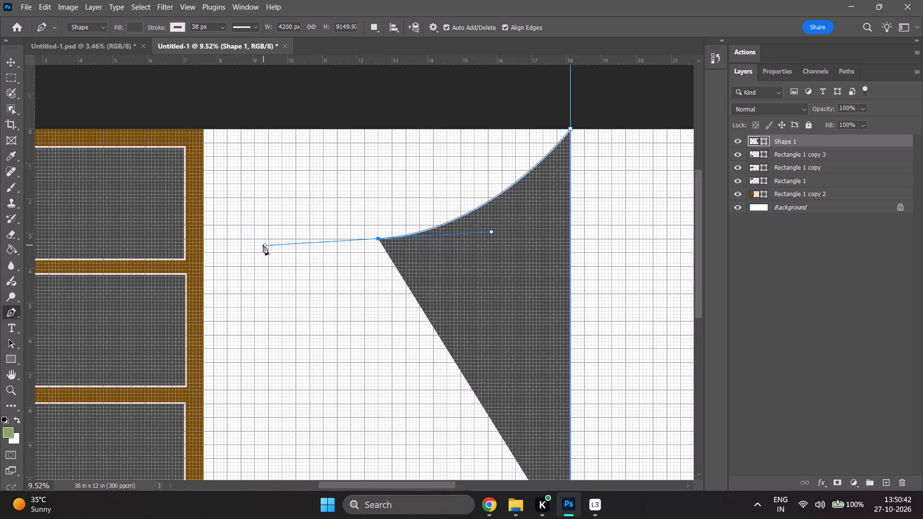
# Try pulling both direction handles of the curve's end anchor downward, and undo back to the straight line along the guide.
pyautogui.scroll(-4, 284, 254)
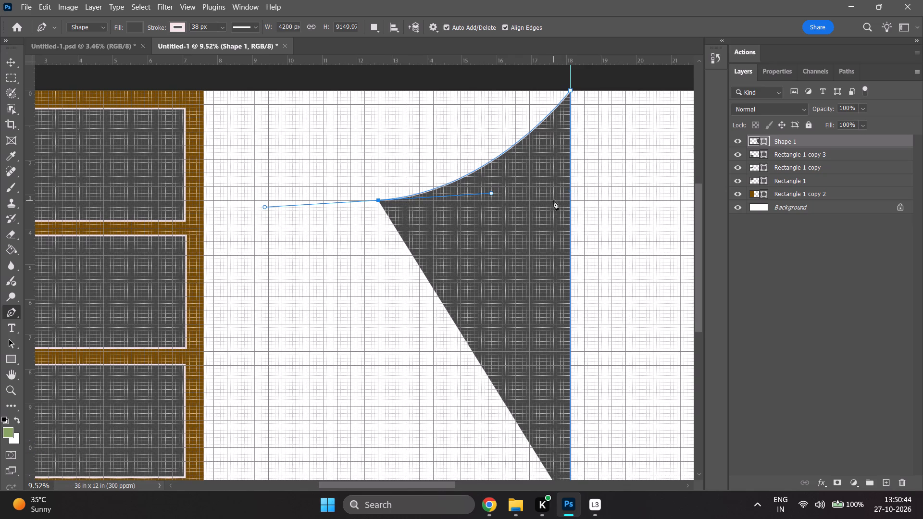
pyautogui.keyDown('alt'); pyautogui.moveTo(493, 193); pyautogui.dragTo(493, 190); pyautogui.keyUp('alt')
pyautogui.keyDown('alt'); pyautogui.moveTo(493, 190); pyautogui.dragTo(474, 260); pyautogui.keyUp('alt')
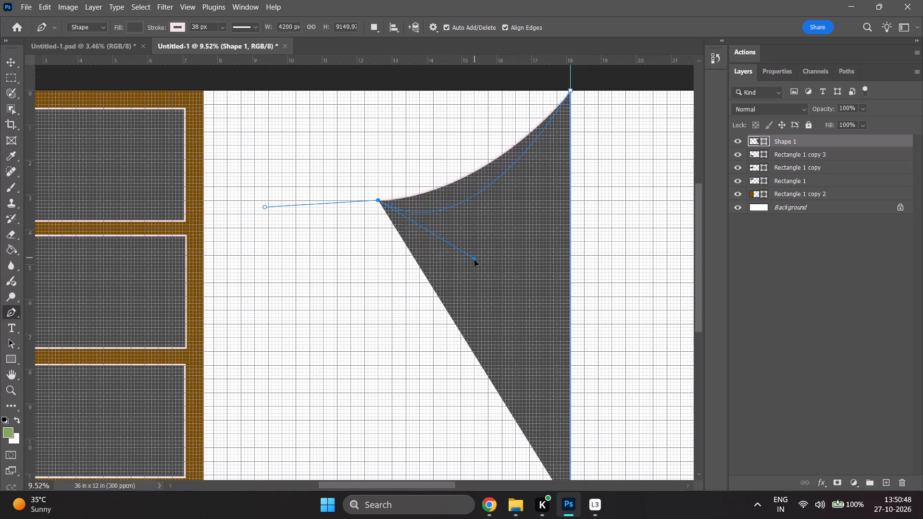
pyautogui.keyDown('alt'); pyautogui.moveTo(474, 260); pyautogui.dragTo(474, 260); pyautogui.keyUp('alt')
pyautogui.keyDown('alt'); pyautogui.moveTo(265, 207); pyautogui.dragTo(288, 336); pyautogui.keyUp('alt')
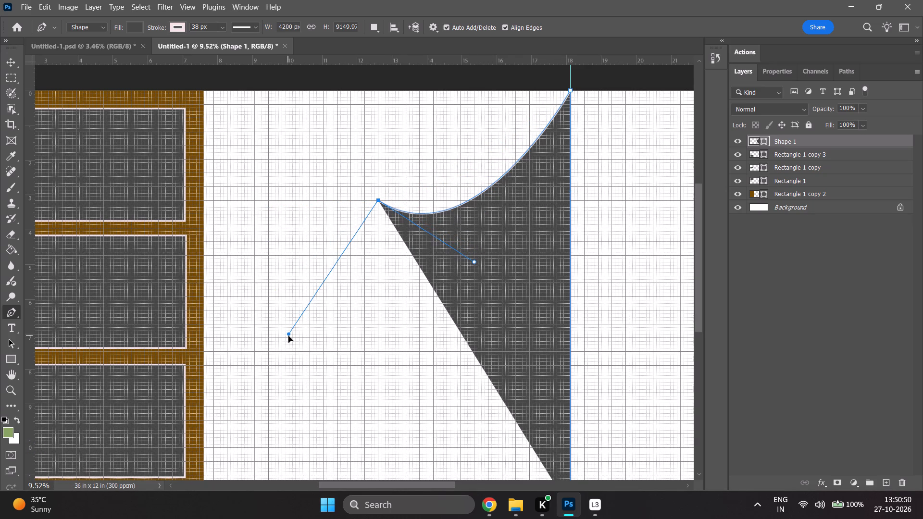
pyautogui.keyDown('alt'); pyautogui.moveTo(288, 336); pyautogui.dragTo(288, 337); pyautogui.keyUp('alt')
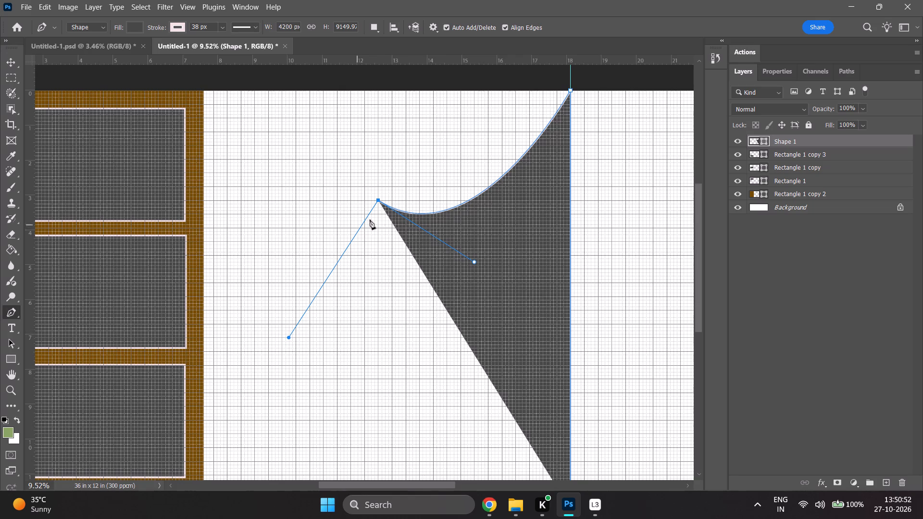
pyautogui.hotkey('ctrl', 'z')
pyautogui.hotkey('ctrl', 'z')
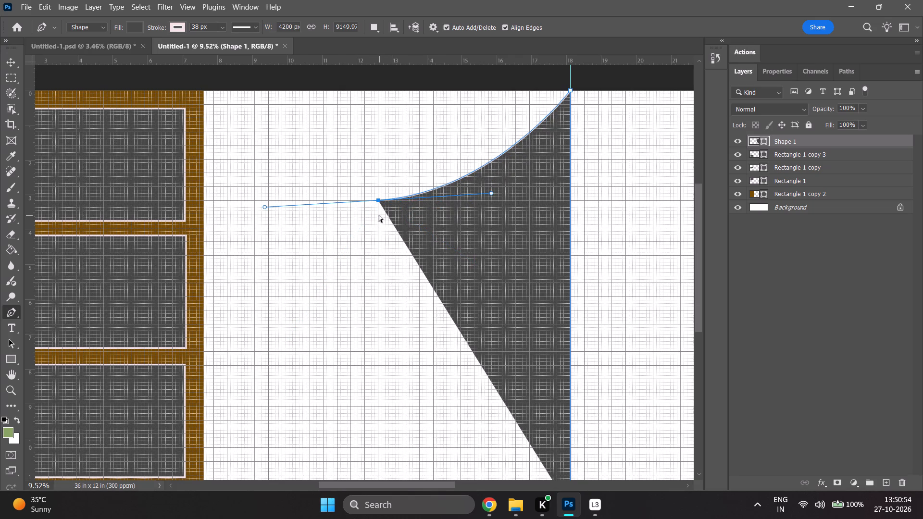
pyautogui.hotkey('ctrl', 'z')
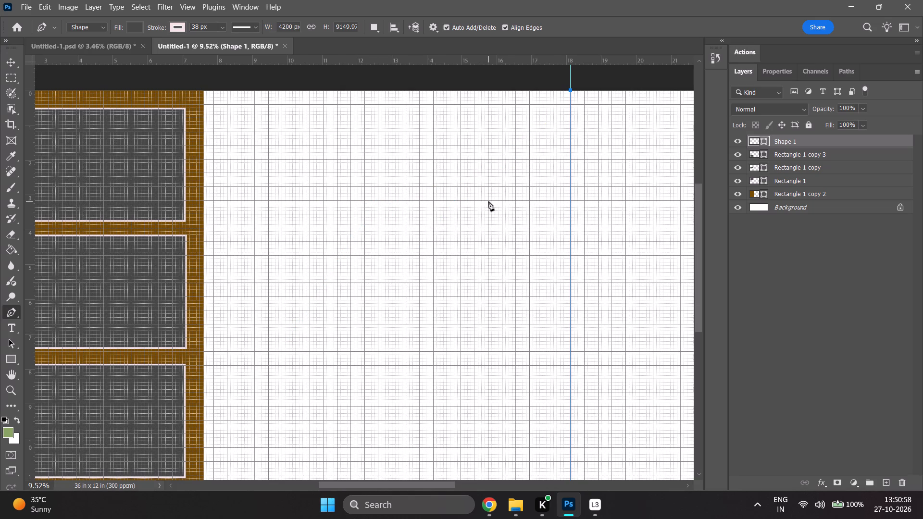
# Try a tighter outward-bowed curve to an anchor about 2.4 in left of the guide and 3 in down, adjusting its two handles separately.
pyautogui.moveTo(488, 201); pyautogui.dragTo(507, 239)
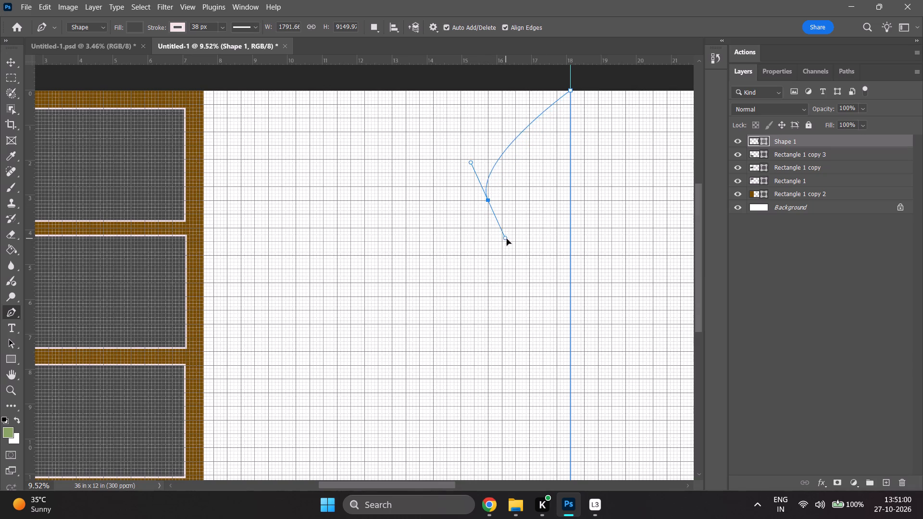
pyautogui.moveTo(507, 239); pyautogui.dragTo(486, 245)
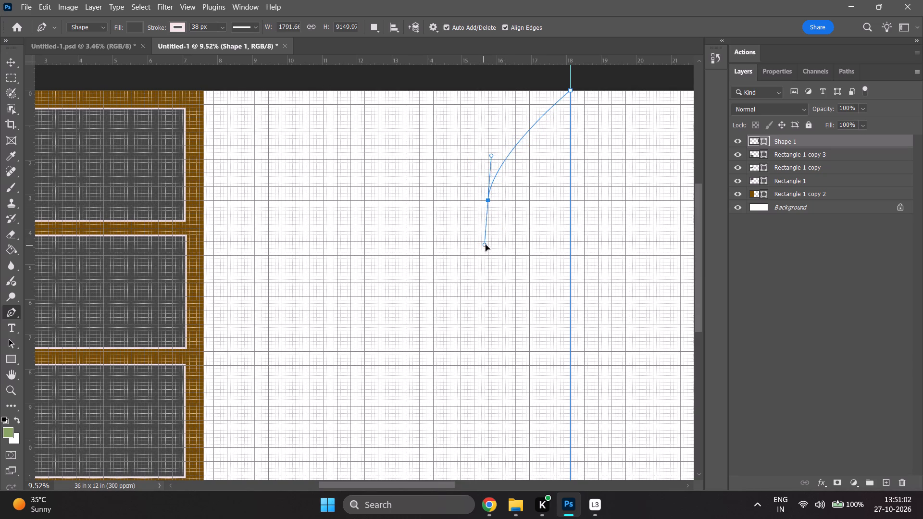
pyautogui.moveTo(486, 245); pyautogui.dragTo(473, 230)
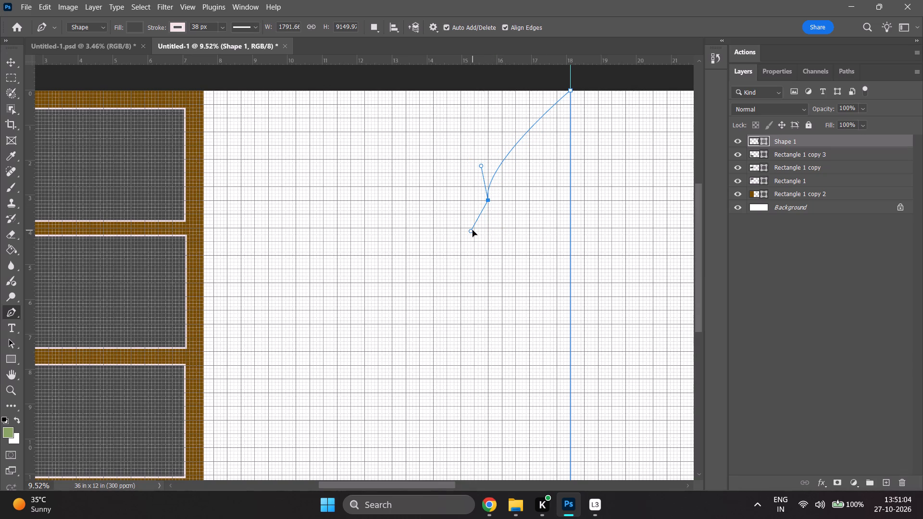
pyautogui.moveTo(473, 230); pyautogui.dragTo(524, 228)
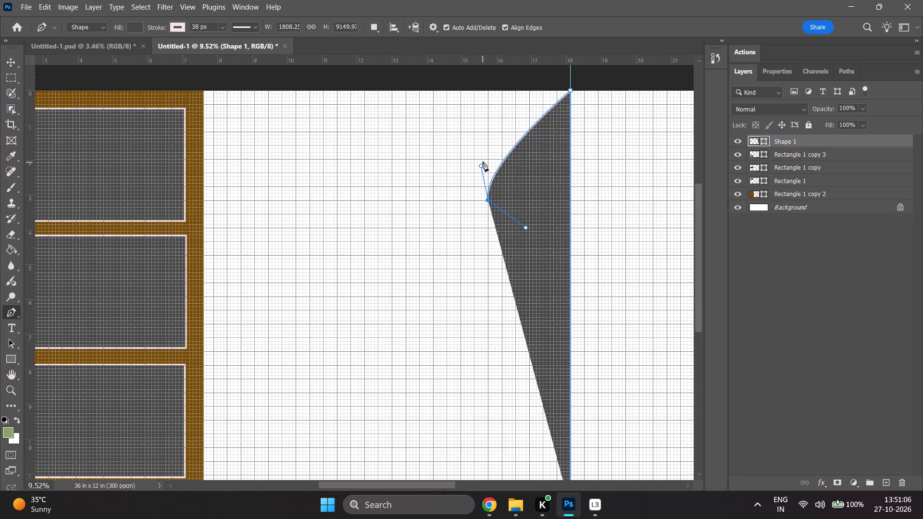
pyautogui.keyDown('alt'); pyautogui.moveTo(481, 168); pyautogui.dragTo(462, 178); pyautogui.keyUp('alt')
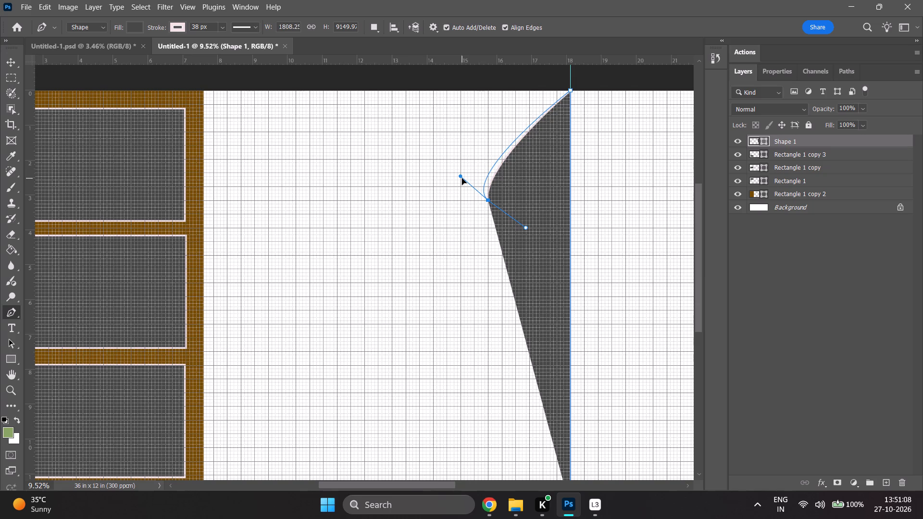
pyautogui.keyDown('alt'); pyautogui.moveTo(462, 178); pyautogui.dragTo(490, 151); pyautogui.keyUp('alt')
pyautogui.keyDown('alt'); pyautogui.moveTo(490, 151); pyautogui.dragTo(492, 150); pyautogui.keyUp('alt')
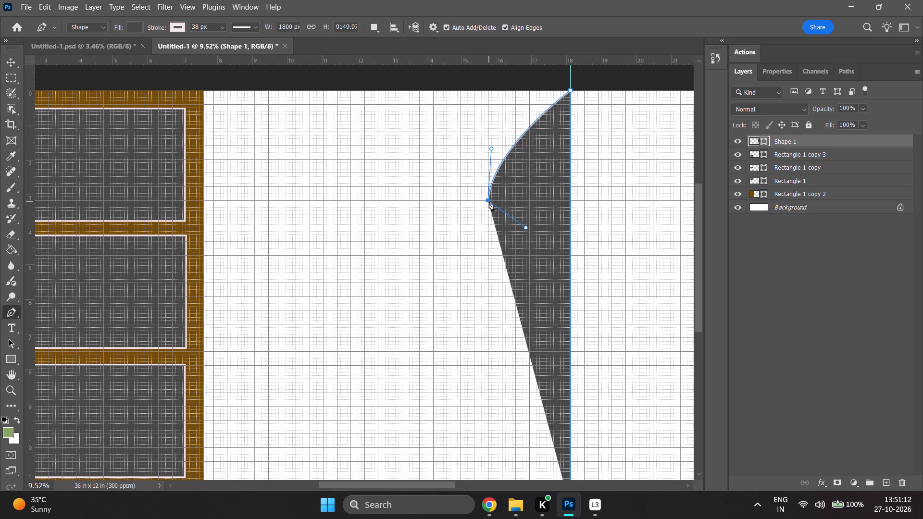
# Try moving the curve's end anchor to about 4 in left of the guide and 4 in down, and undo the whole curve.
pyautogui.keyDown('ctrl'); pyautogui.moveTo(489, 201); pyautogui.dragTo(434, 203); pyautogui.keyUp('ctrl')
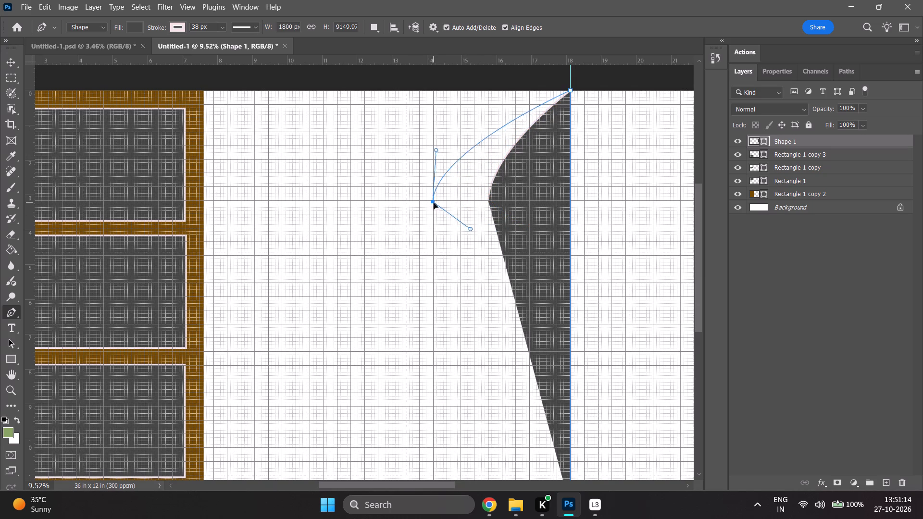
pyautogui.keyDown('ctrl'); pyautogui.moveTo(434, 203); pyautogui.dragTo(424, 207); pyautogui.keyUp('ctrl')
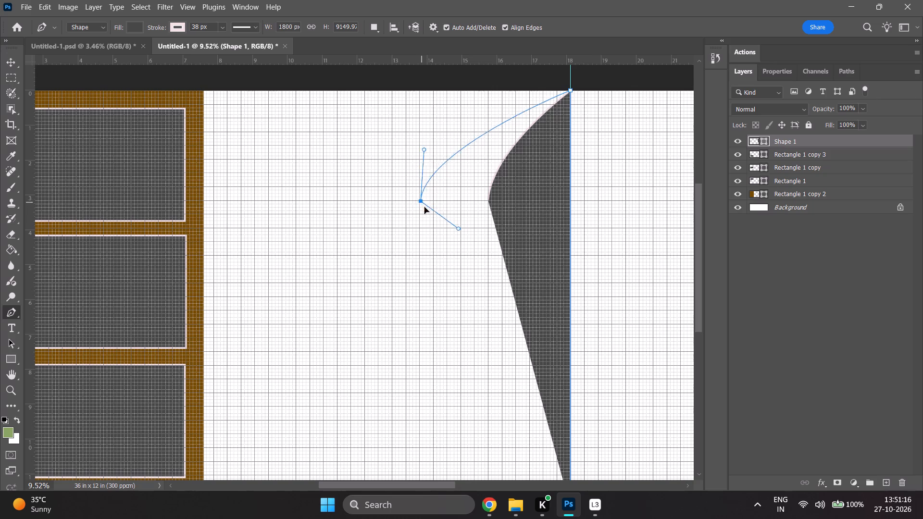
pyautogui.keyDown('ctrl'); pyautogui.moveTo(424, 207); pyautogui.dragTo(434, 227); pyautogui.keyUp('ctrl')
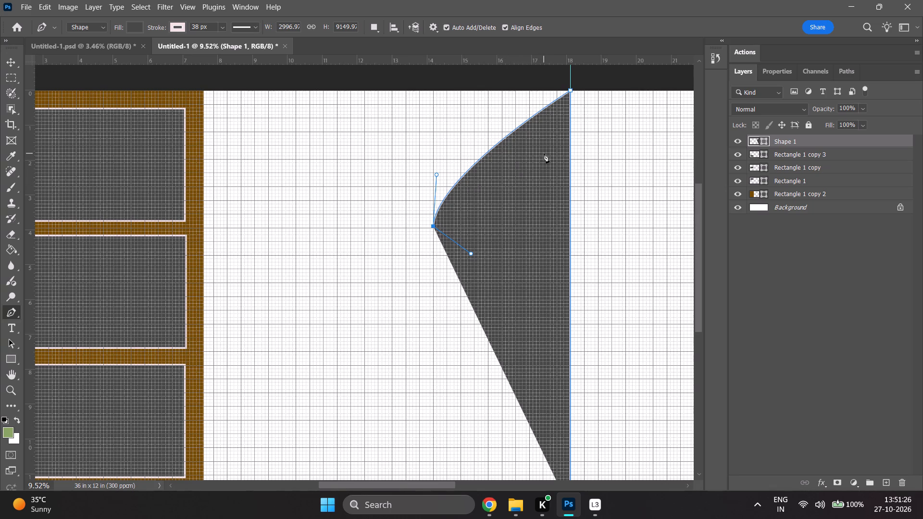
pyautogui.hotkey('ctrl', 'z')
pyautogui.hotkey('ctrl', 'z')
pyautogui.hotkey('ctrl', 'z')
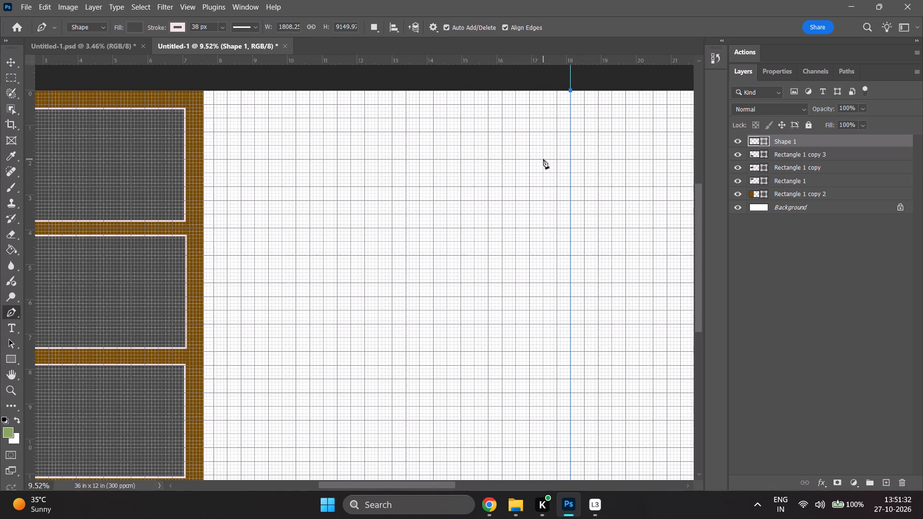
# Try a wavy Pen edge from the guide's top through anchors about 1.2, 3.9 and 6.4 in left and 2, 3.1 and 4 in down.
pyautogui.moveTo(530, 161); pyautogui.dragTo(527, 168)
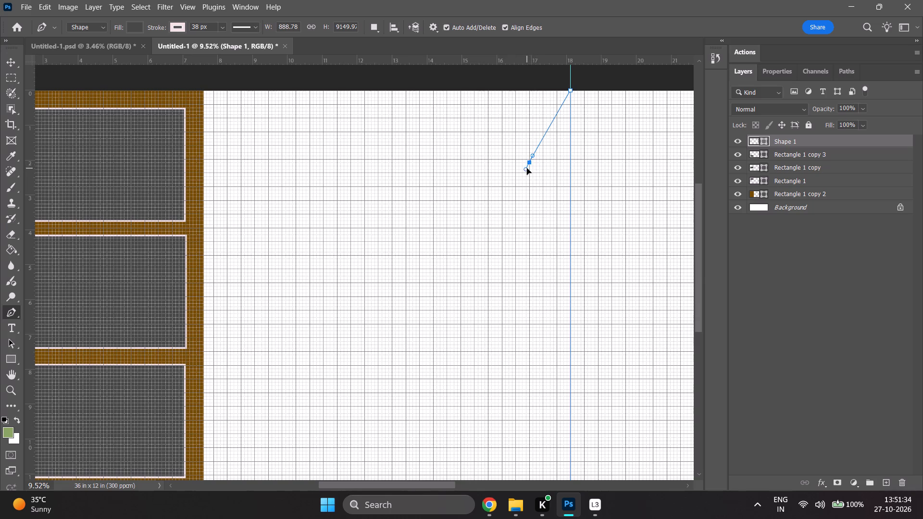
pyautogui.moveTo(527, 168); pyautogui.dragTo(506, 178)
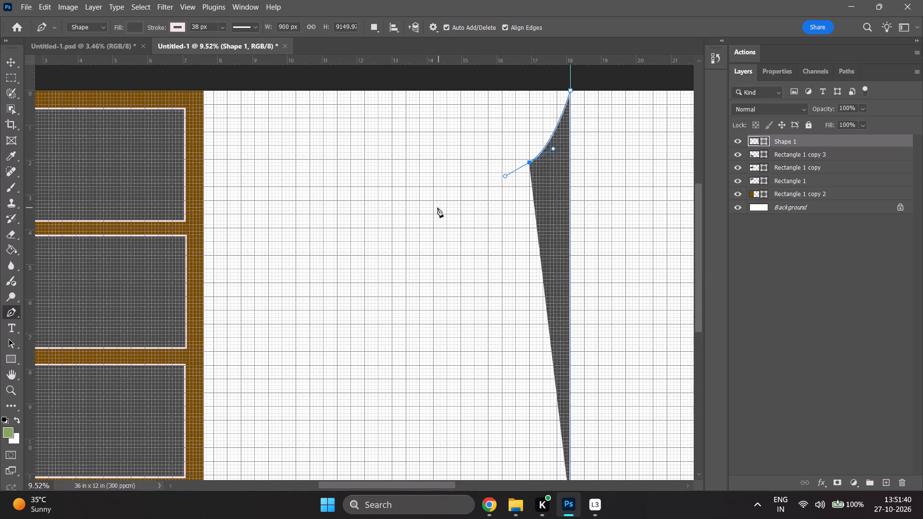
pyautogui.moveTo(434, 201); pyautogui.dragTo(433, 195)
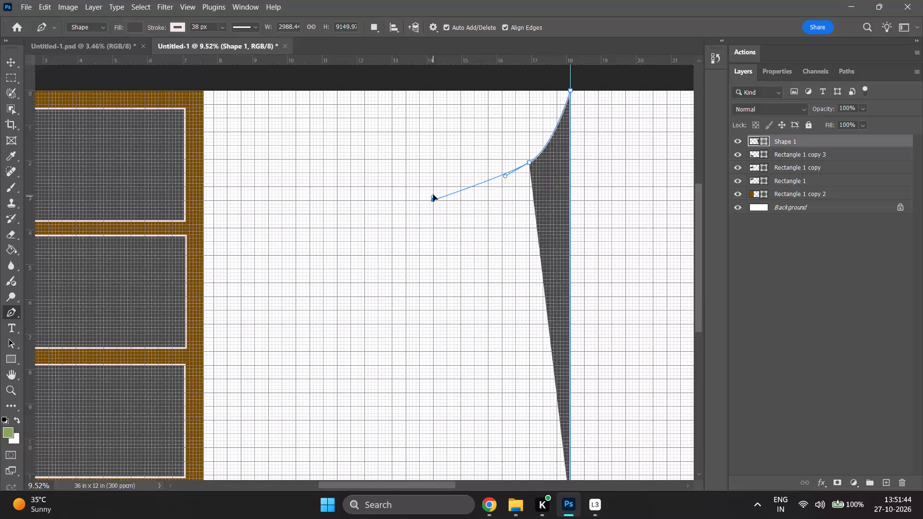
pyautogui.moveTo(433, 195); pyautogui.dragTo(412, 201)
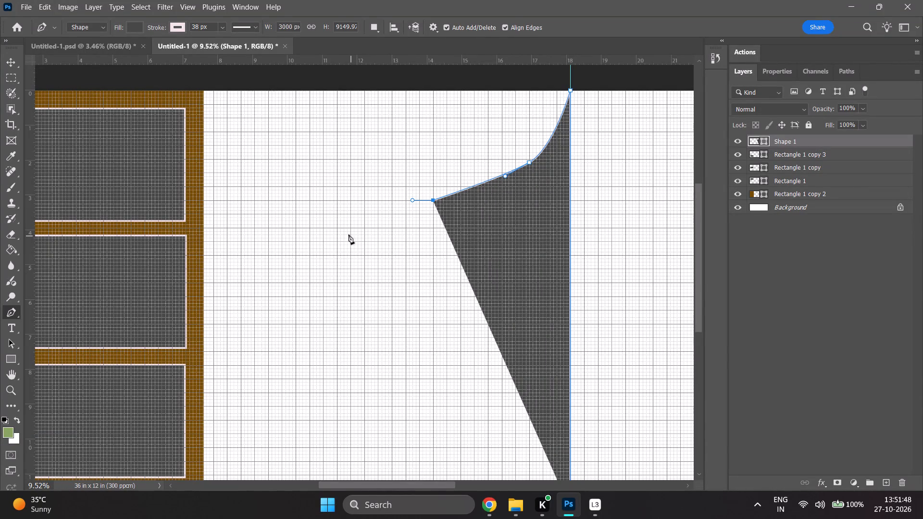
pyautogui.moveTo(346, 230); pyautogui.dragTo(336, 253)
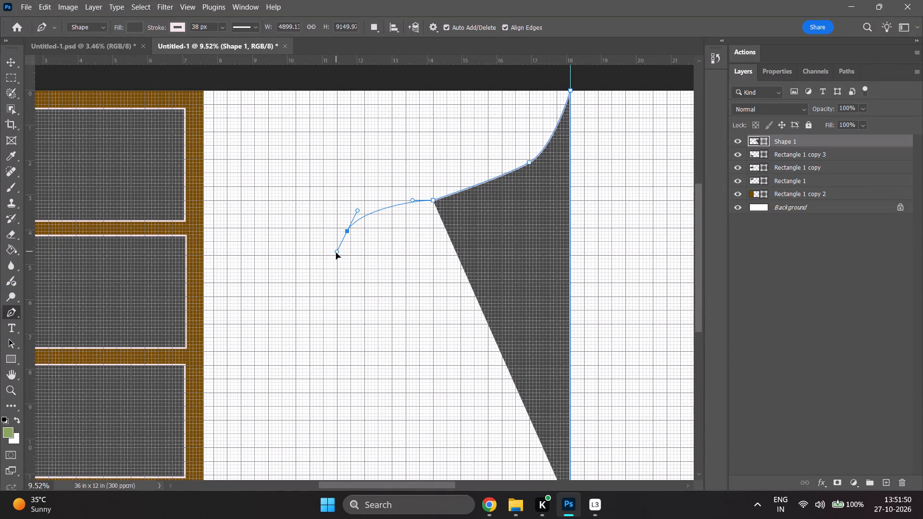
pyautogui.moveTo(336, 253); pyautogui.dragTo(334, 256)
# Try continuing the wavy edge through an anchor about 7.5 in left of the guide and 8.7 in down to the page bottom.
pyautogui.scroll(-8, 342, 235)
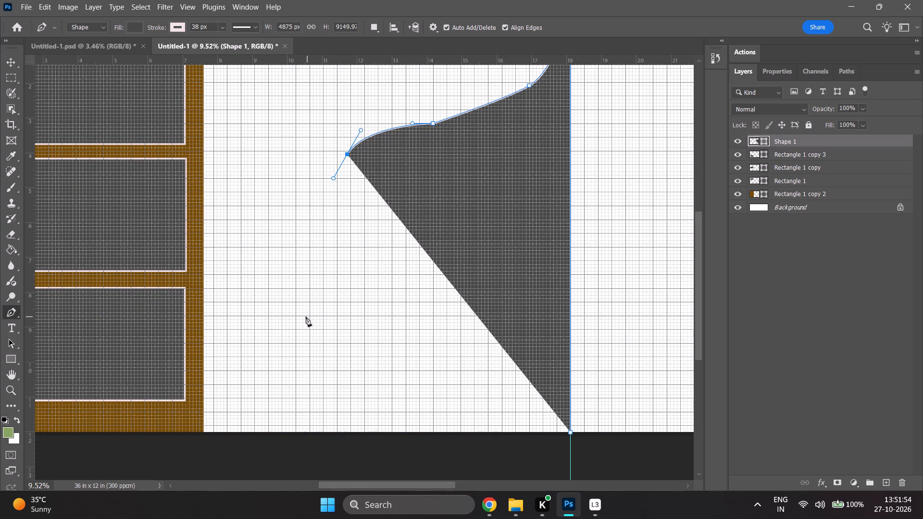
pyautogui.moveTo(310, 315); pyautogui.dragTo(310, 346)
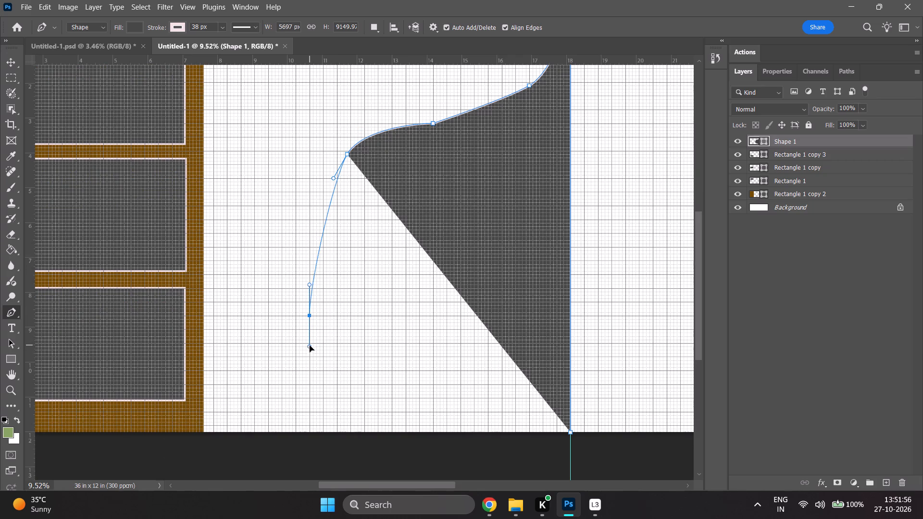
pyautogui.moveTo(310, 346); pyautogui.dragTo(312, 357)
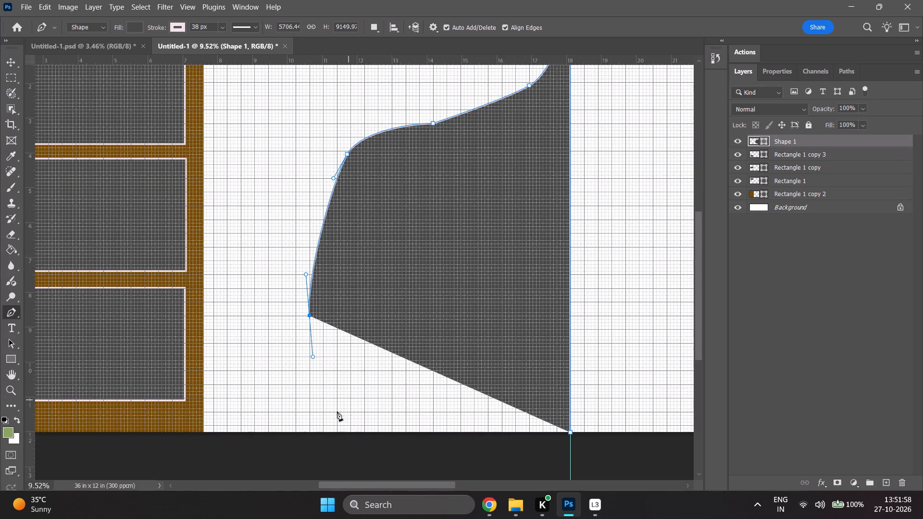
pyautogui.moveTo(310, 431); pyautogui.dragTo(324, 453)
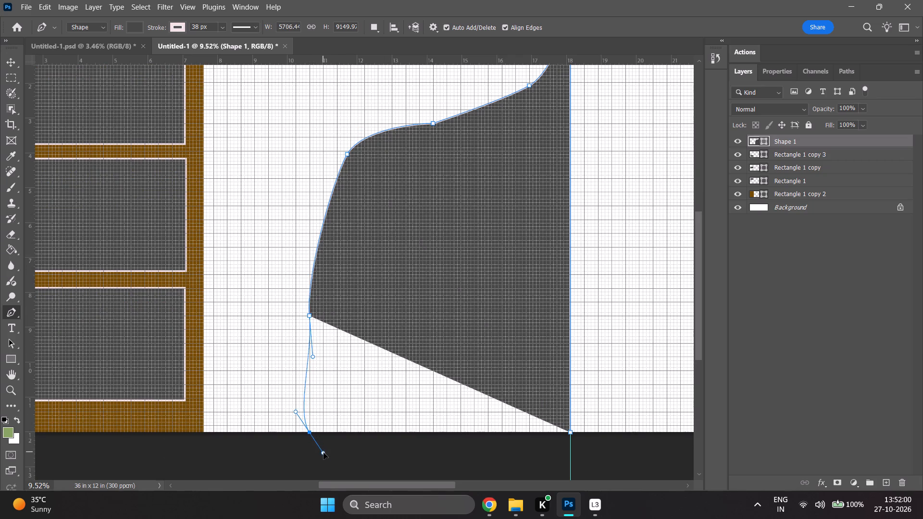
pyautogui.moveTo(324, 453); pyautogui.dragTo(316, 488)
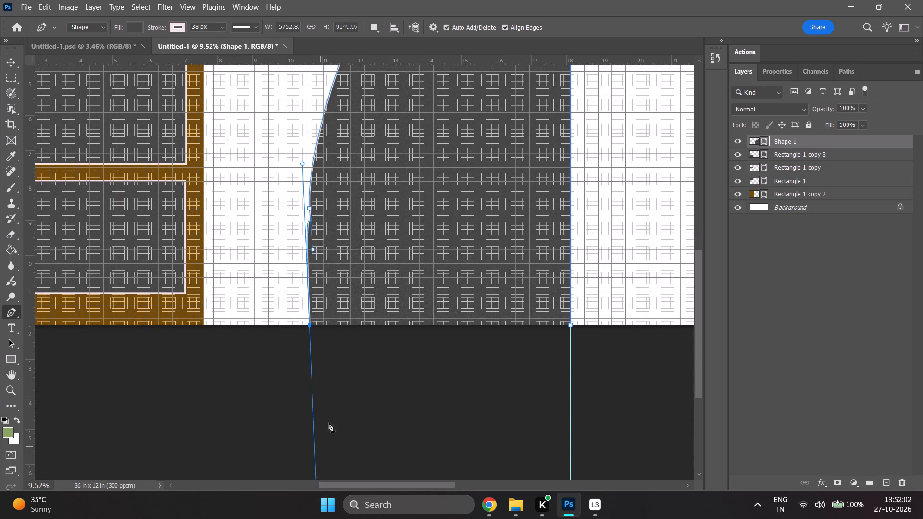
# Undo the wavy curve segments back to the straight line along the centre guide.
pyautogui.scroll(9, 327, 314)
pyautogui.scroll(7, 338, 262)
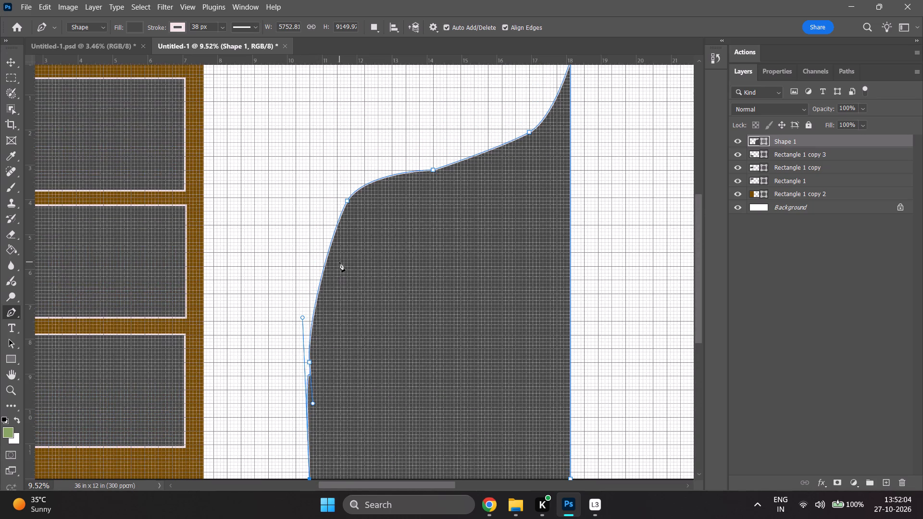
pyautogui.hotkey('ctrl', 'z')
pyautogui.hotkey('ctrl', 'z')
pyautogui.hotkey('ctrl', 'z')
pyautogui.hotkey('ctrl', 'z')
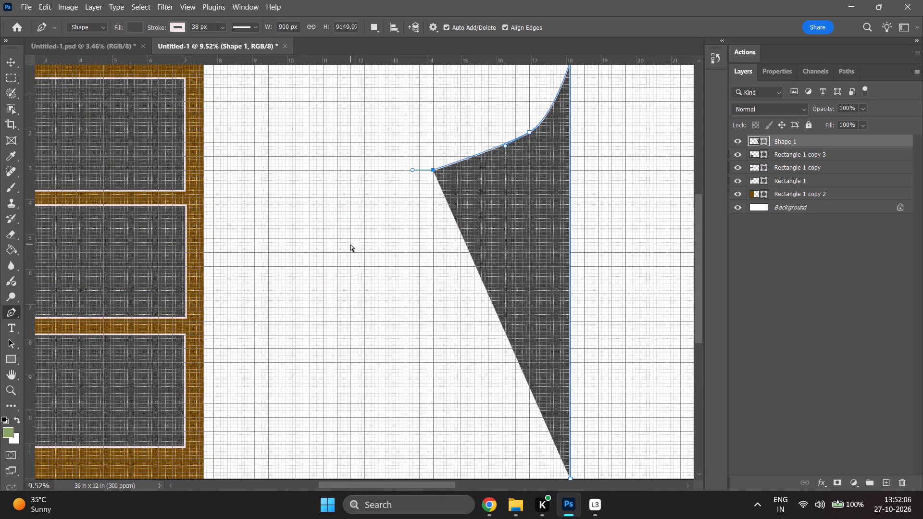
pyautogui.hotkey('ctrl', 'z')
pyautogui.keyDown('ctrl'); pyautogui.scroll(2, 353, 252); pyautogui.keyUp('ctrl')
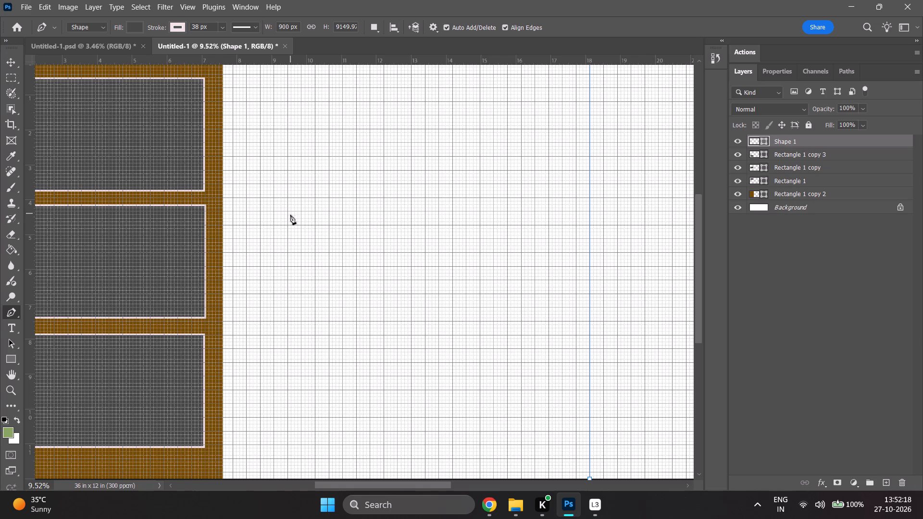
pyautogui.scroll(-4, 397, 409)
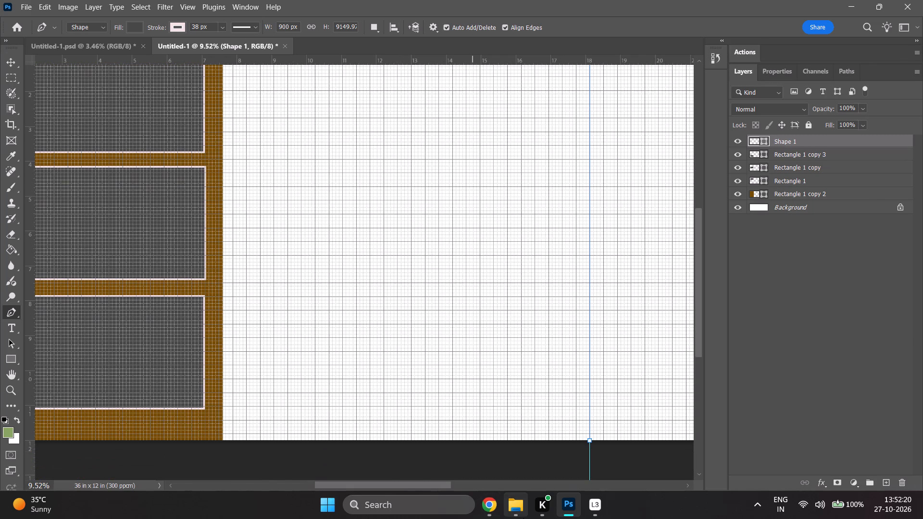
# Switch to File Explorer and open the inner 250+ PNG MASK IN PNG FORMAT FOR PHOTOSHOP folder in Downloads.
pyautogui.click(523, 517)
pyautogui.click(314, 7)
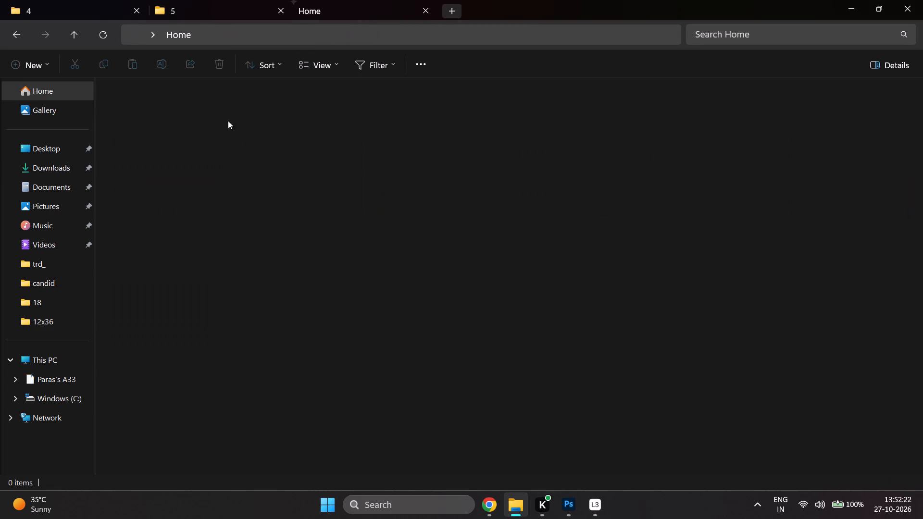
pyautogui.click(54, 170)
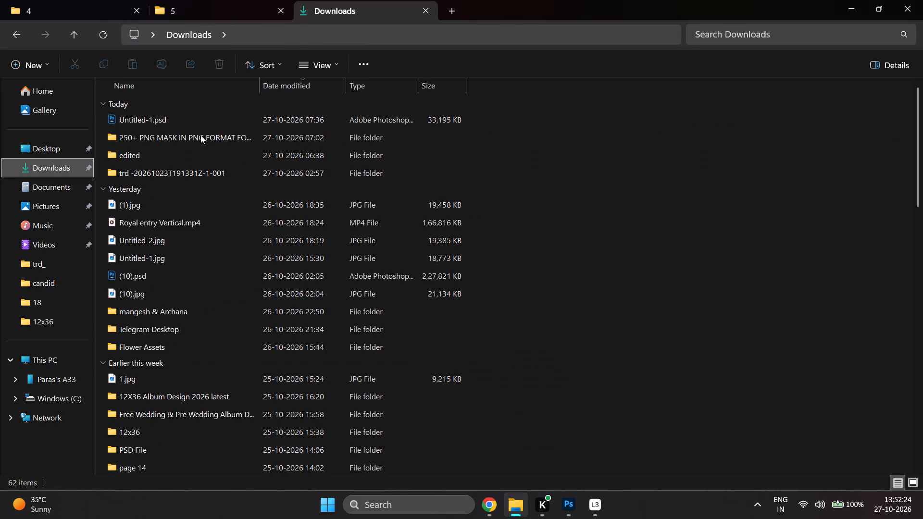
pyautogui.doubleClick(200, 135)
pyautogui.doubleClick(184, 124)
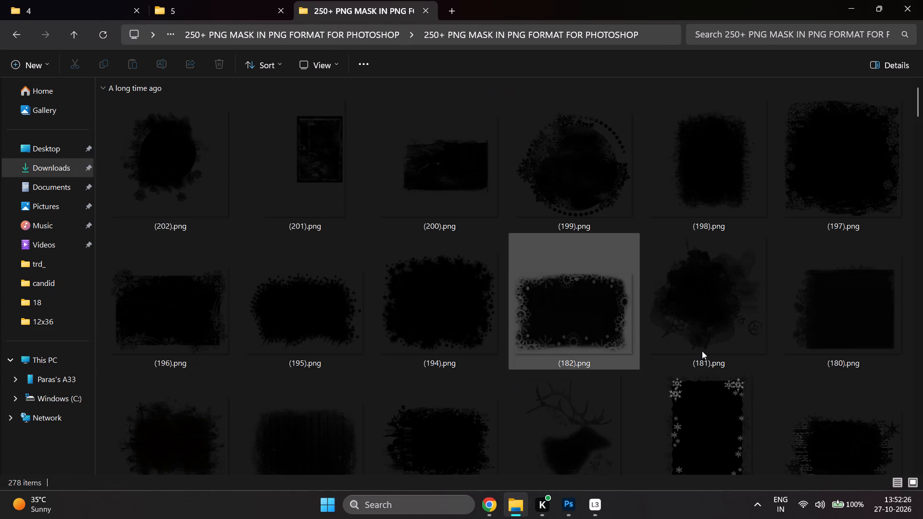
# Examine the PNG mask thumbnails for a rough-edged portrait mask suited to the space beside the three-frame panel.
pyautogui.scroll(-5, 709, 355)
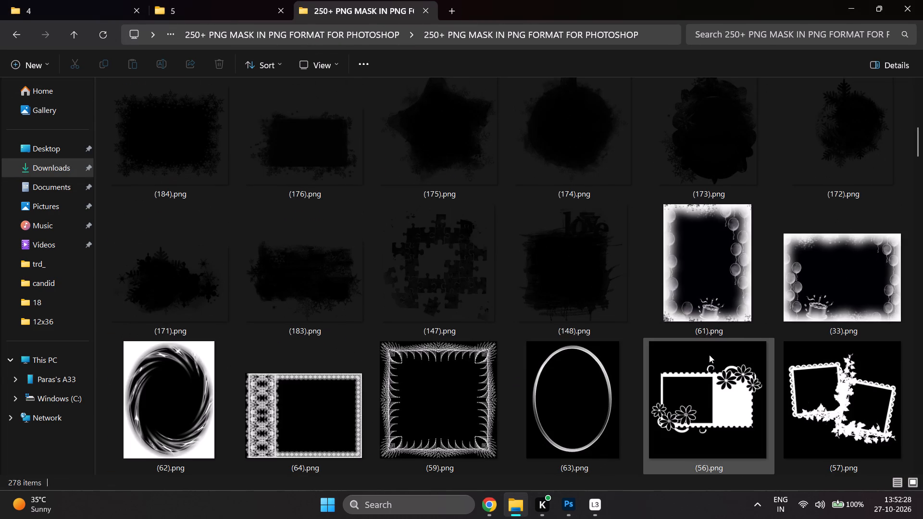
pyautogui.scroll(-3, 705, 352)
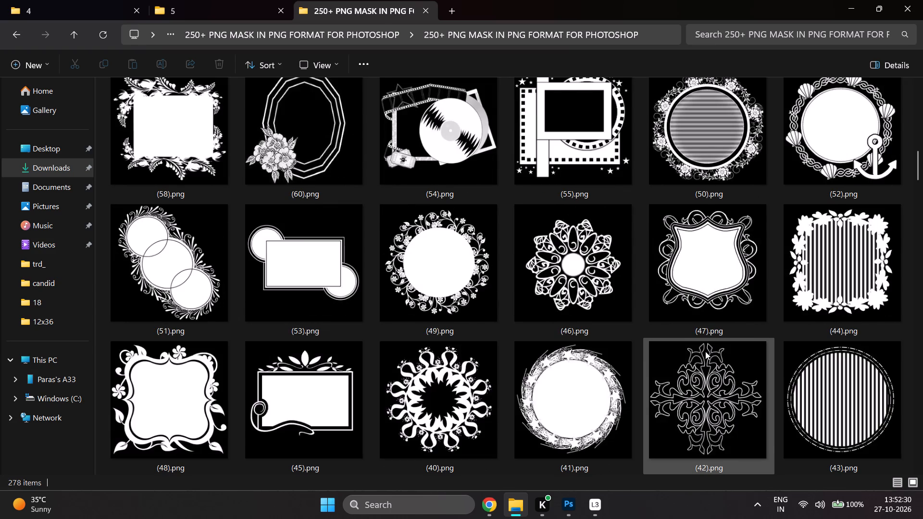
pyautogui.scroll(-4, 705, 351)
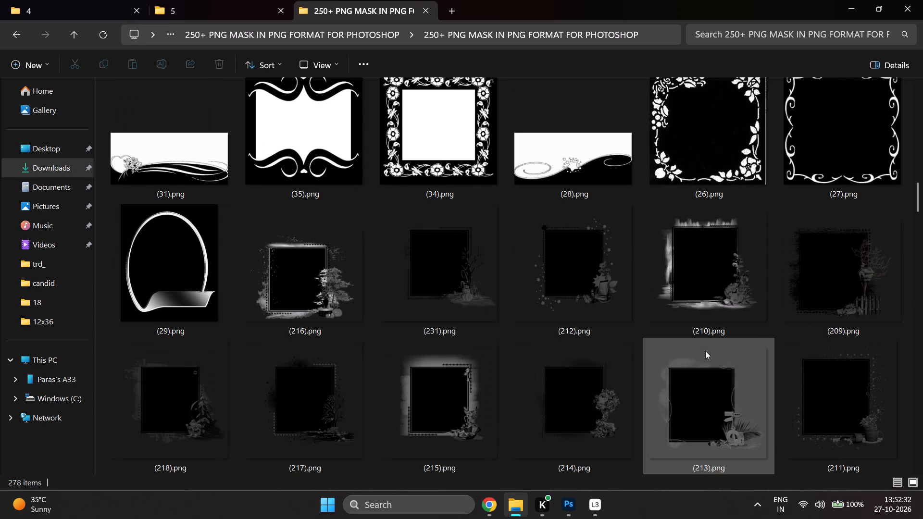
pyautogui.scroll(-2, 705, 350)
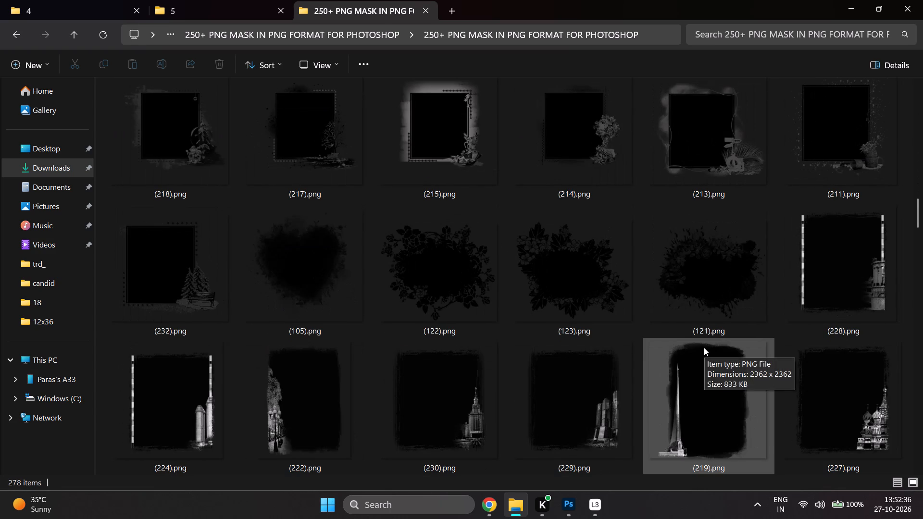
pyautogui.scroll(-3, 704, 347)
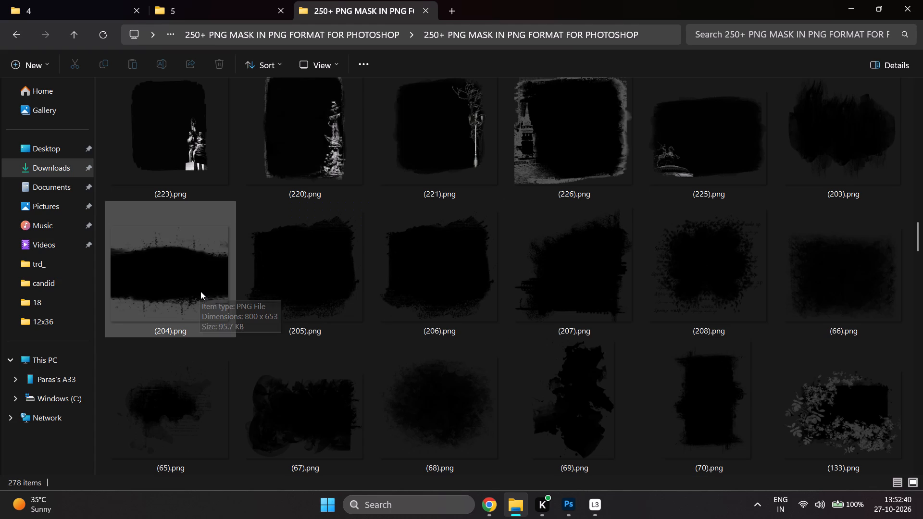
pyautogui.scroll(-3, 208, 281)
pyautogui.scroll(1, 212, 274)
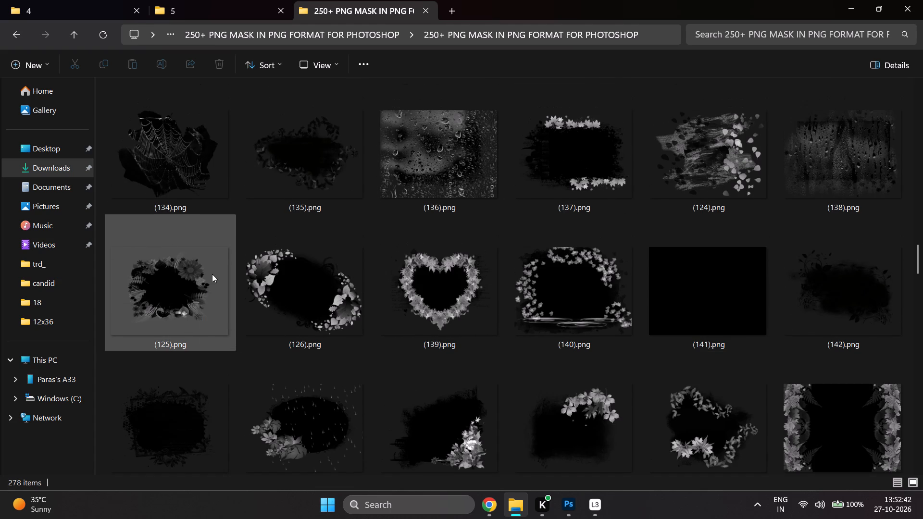
pyautogui.scroll(1, 212, 274)
pyautogui.scroll(-2, 257, 282)
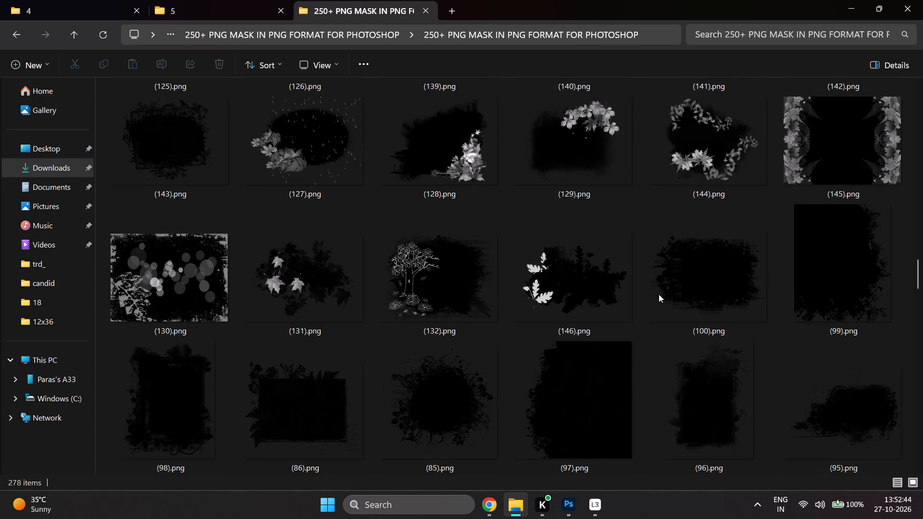
pyautogui.scroll(1, 636, 294)
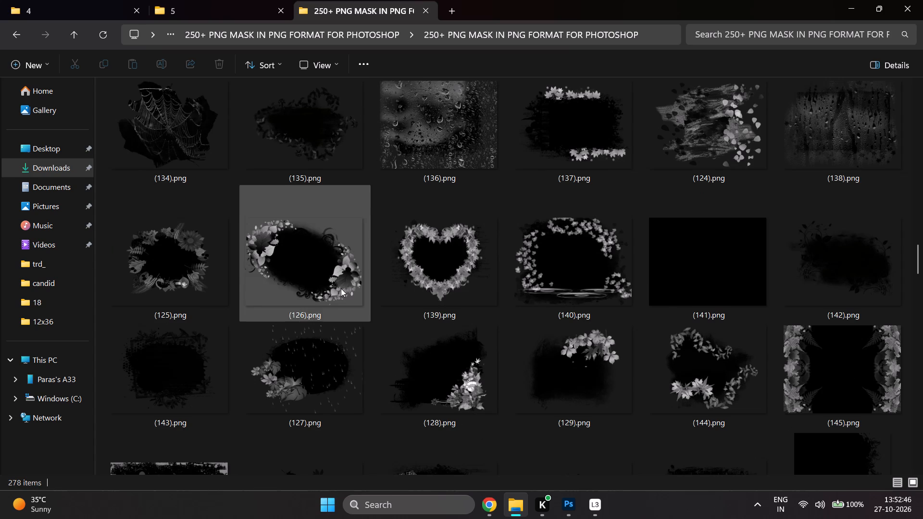
pyautogui.scroll(3, 341, 288)
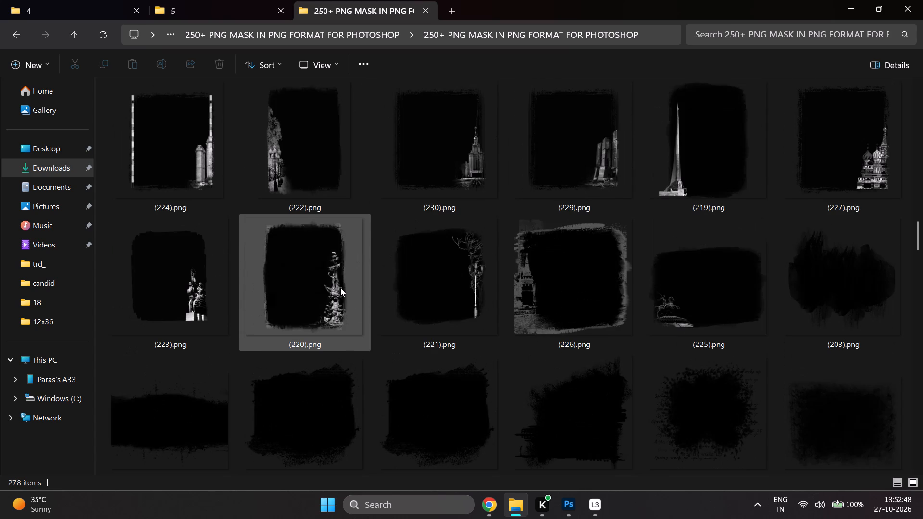
pyautogui.scroll(-1, 340, 288)
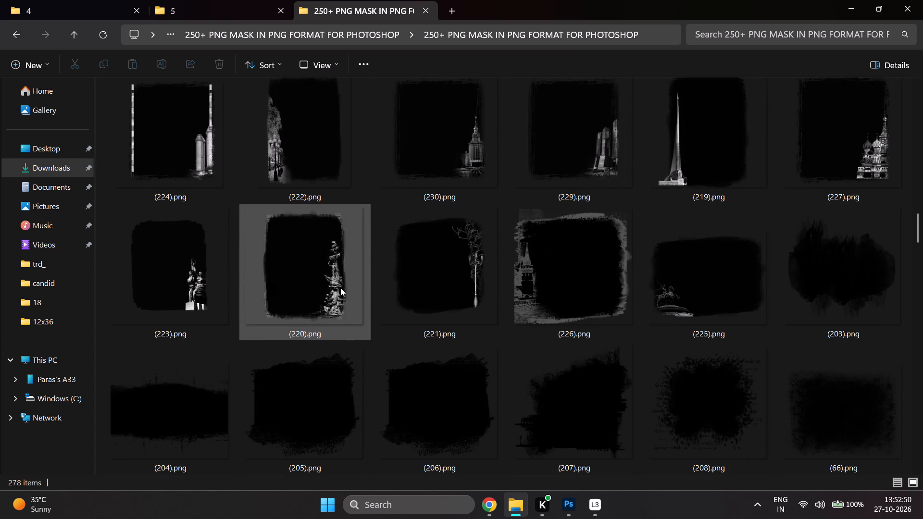
pyautogui.scroll(-7, 340, 288)
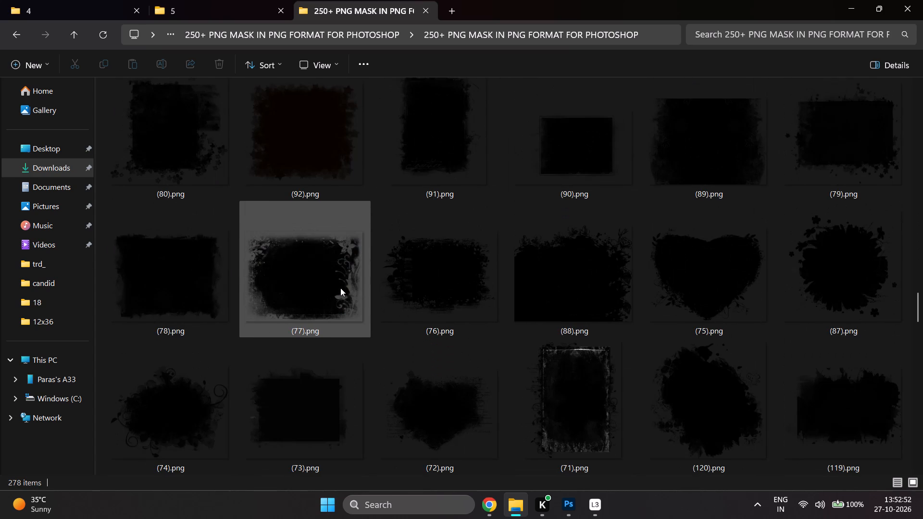
pyautogui.scroll(1, 340, 288)
# Place the mask (91).png on the Photoshop spread and centre it about 14.4 in across and 4.4 in down, against the centre guide.
pyautogui.moveTo(443, 190); pyautogui.dragTo(451, 223)
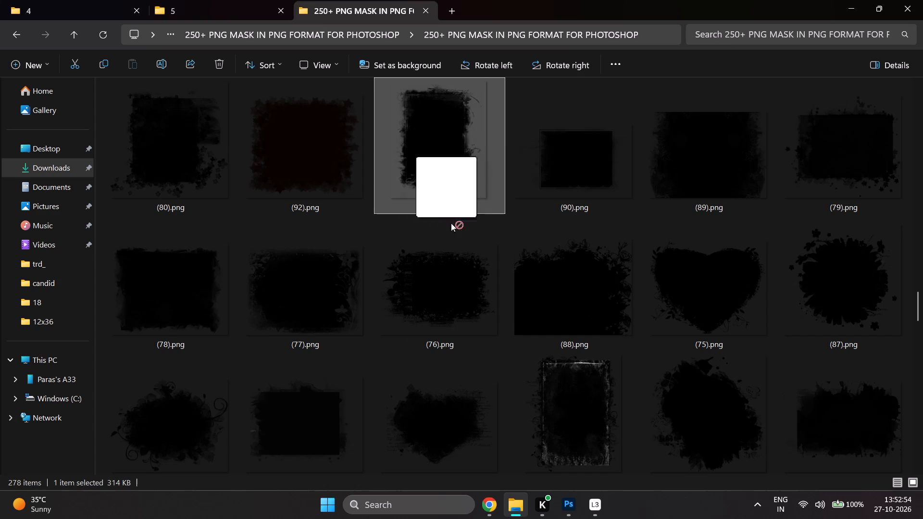
pyautogui.moveTo(451, 223); pyautogui.dragTo(418, 310)
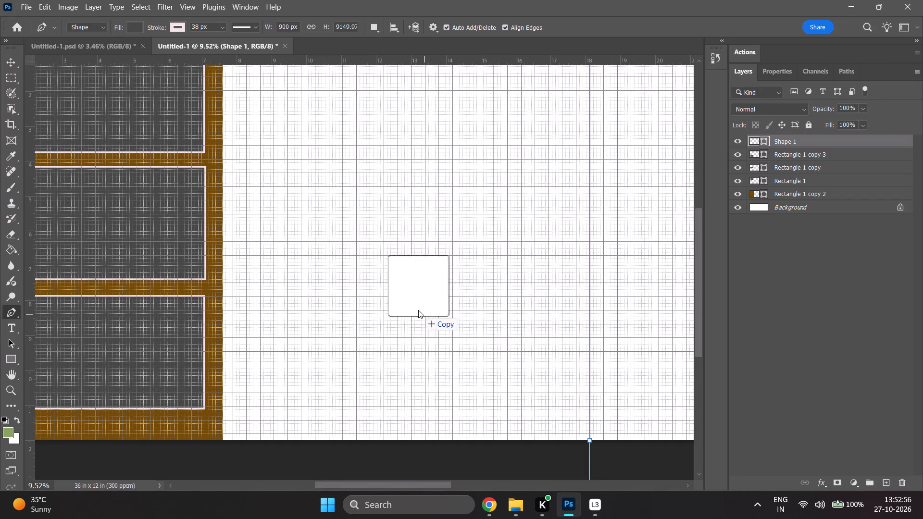
pyautogui.moveTo(418, 310); pyautogui.dragTo(430, 256)
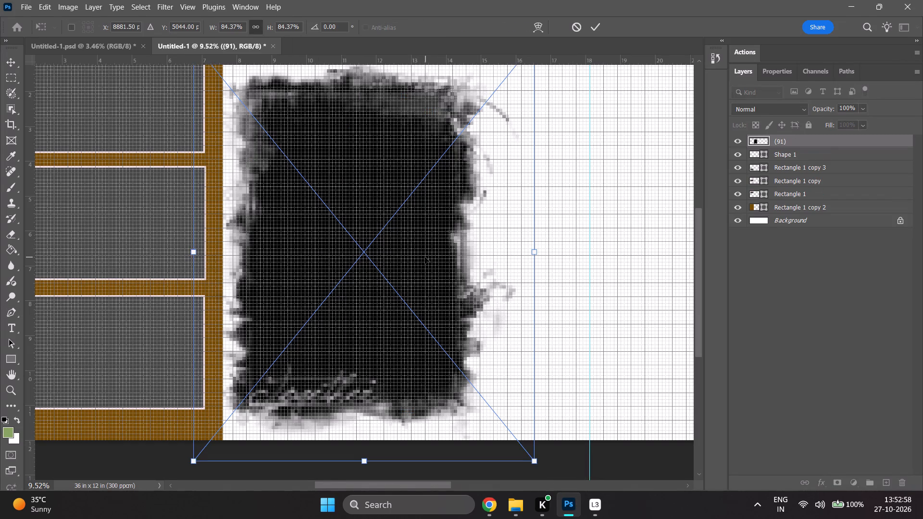
pyautogui.scroll(5, 402, 304)
pyautogui.moveTo(386, 317); pyautogui.dragTo(483, 239)
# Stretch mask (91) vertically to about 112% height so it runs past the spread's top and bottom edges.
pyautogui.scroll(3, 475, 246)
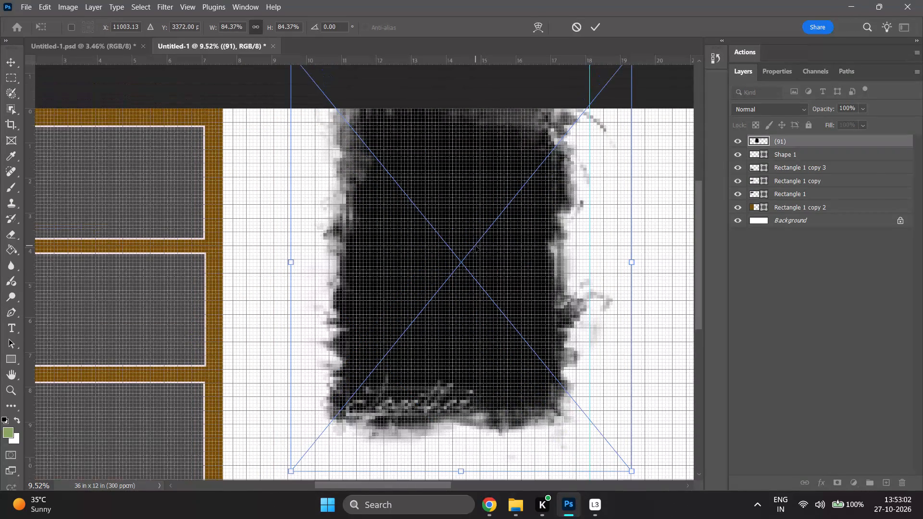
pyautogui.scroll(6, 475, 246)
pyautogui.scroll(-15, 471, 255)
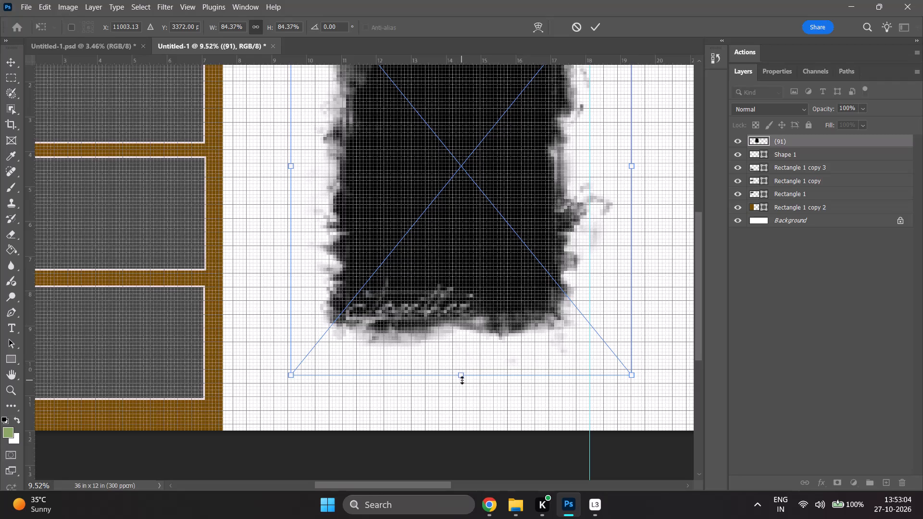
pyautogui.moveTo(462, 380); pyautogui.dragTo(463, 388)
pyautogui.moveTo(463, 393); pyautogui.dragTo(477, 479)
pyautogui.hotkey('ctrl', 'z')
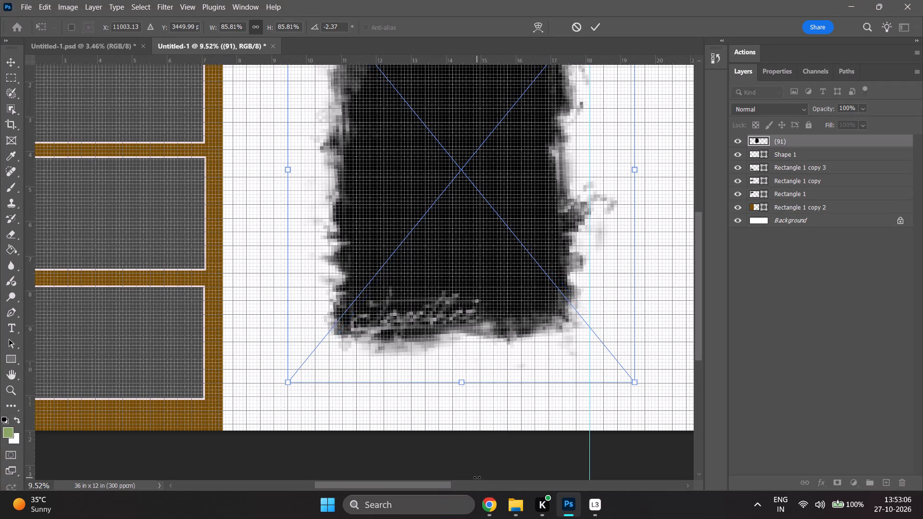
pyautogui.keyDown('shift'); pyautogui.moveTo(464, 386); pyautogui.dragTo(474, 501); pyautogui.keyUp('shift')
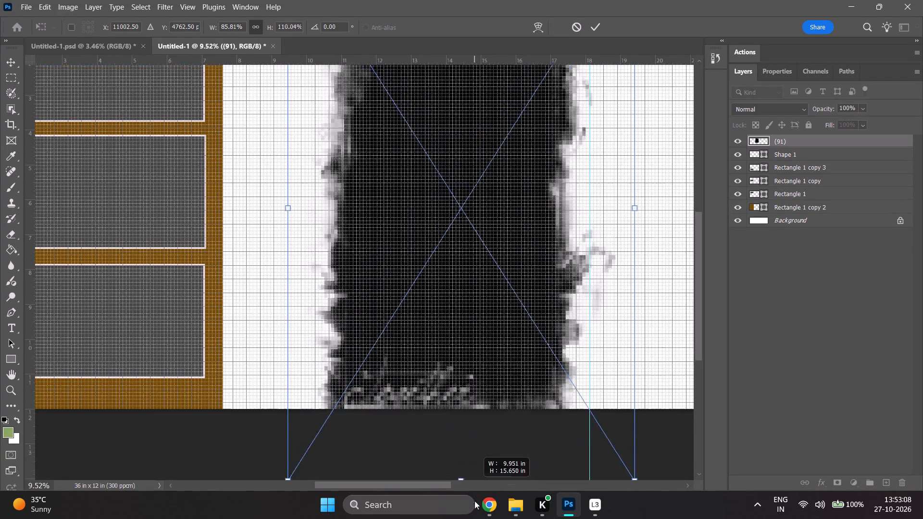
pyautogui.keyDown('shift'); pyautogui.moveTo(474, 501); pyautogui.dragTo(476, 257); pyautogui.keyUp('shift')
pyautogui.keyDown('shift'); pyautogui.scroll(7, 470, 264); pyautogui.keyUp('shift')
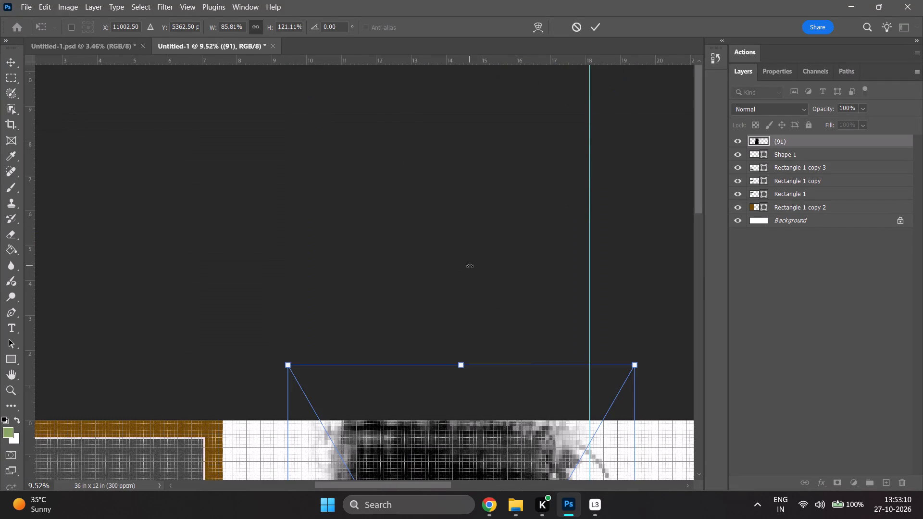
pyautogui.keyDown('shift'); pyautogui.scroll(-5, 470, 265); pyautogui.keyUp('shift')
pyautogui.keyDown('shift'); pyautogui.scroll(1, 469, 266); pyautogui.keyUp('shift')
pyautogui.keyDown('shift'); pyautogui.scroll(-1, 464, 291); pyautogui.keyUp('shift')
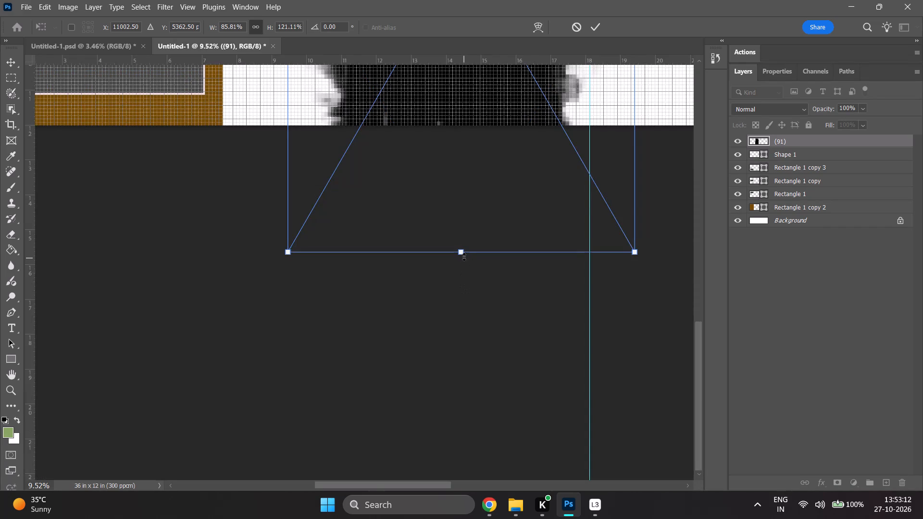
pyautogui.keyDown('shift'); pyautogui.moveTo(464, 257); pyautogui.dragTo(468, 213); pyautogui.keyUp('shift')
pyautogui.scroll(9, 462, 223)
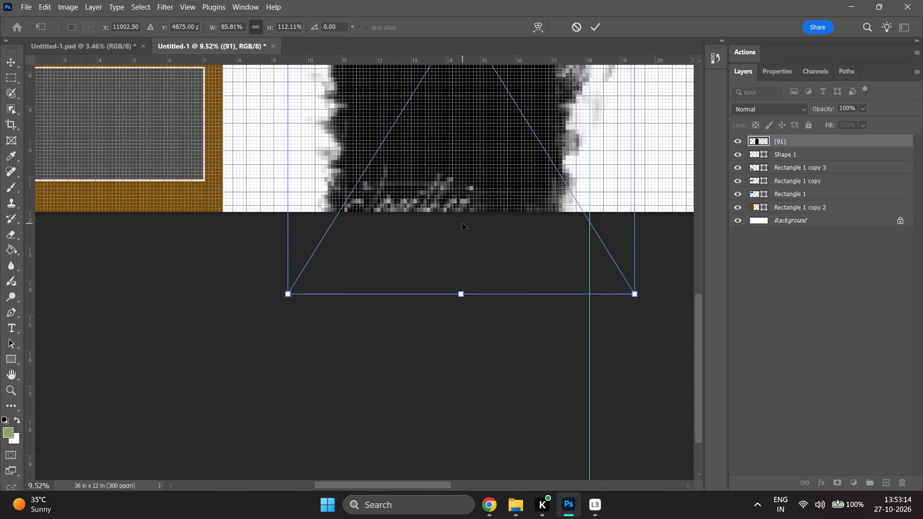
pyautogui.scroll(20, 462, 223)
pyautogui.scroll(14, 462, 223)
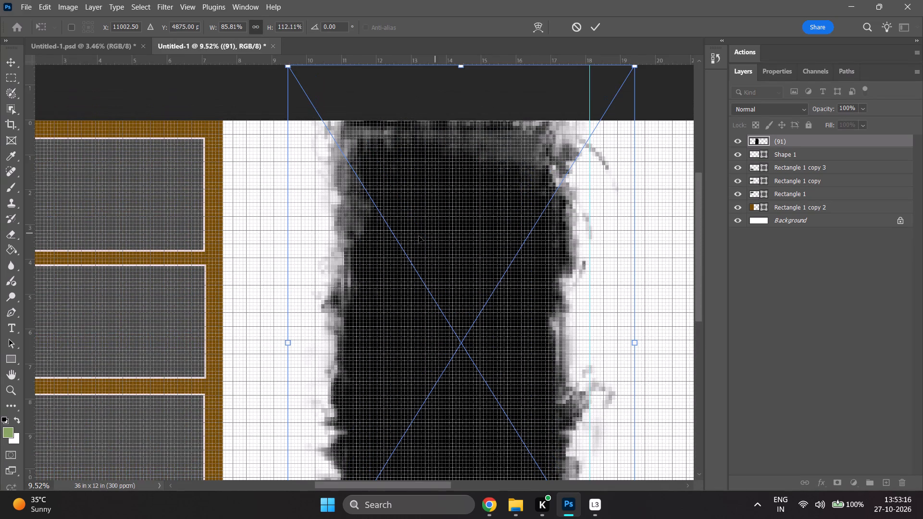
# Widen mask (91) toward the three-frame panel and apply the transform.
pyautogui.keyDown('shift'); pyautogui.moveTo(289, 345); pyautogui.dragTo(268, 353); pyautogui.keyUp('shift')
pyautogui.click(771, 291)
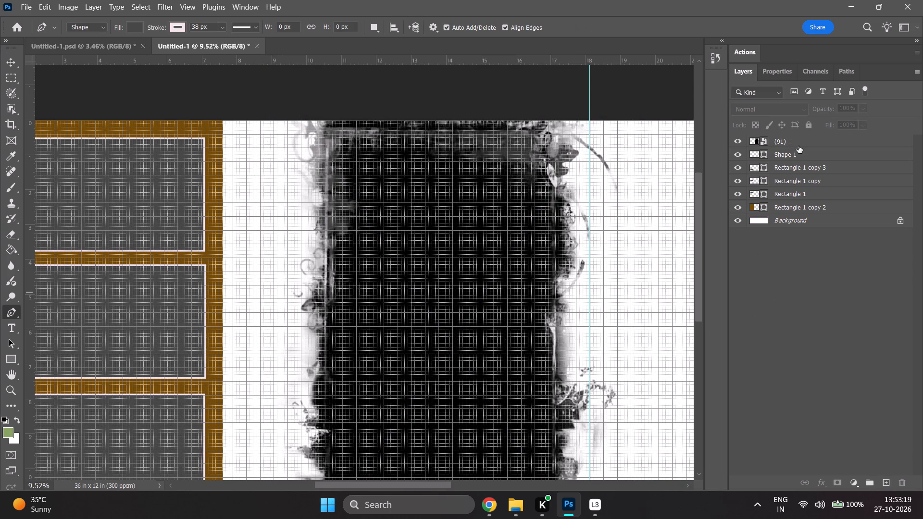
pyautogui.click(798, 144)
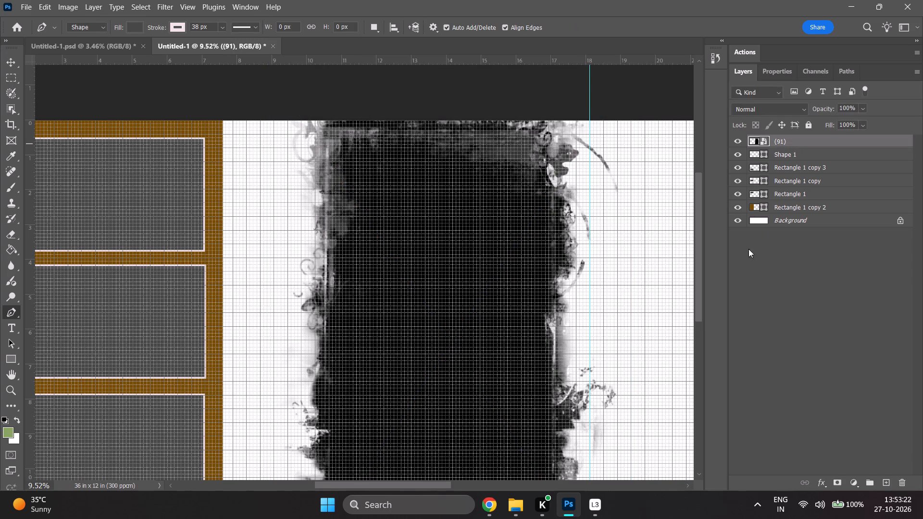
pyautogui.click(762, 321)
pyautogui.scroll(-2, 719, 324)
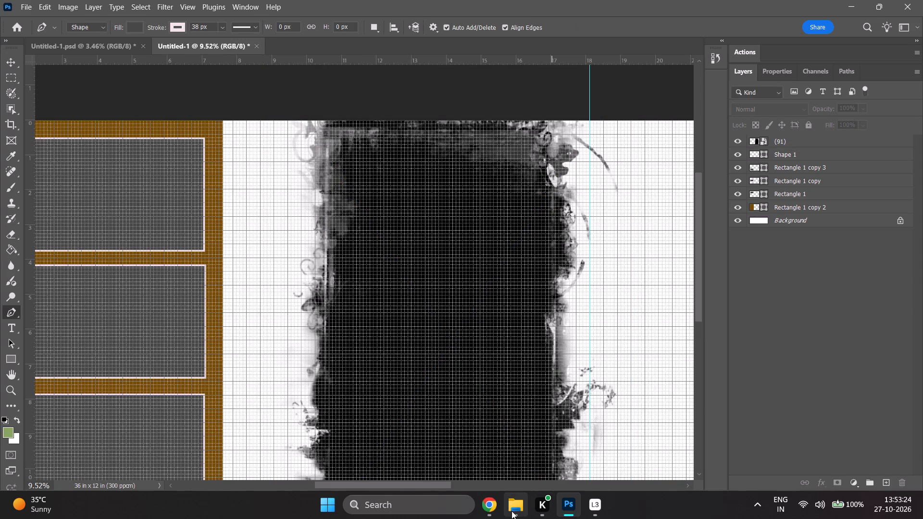
# Switch to File Explorer and examine the remaining PNG mask thumbnails for an alternative portrait mask.
pyautogui.click(511, 511)
pyautogui.scroll(-3, 535, 418)
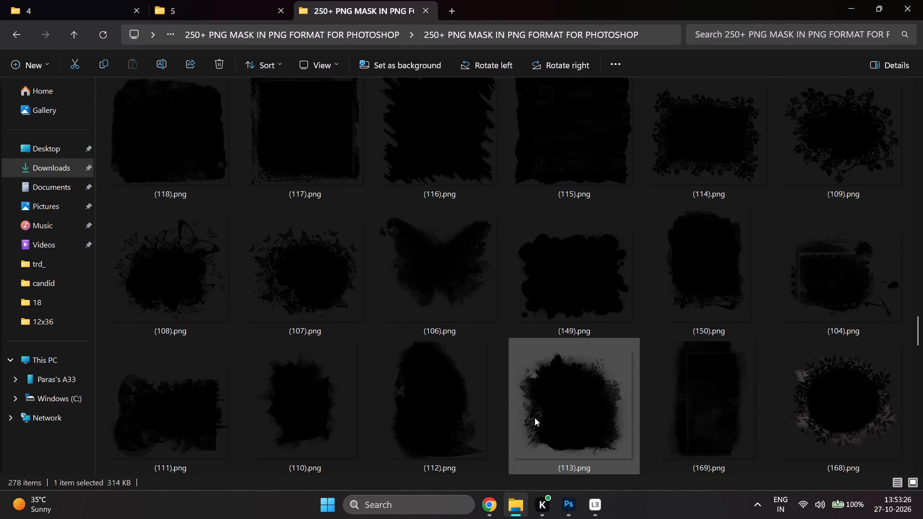
pyautogui.scroll(-4, 702, 411)
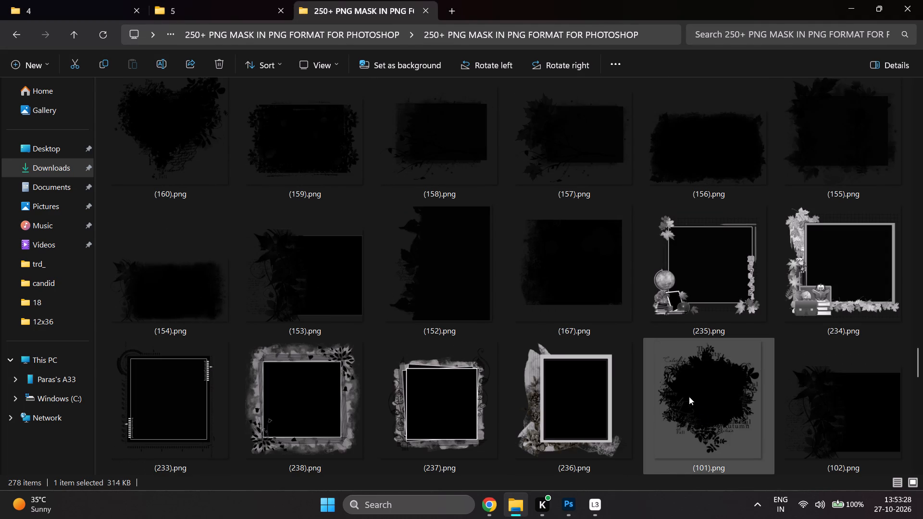
pyautogui.scroll(-3, 689, 396)
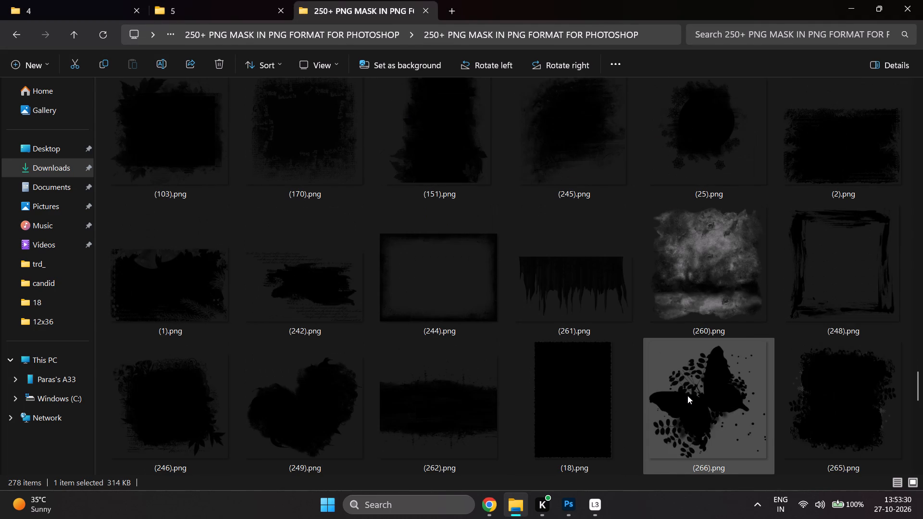
pyautogui.scroll(-3, 686, 384)
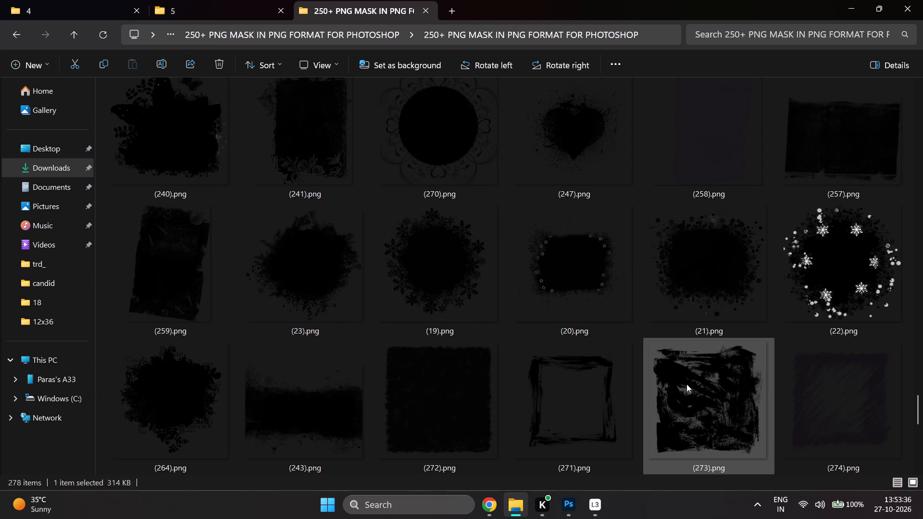
pyautogui.scroll(-5, 686, 384)
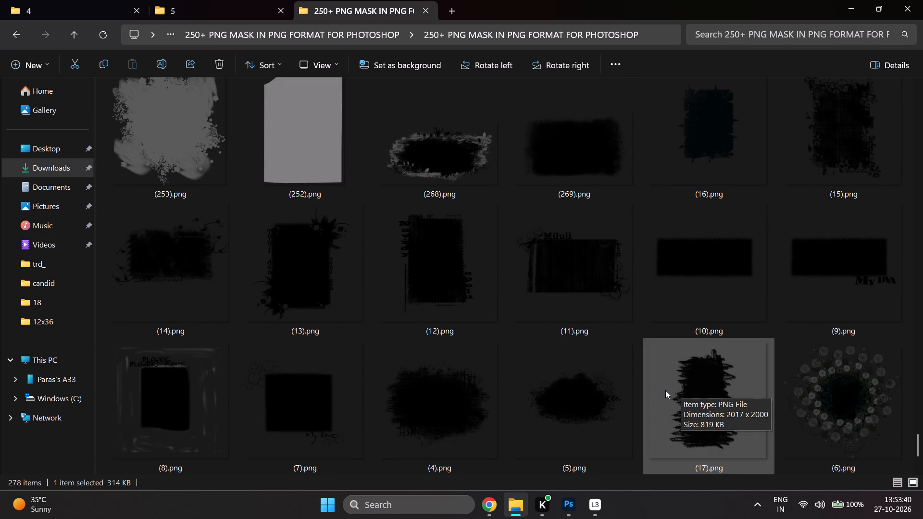
pyautogui.scroll(-2, 673, 368)
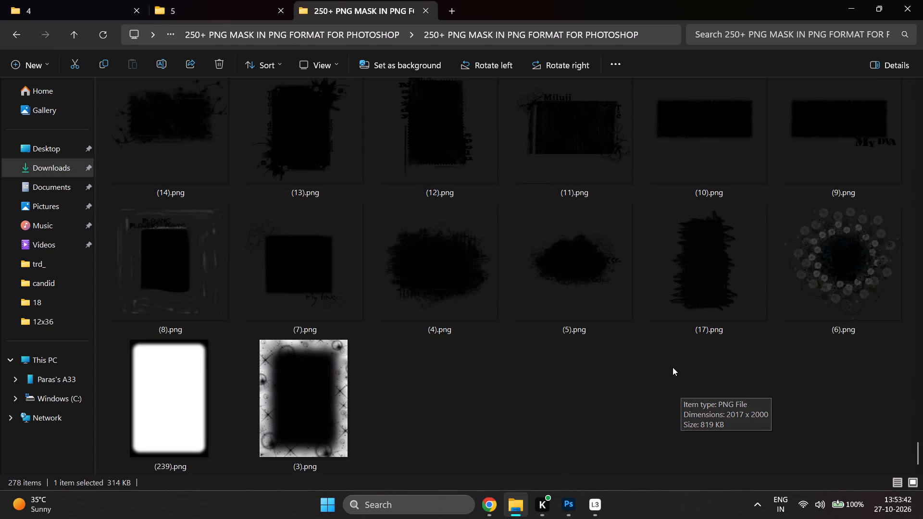
pyautogui.scroll(-3, 642, 396)
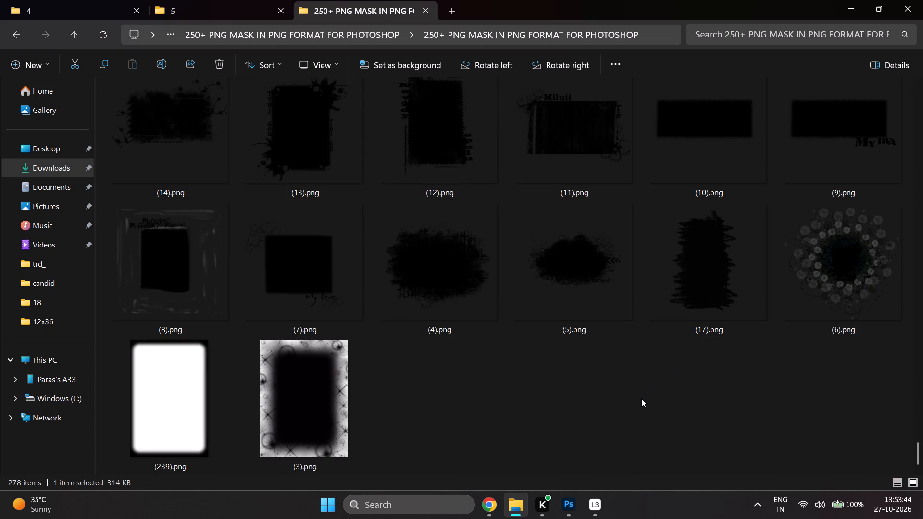
# Switch back to Photoshop and undo the placement of mask (91) on the spread.
pyautogui.click(574, 508)
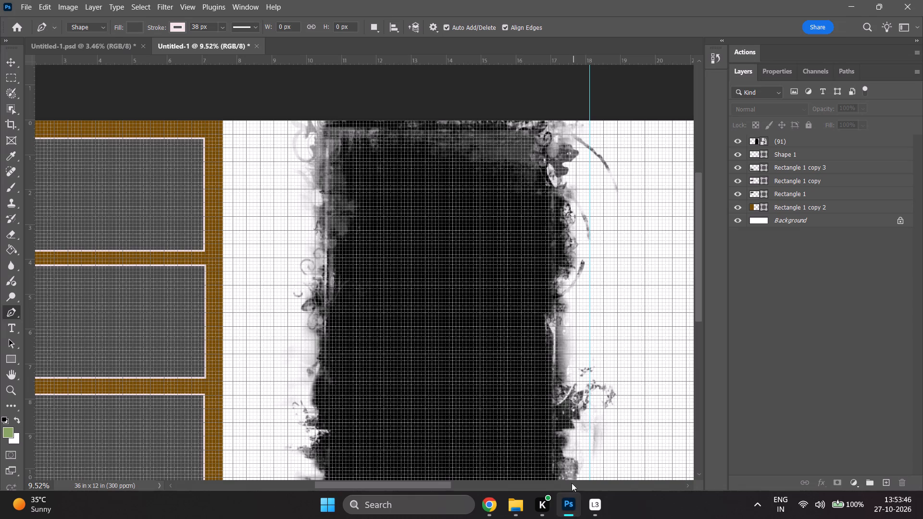
pyautogui.keyDown('alt'); pyautogui.scroll(-2, 541, 423); pyautogui.keyUp('alt')
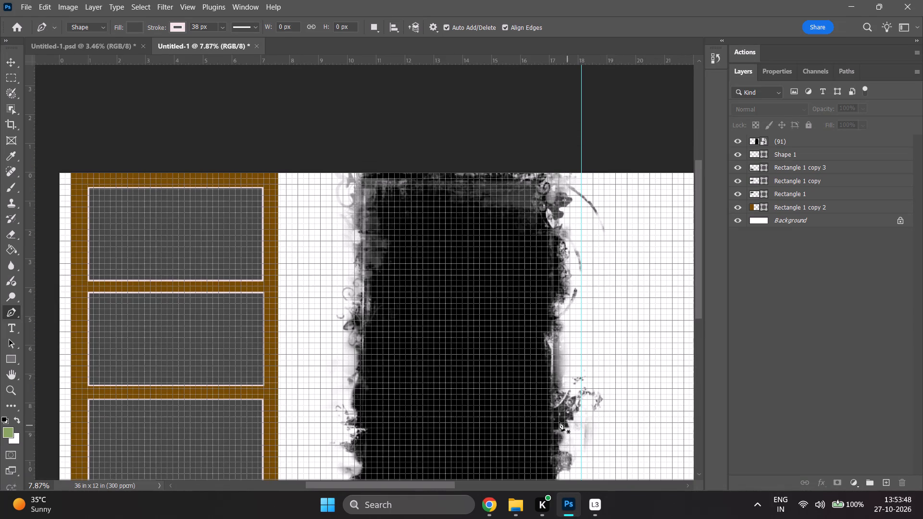
pyautogui.scroll(-6, 557, 420)
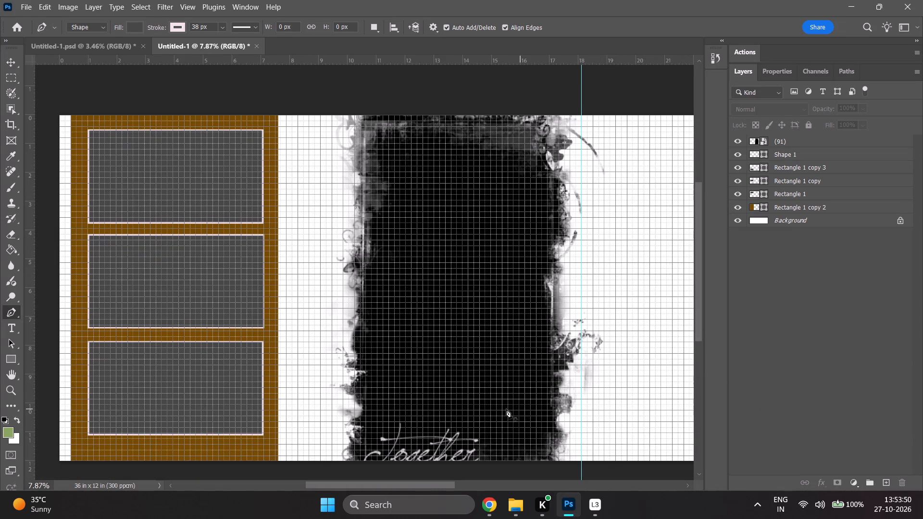
pyautogui.scroll(-3, 500, 408)
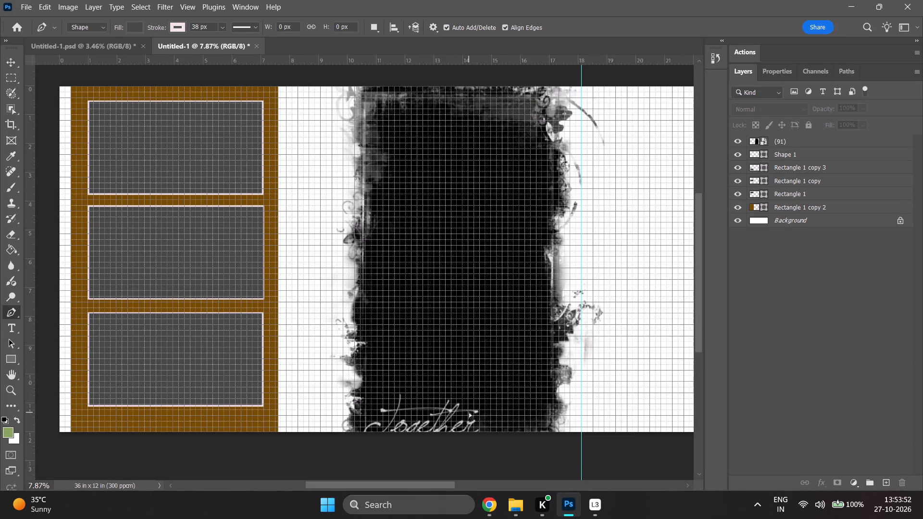
pyautogui.hotkey('ctrl', 'z')
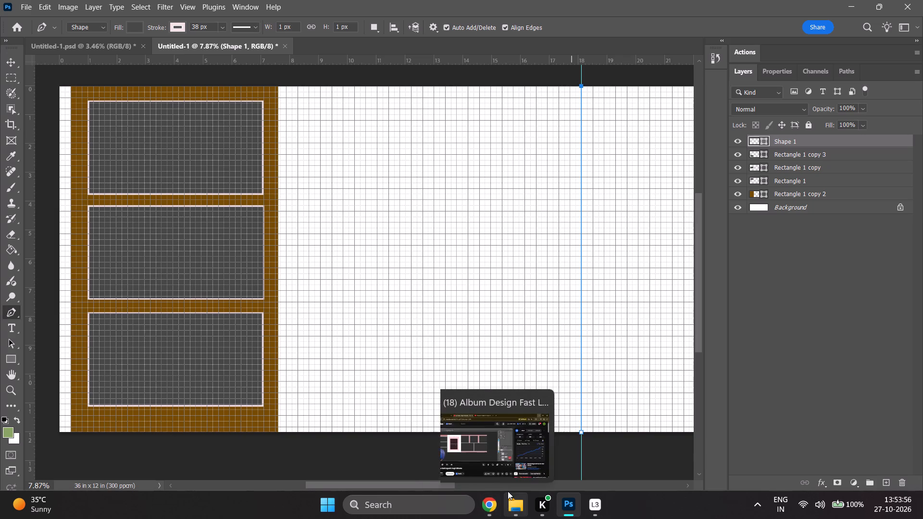
# Place (18).png from the PNG mask folder on the Photoshop spread, left edge about 12 in across, top just past the spread's edge.
pyautogui.press('v')
pyautogui.click(515, 511)
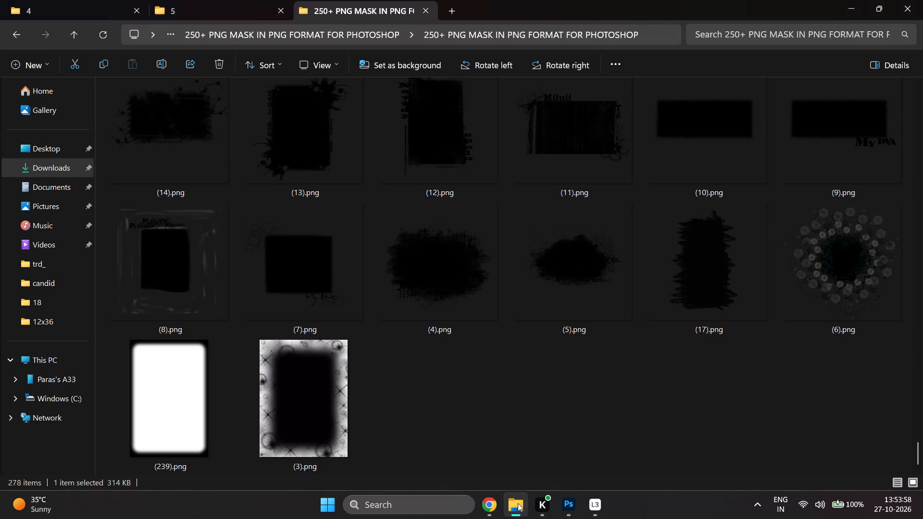
pyautogui.scroll(2, 470, 412)
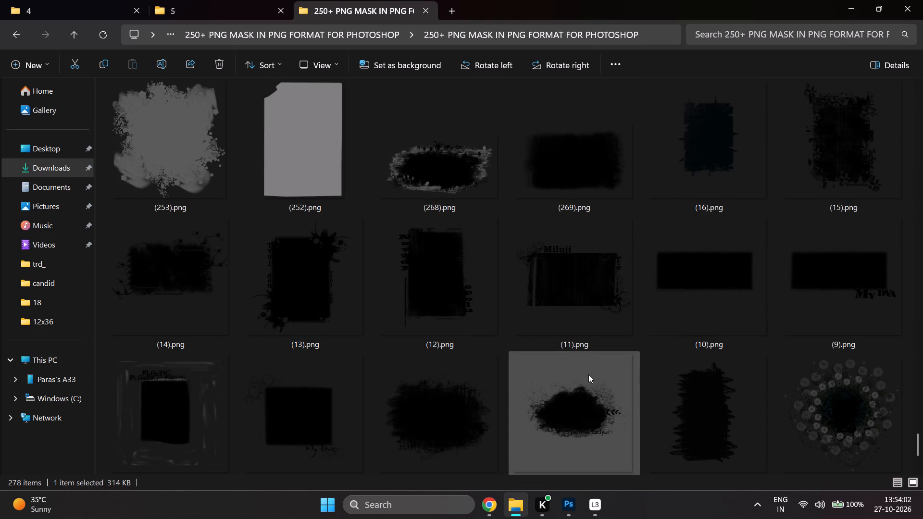
pyautogui.scroll(2, 454, 373)
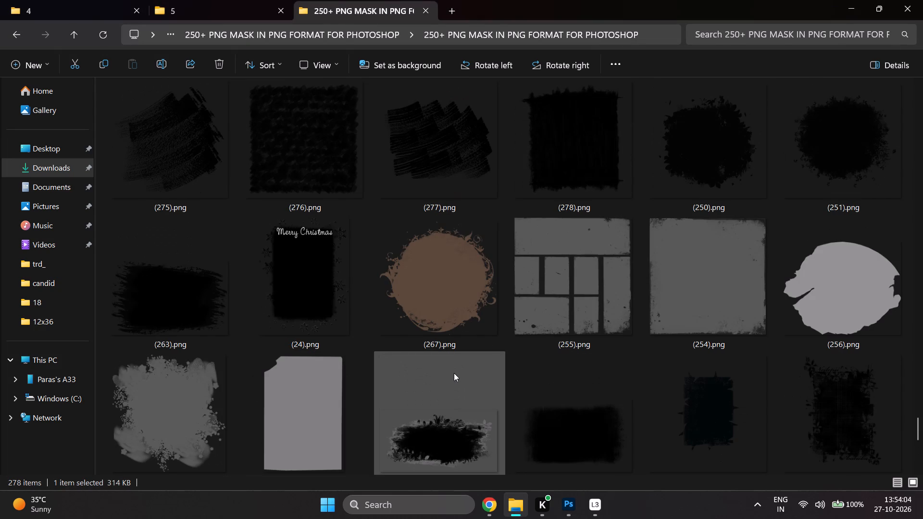
pyautogui.scroll(2, 455, 370)
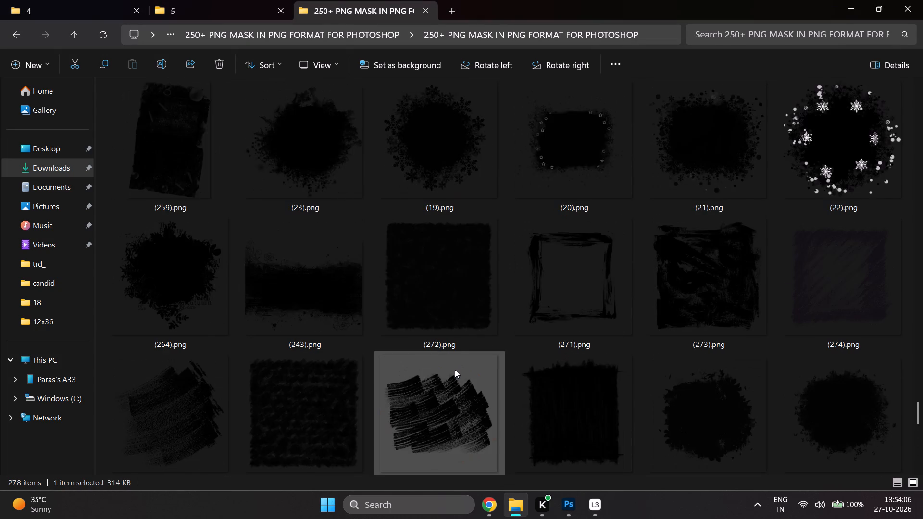
pyautogui.scroll(2, 455, 370)
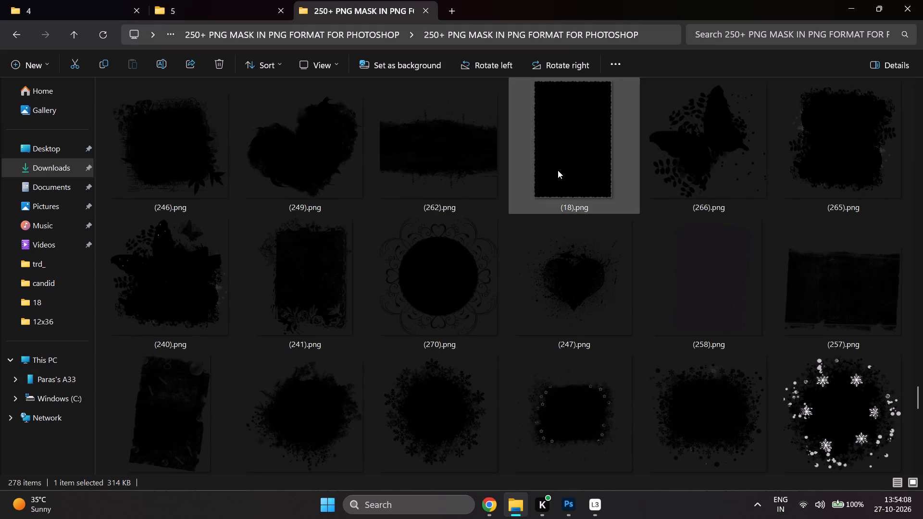
pyautogui.moveTo(558, 170); pyautogui.dragTo(553, 311)
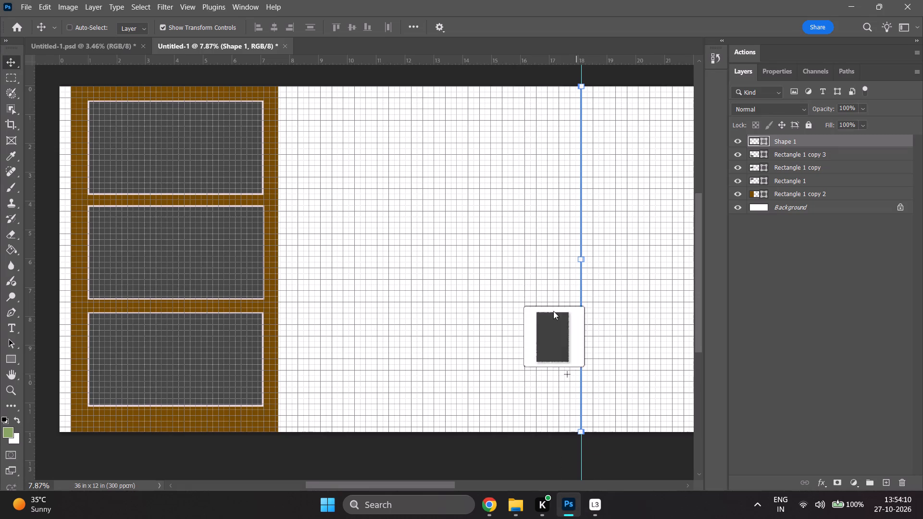
pyautogui.moveTo(553, 311); pyautogui.dragTo(507, 264)
pyautogui.moveTo(392, 291); pyautogui.dragTo(482, 233)
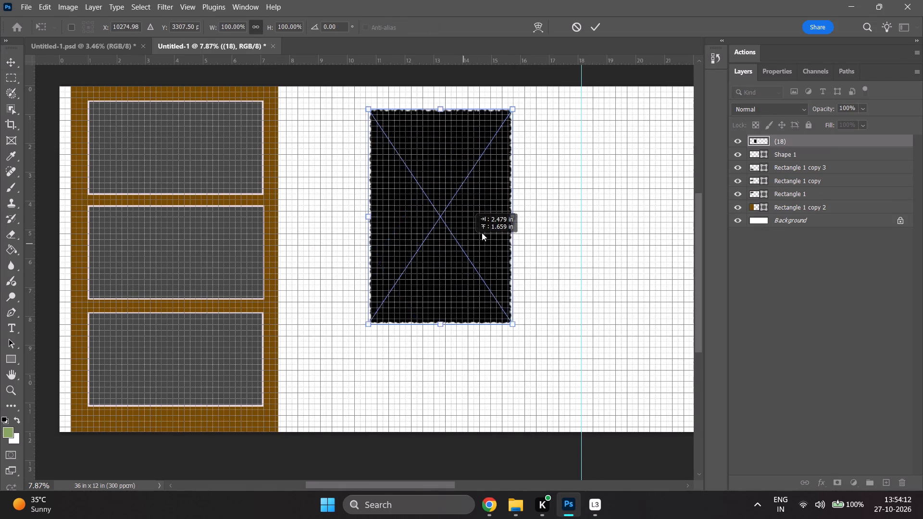
pyautogui.moveTo(482, 233); pyautogui.dragTo(496, 222)
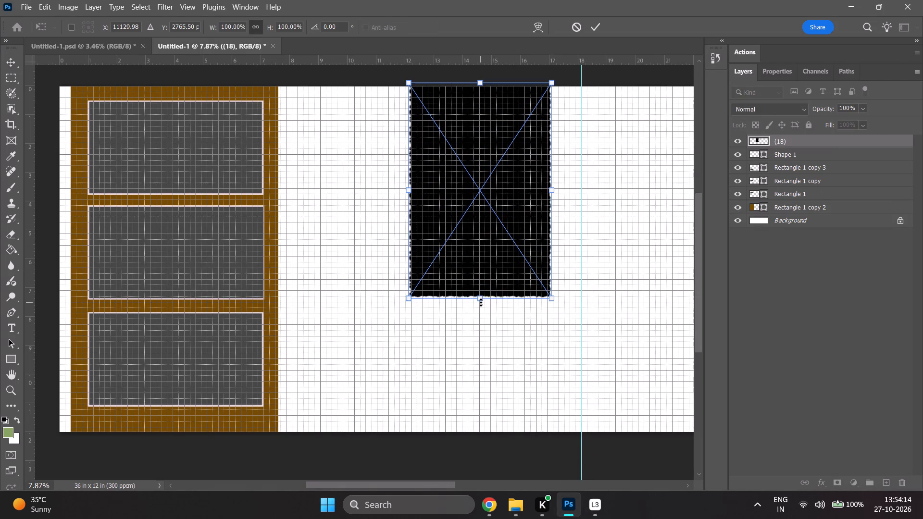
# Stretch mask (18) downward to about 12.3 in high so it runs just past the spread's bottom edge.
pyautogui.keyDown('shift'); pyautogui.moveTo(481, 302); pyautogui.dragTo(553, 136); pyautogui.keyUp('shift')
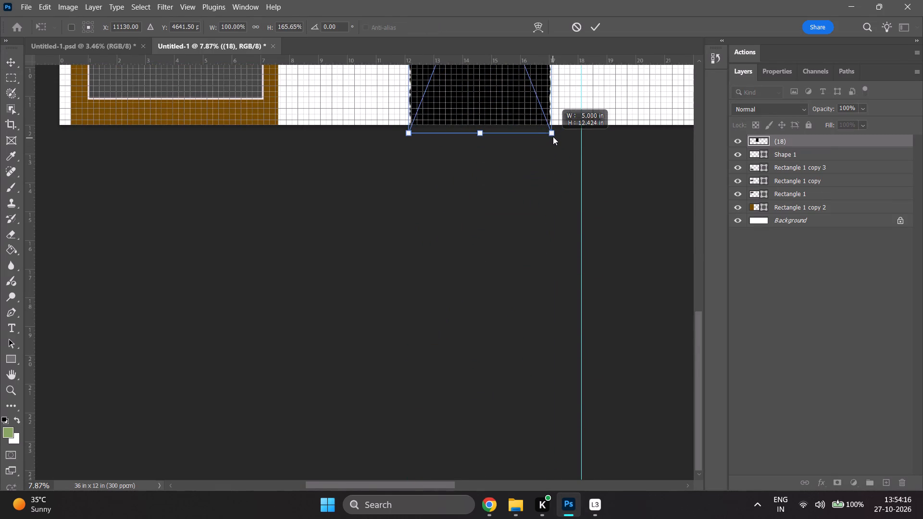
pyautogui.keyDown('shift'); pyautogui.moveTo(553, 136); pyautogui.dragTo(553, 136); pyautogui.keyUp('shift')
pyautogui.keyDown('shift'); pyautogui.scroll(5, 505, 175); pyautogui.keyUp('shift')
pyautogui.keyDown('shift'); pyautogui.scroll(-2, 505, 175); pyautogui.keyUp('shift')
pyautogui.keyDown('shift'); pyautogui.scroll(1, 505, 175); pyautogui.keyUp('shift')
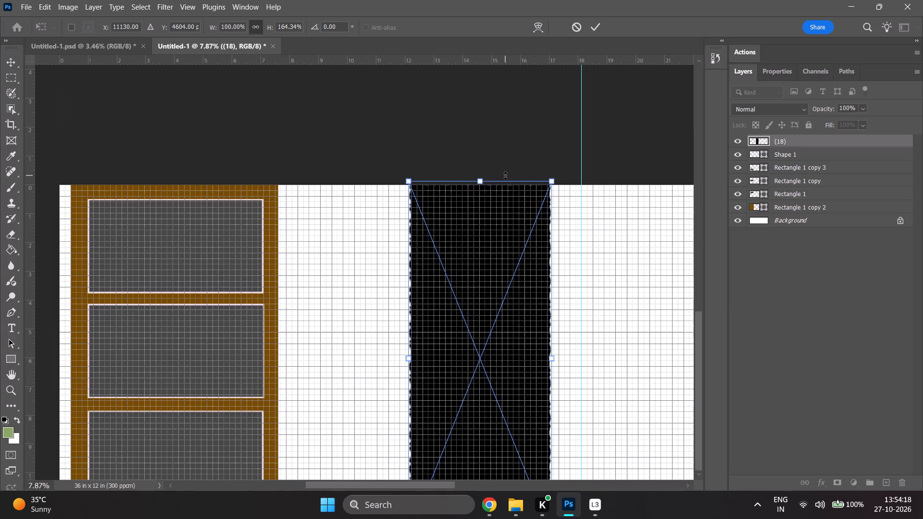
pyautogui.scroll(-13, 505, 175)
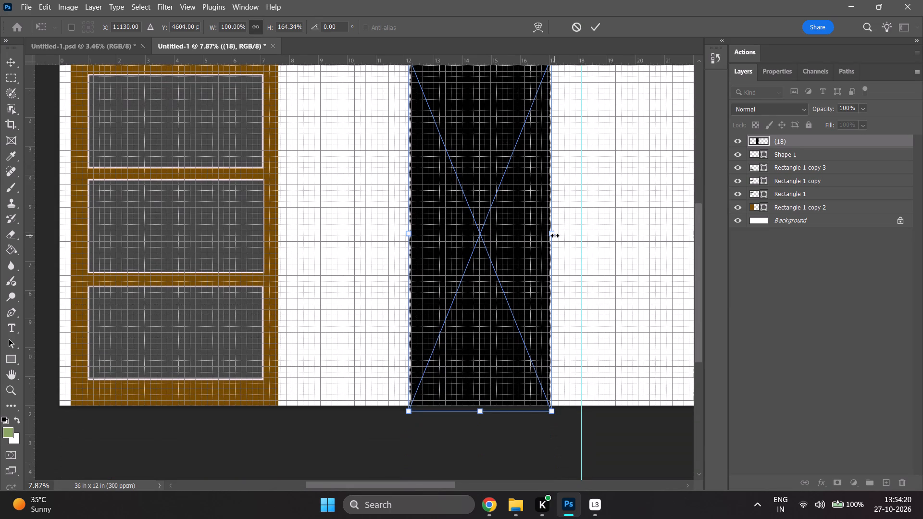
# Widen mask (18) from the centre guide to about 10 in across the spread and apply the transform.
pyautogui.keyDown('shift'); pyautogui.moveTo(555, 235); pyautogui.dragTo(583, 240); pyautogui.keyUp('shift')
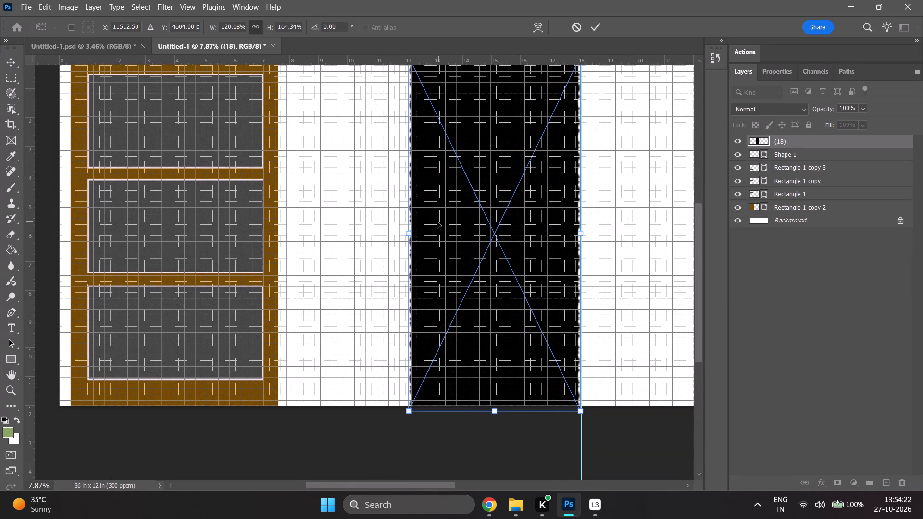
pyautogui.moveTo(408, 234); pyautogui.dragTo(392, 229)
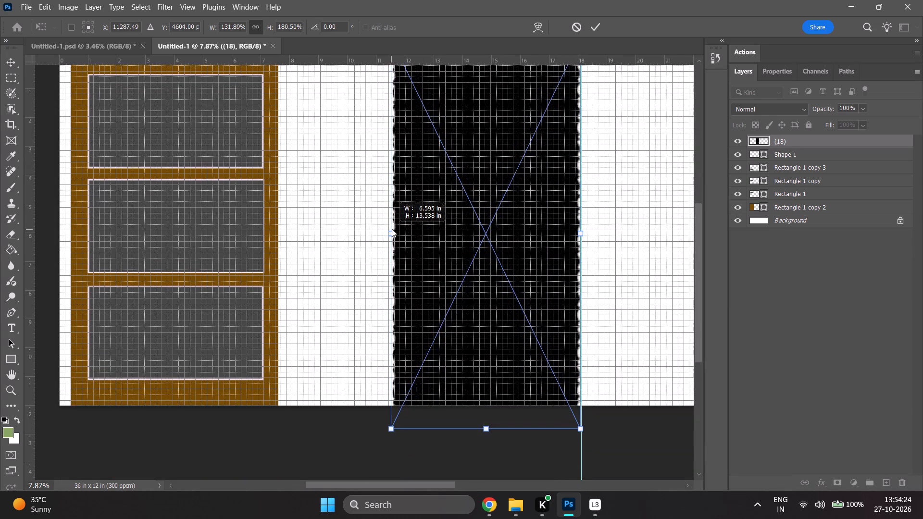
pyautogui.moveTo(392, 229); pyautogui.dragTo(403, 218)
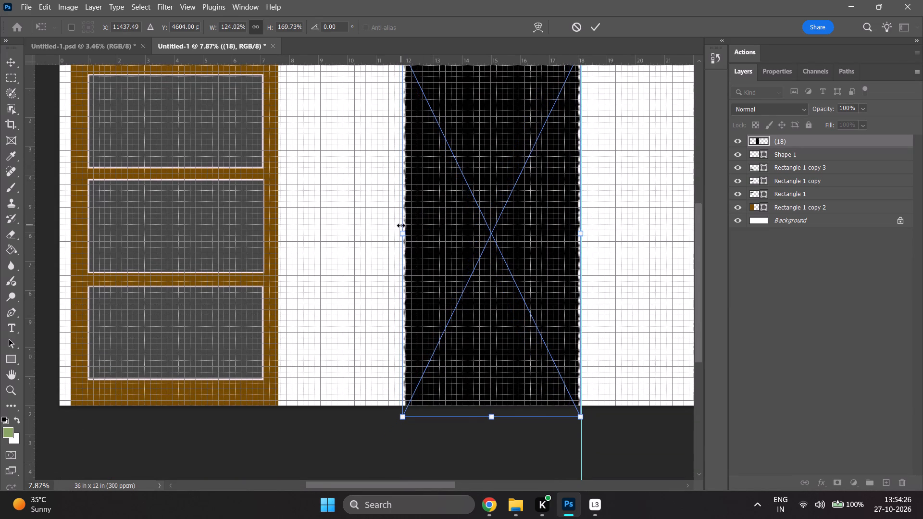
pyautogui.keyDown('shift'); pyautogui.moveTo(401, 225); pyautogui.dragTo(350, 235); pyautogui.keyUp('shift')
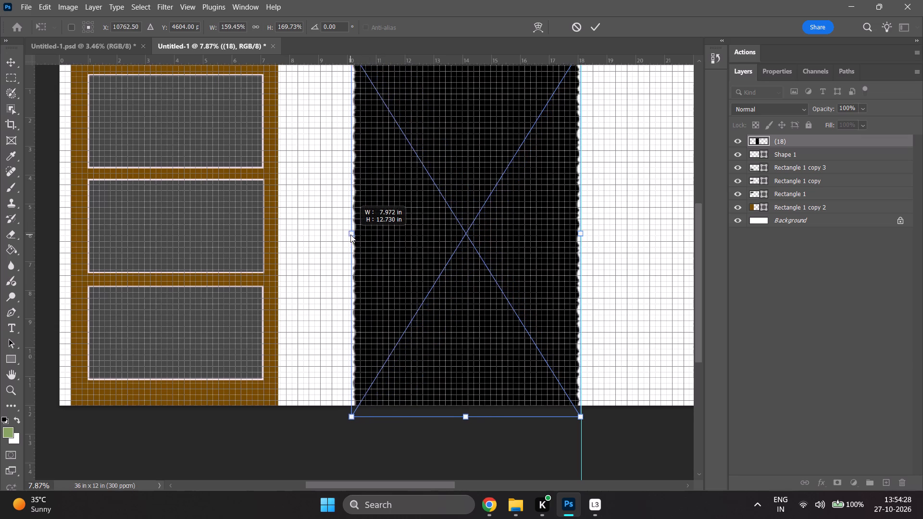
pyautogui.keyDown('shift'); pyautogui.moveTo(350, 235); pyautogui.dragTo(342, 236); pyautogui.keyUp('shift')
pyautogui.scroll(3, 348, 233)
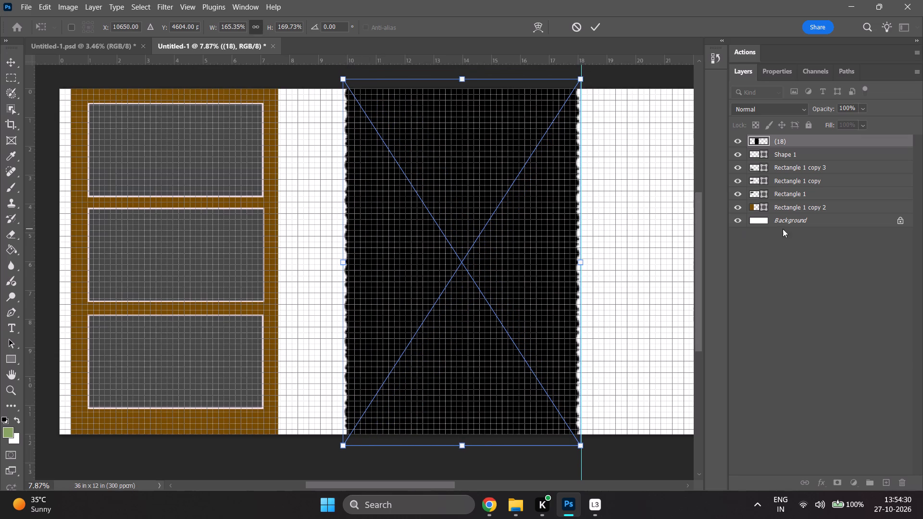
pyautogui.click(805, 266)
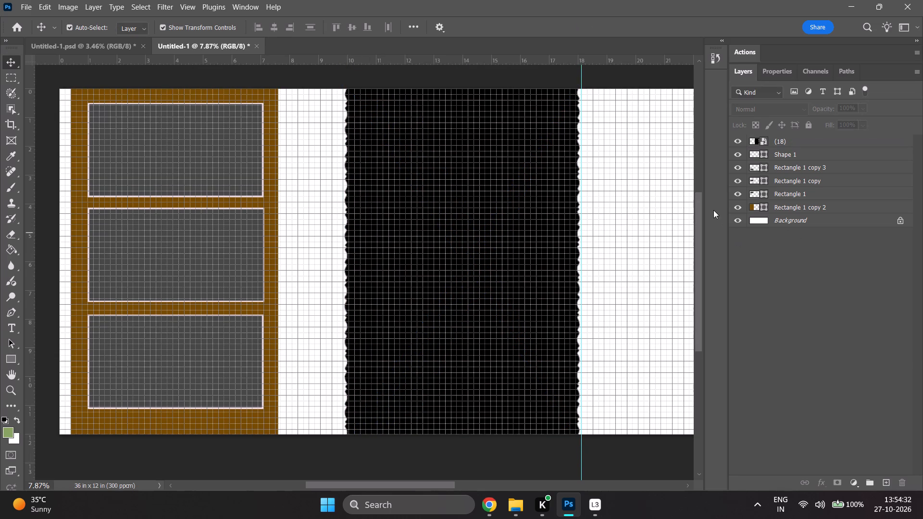
# Hide the grid to inspect the mask's scalloped edges, and show the grid again.
pyautogui.hotkey('ctrl', "'")
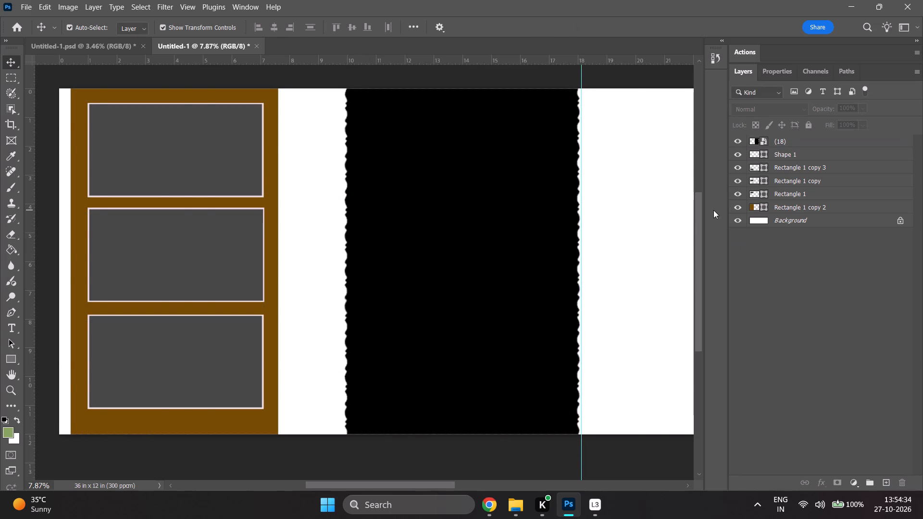
pyautogui.hotkey('ctrl', "'")
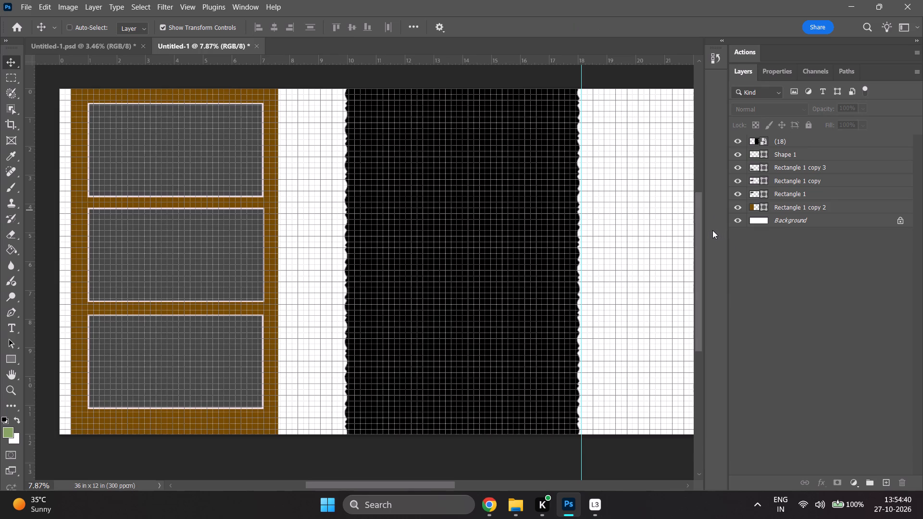
# Delete the (18) mask layer from the spread.
pyautogui.keyDown('alt'); pyautogui.scroll(-2, 566, 239); pyautogui.keyUp('alt')
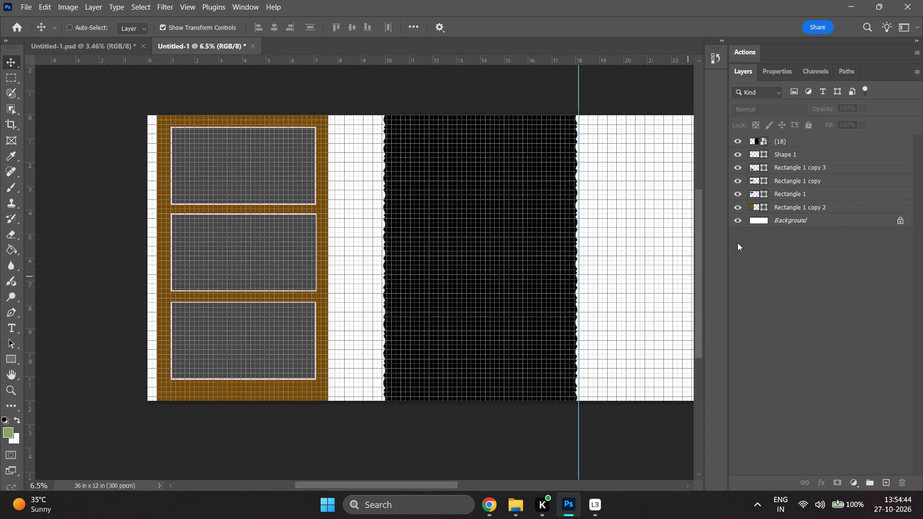
pyautogui.click(779, 146)
pyautogui.press('BackSpace')
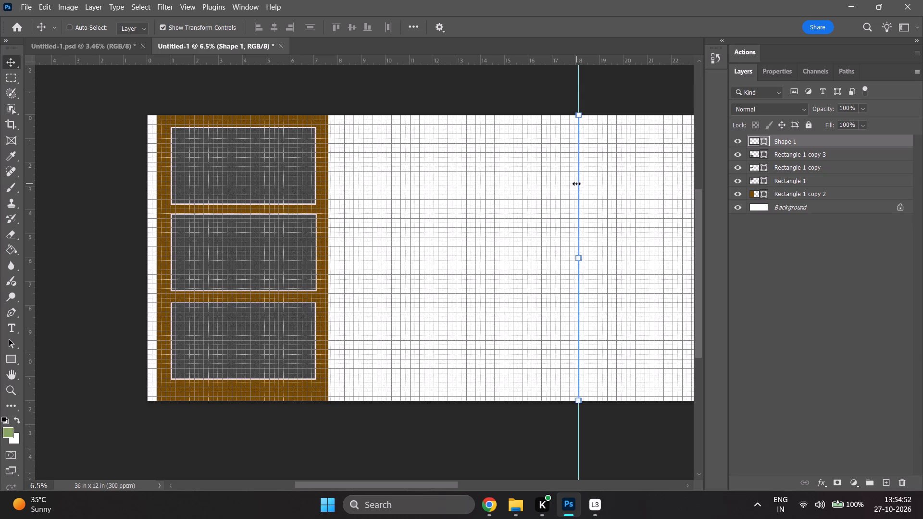
# Draw a landscape rectangle about 8.8 x 4.5 in between the brown panel and centre guide, near the spread's bottom edge.
pyautogui.keyDown('alt'); pyautogui.scroll(-1, 575, 177); pyautogui.keyUp('alt')
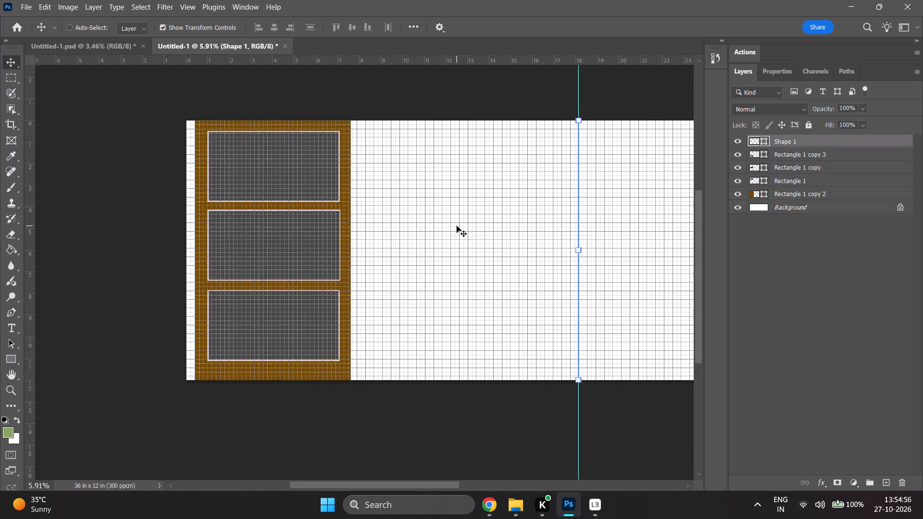
pyautogui.keyDown('alt'); pyautogui.scroll(-1, 454, 219); pyautogui.keyUp('alt')
pyautogui.keyDown('ctrl'); pyautogui.scroll(-7, 454, 222); pyautogui.keyUp('ctrl')
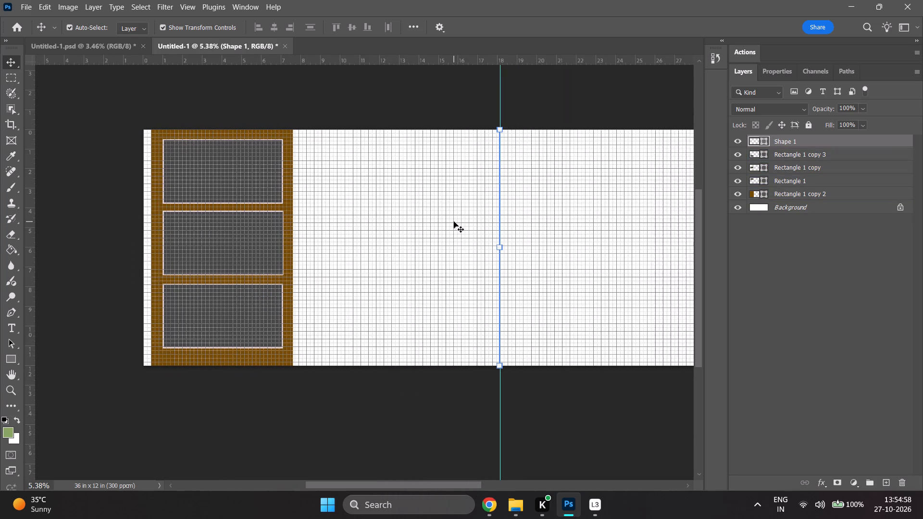
pyautogui.press('u')
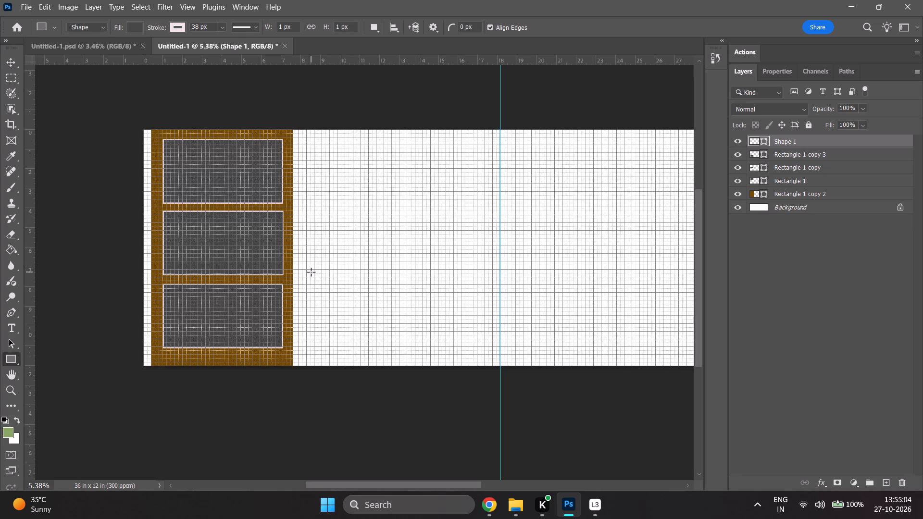
pyautogui.moveTo(306, 271); pyautogui.dragTo(405, 285)
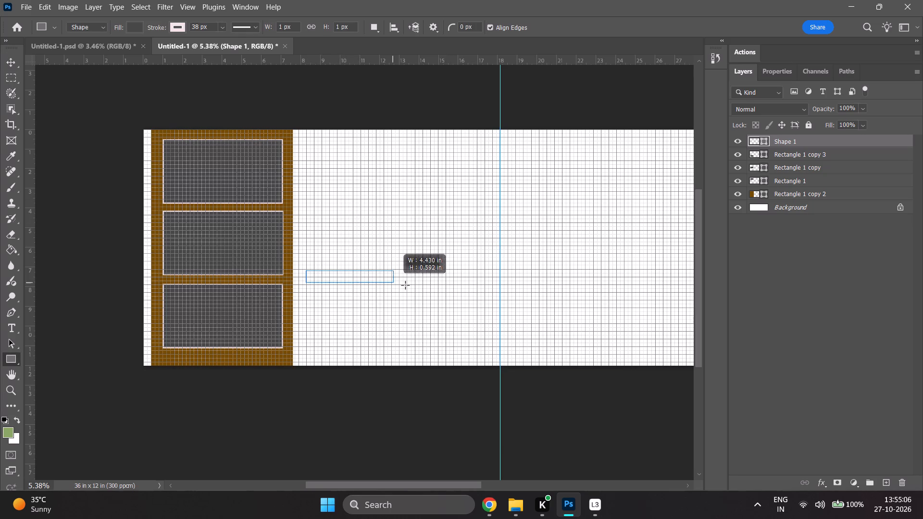
pyautogui.moveTo(405, 285); pyautogui.dragTo(480, 355)
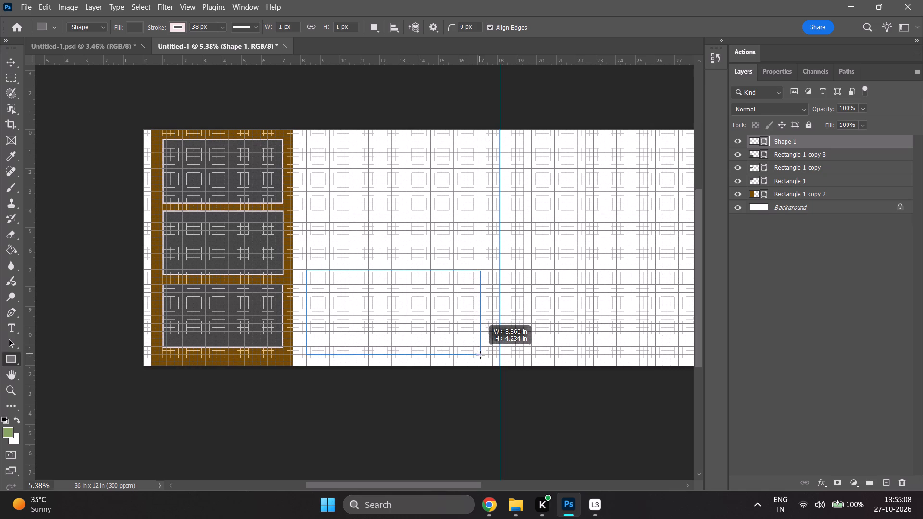
pyautogui.moveTo(480, 355); pyautogui.dragTo(479, 359)
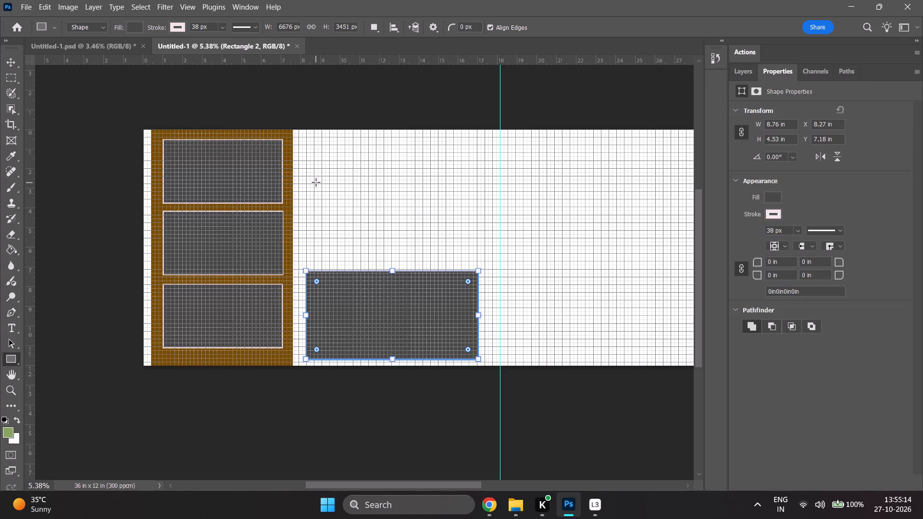
# Move the new rectangle up to about 0.7 in below the spread's top edge, with its left edge at about 8.6 in.
pyautogui.click(745, 69)
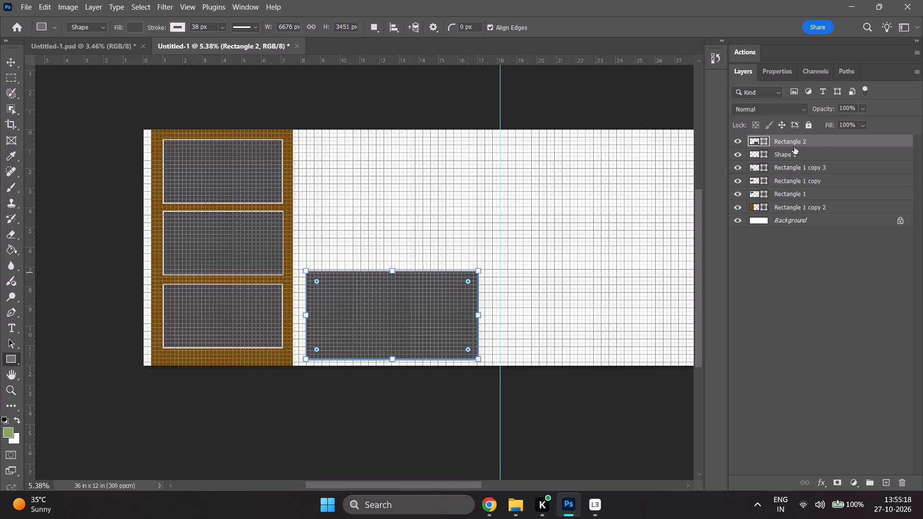
pyautogui.click(793, 143)
pyautogui.press('v')
pyautogui.moveTo(414, 323); pyautogui.dragTo(411, 188)
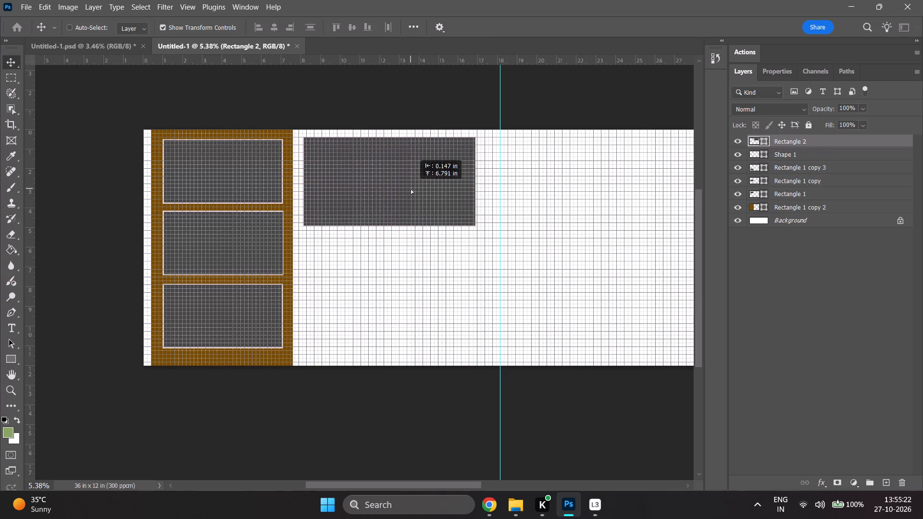
pyautogui.moveTo(411, 188); pyautogui.dragTo(414, 190)
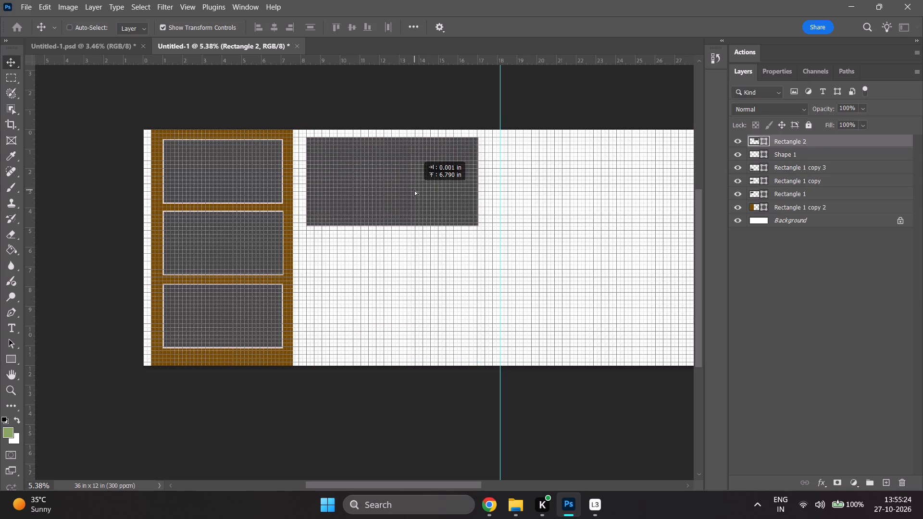
pyautogui.moveTo(414, 190); pyautogui.dragTo(413, 195)
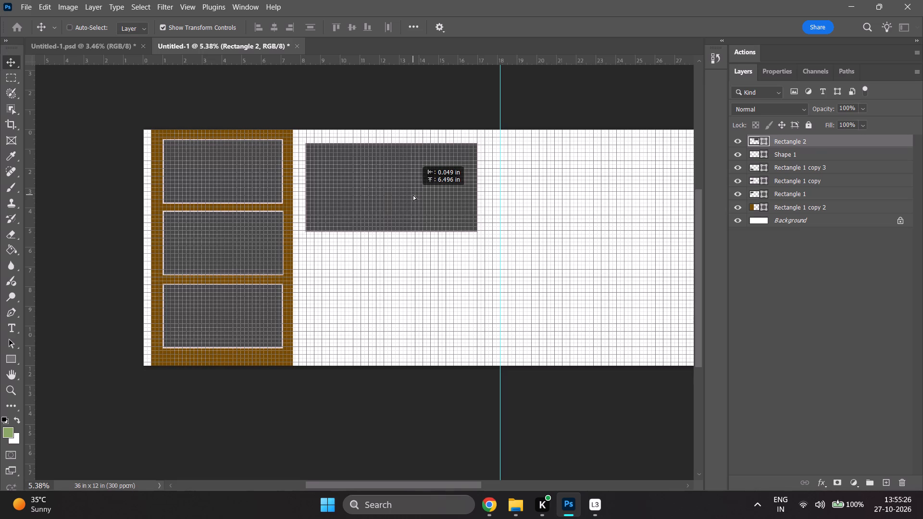
pyautogui.moveTo(413, 195); pyautogui.dragTo(421, 195)
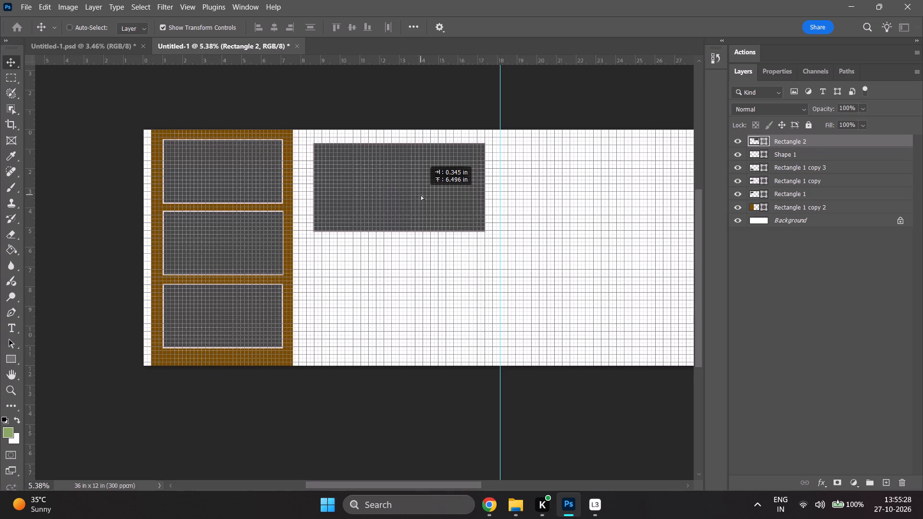
pyautogui.moveTo(421, 195); pyautogui.dragTo(423, 195)
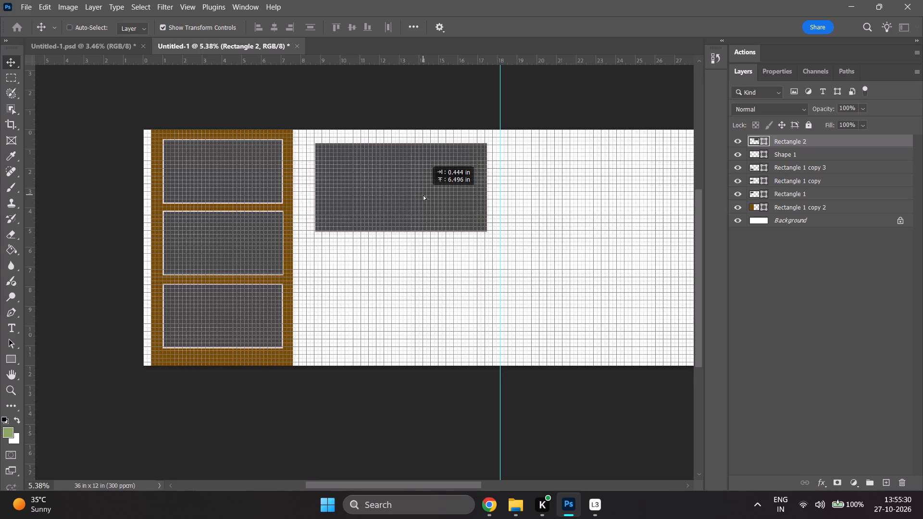
pyautogui.moveTo(423, 195); pyautogui.dragTo(421, 195)
pyautogui.keyDown('alt'); pyautogui.scroll(8, 537, 185); pyautogui.keyUp('alt')
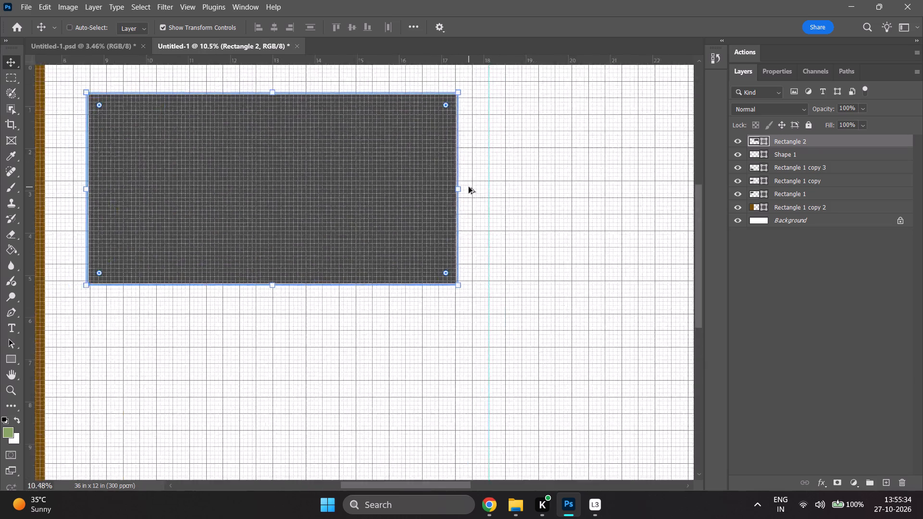
pyautogui.keyDown('alt'); pyautogui.scroll(5, 469, 187); pyautogui.keyUp('alt')
pyautogui.click(415, 206)
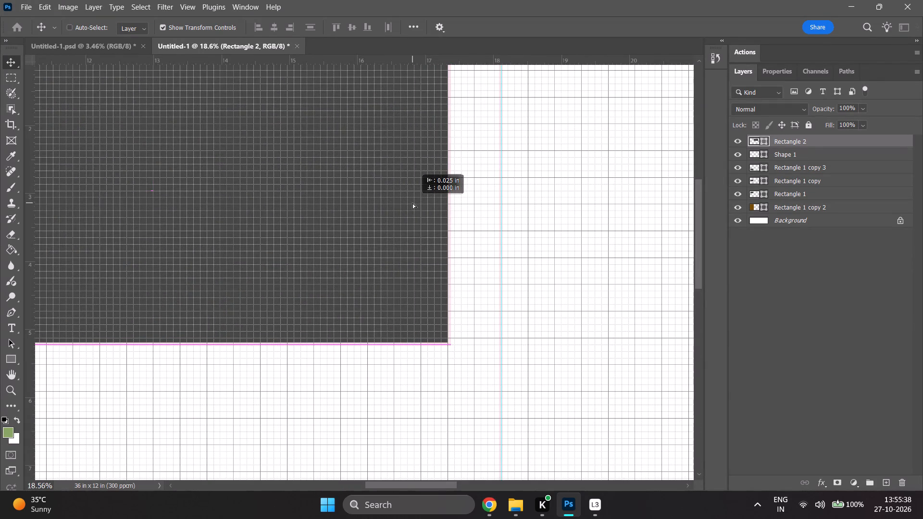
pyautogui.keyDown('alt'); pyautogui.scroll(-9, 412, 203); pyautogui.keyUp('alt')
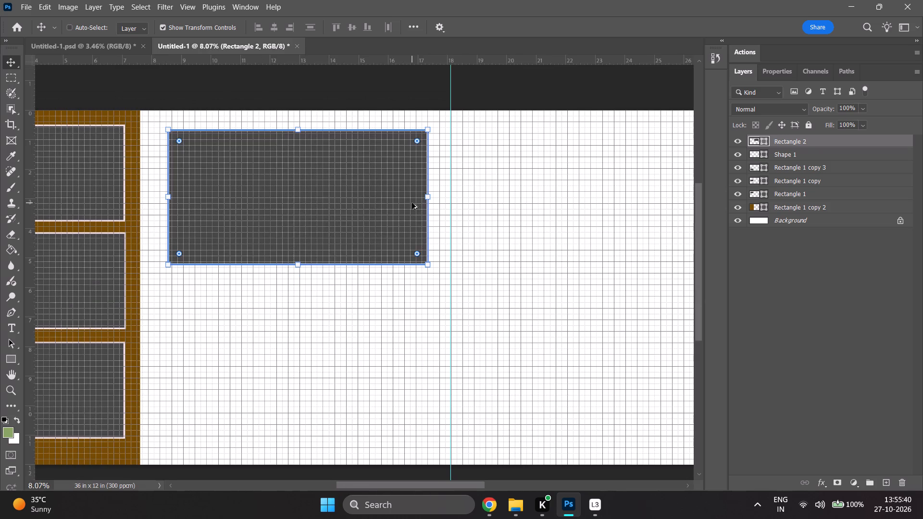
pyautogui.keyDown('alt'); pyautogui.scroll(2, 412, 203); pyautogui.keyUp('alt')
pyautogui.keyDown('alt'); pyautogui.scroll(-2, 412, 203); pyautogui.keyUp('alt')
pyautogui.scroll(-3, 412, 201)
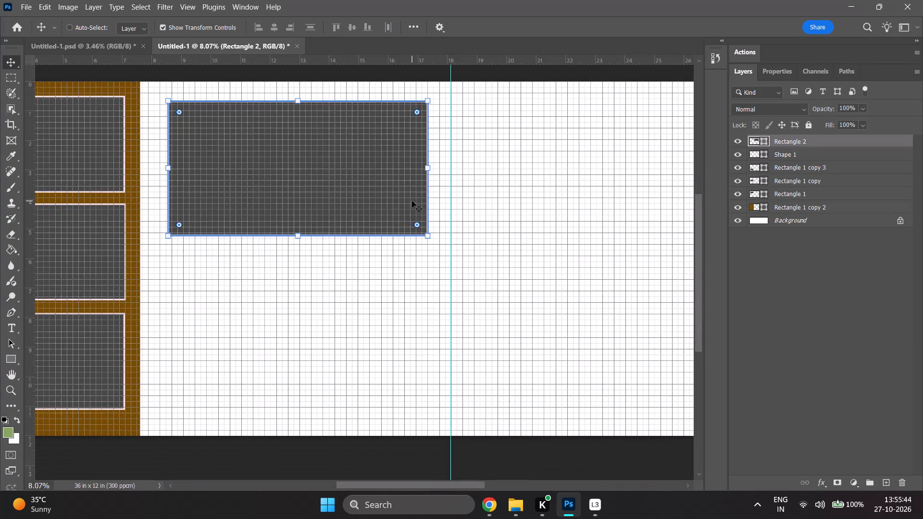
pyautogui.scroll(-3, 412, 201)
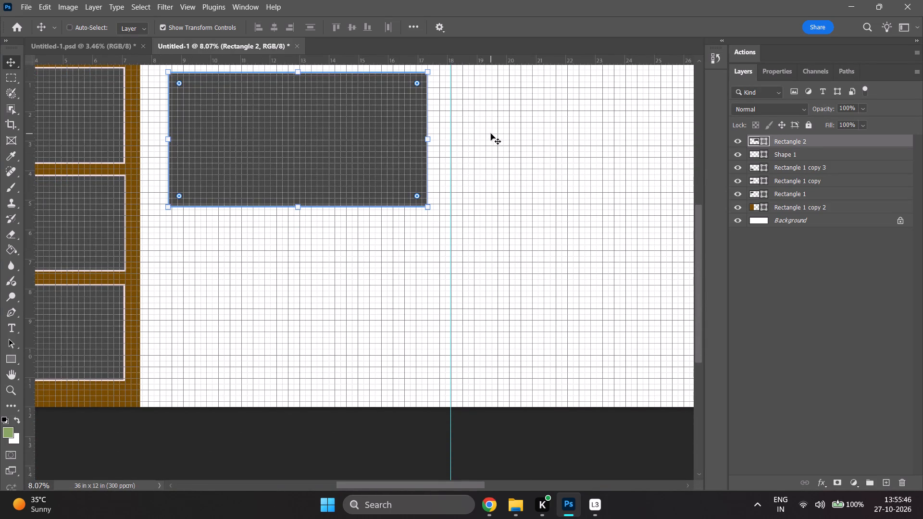
# Switch to File Explorer, review the photos in folder 5, and return to Photoshop.
pyautogui.click(505, 514)
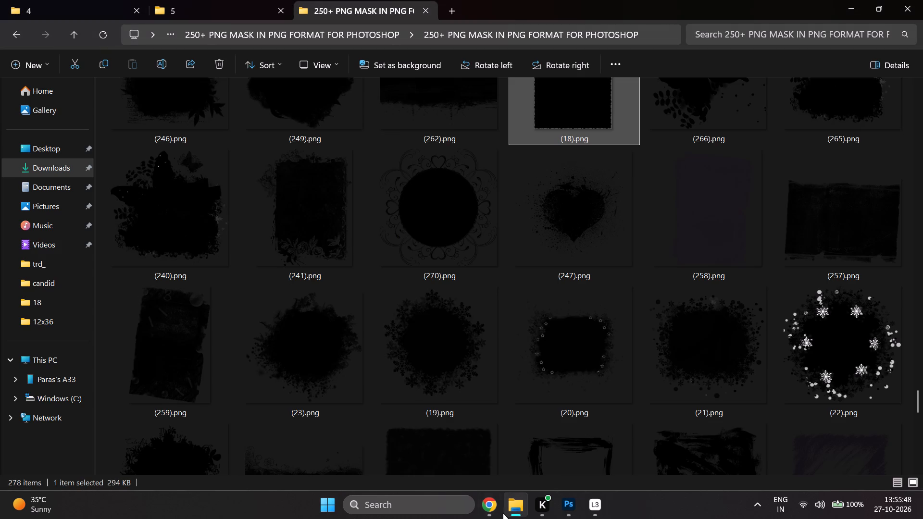
pyautogui.click(193, 3)
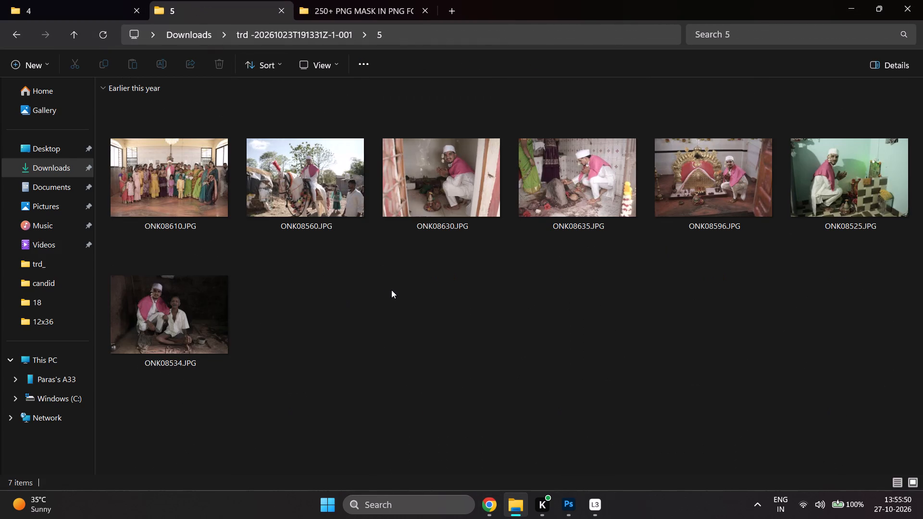
pyautogui.click(566, 507)
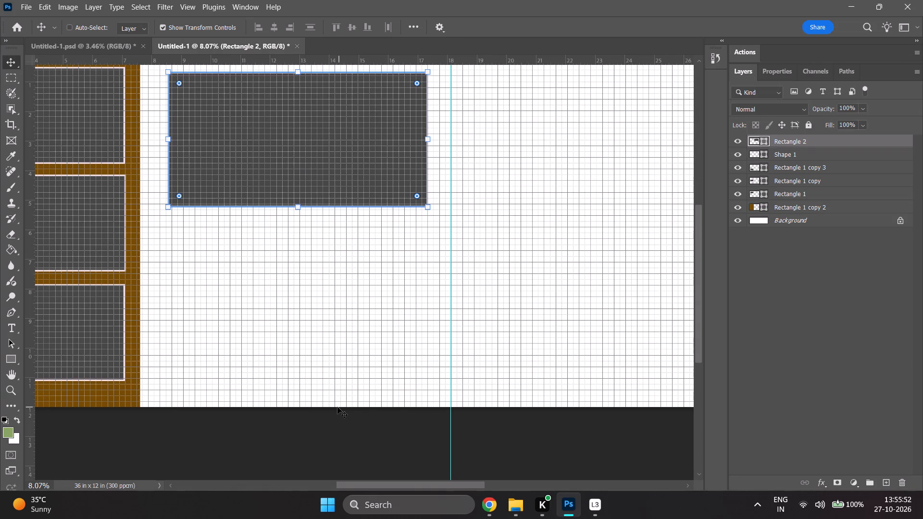
# Duplicate the landscape frame beside the brown panel and place the copy directly below it with a narrow gap.
pyautogui.keyDown('alt'); pyautogui.scroll(-3, 334, 398); pyautogui.keyUp('alt')
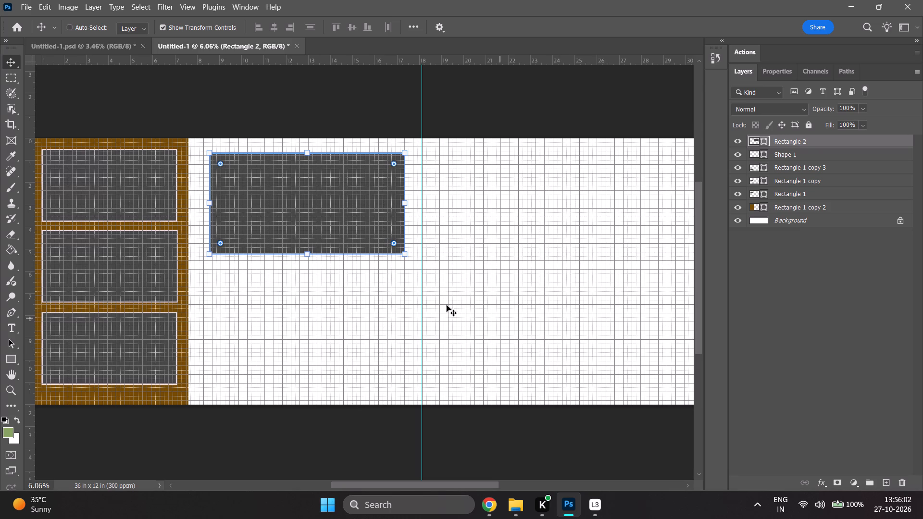
pyautogui.moveTo(295, 214); pyautogui.dragTo(297, 297)
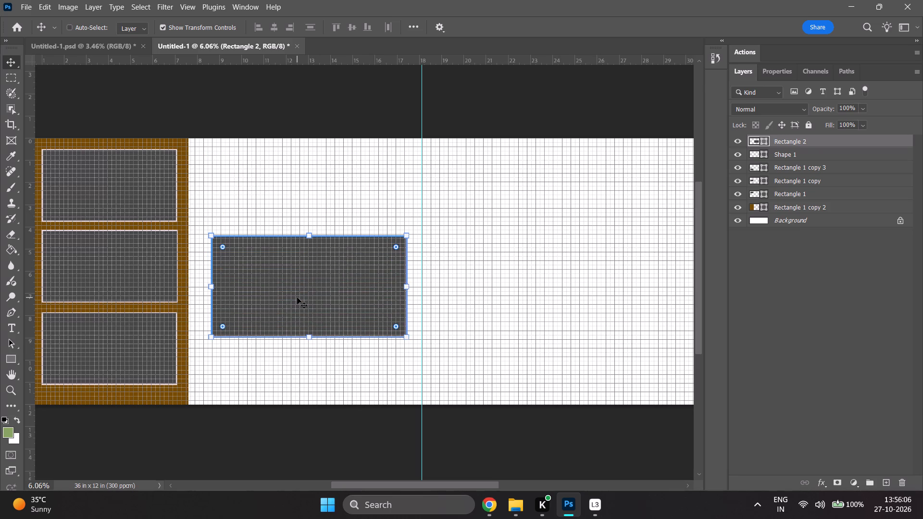
pyautogui.hotkey('ctrl', 'z')
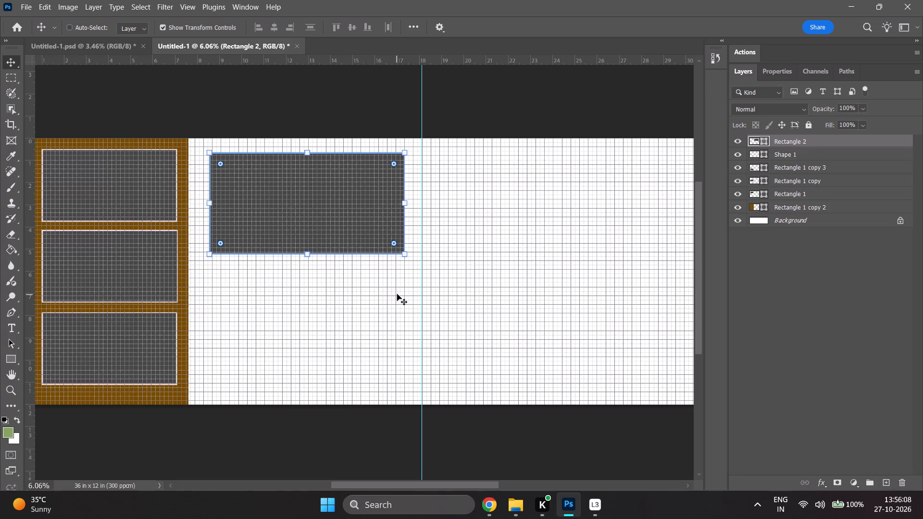
pyautogui.hotkey('ctrl', 'j')
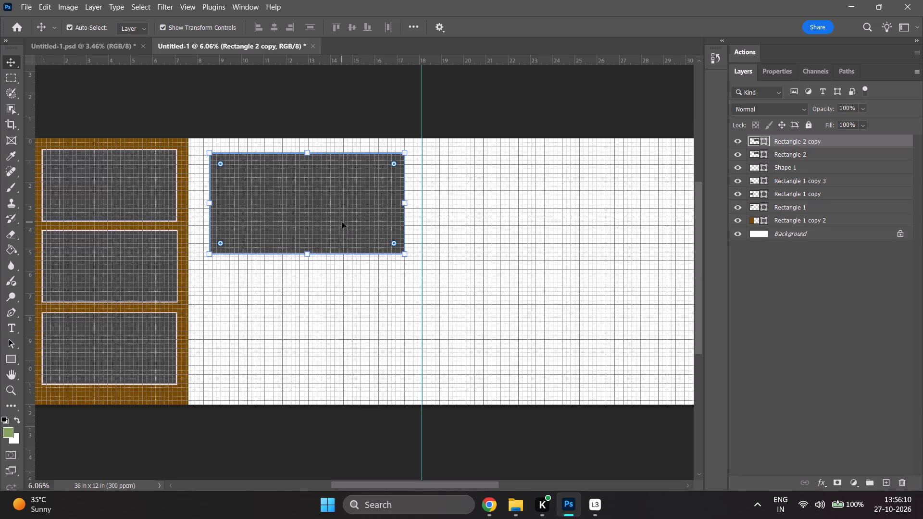
pyautogui.keyDown('shift'); pyautogui.moveTo(325, 228); pyautogui.dragTo(326, 330); pyautogui.keyUp('shift')
# Stretch the lower frame's height downward to about 7.2 in, past the spread's bottom edge, keeping its width.
pyautogui.keyDown('shift'); pyautogui.moveTo(305, 358); pyautogui.dragTo(305, 366); pyautogui.keyUp('shift')
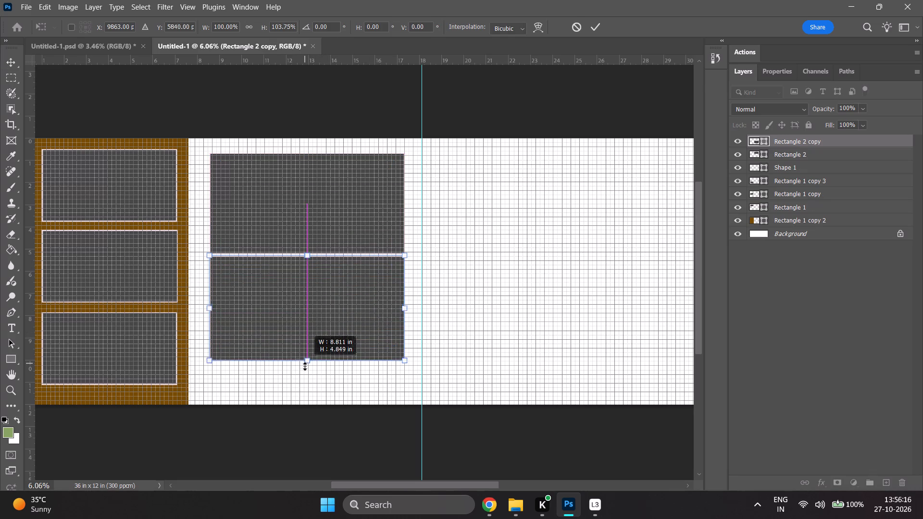
pyautogui.keyDown('shift'); pyautogui.moveTo(305, 366); pyautogui.dragTo(308, 419); pyautogui.keyUp('shift')
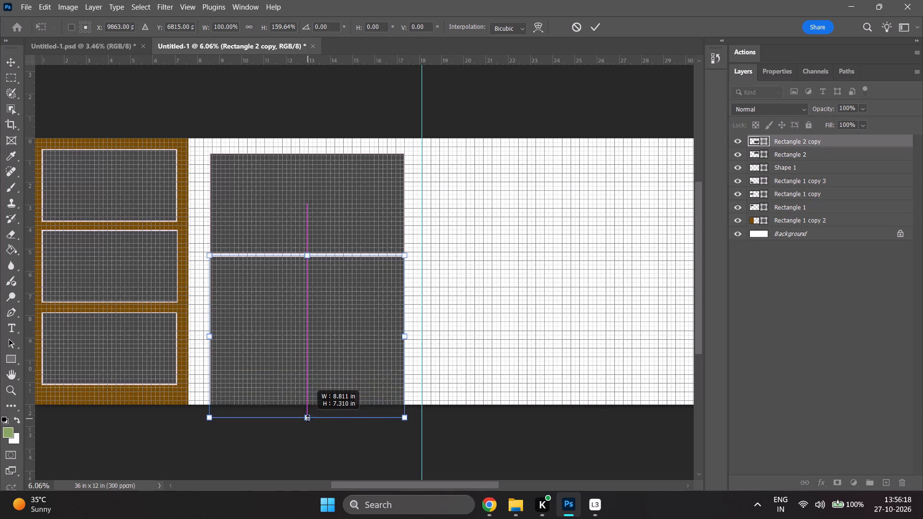
pyautogui.keyDown('shift'); pyautogui.moveTo(308, 419); pyautogui.dragTo(308, 417); pyautogui.keyUp('shift')
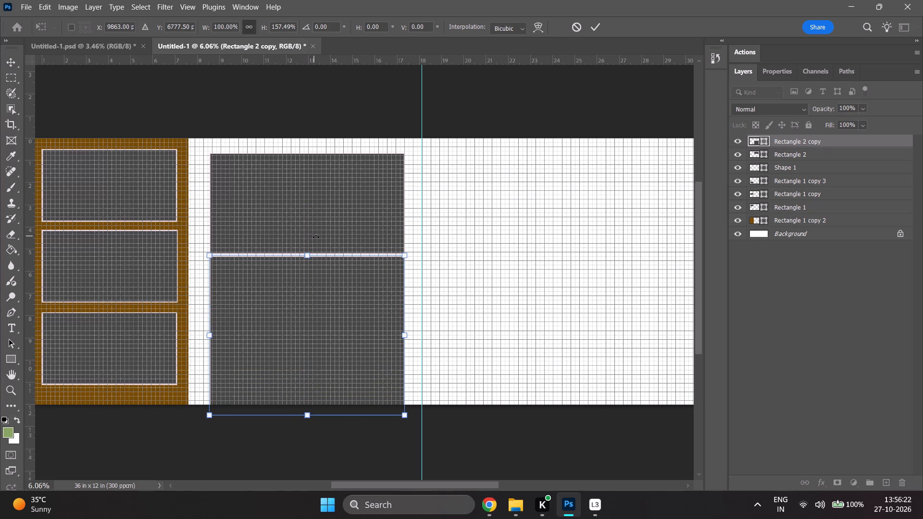
# Select both stacked frames and move them up to about 0.4 in below the spread's top edge.
pyautogui.keyDown('shift'); pyautogui.click(835, 153); pyautogui.keyUp('shift')
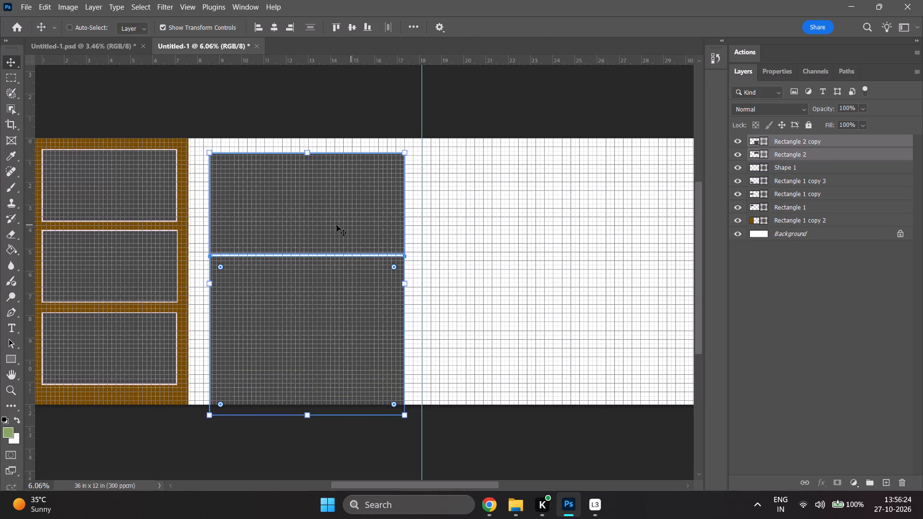
pyautogui.keyDown('shift'); pyautogui.moveTo(327, 223); pyautogui.dragTo(328, 212); pyautogui.keyUp('shift')
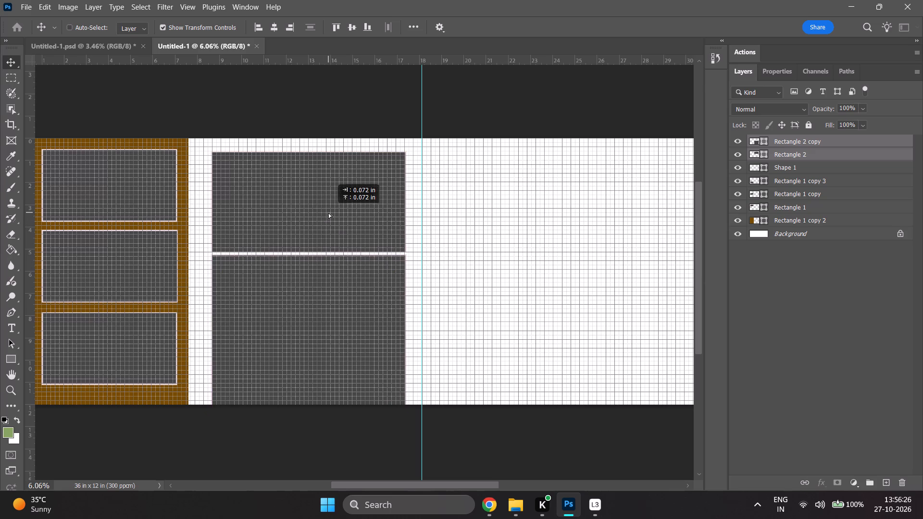
pyautogui.keyDown('shift'); pyautogui.moveTo(328, 212); pyautogui.dragTo(328, 195); pyautogui.keyUp('shift')
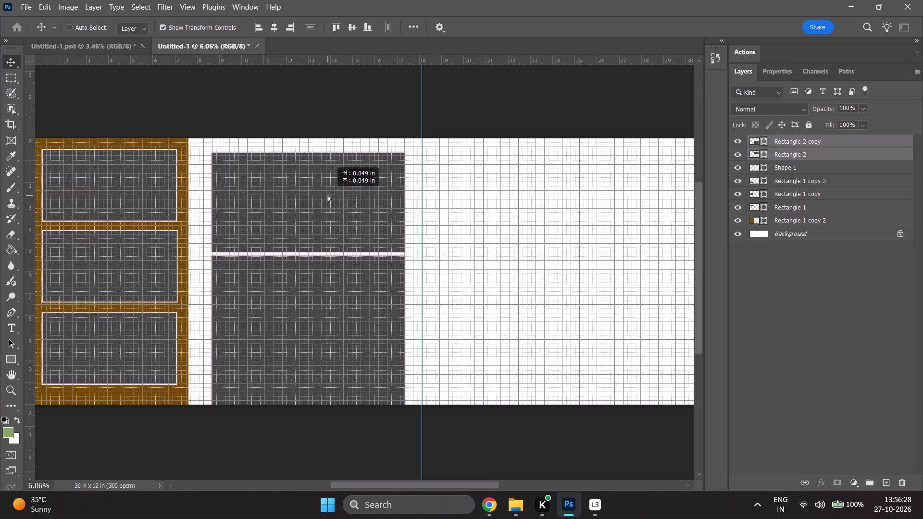
pyautogui.keyDown('shift'); pyautogui.moveTo(328, 195); pyautogui.dragTo(320, 169); pyautogui.keyUp('shift')
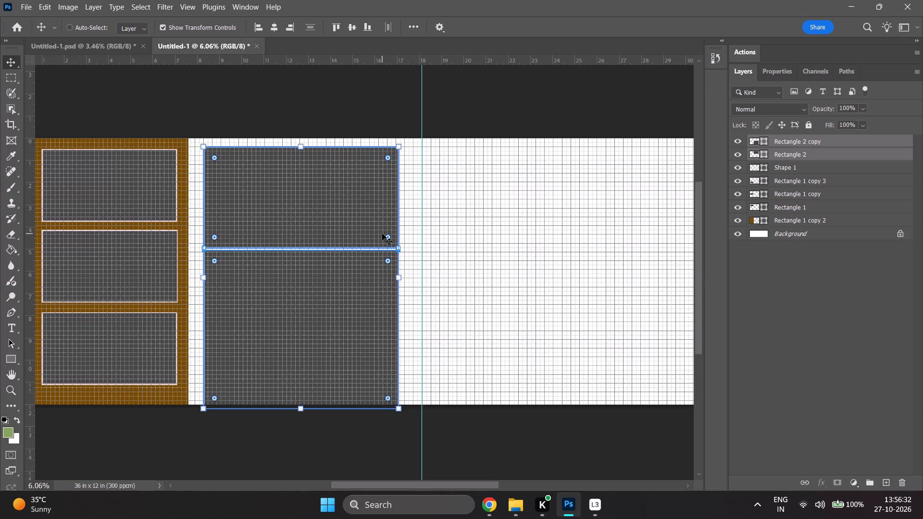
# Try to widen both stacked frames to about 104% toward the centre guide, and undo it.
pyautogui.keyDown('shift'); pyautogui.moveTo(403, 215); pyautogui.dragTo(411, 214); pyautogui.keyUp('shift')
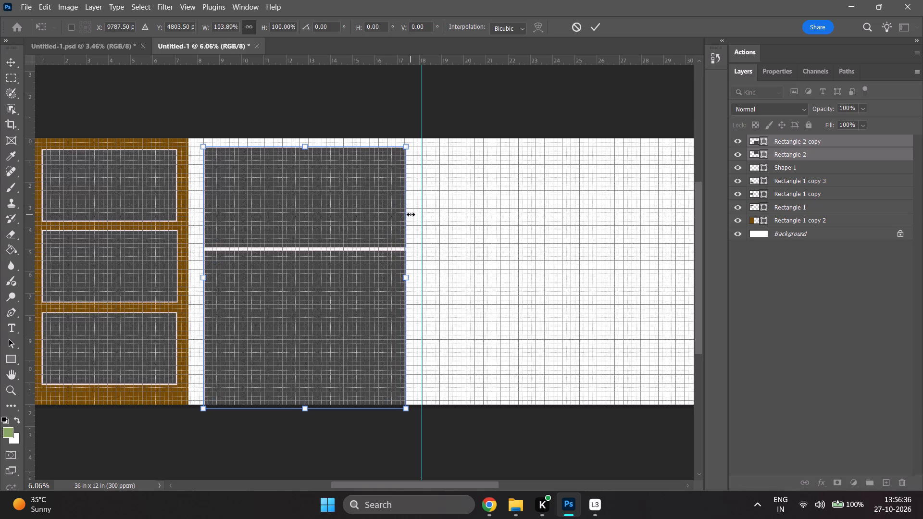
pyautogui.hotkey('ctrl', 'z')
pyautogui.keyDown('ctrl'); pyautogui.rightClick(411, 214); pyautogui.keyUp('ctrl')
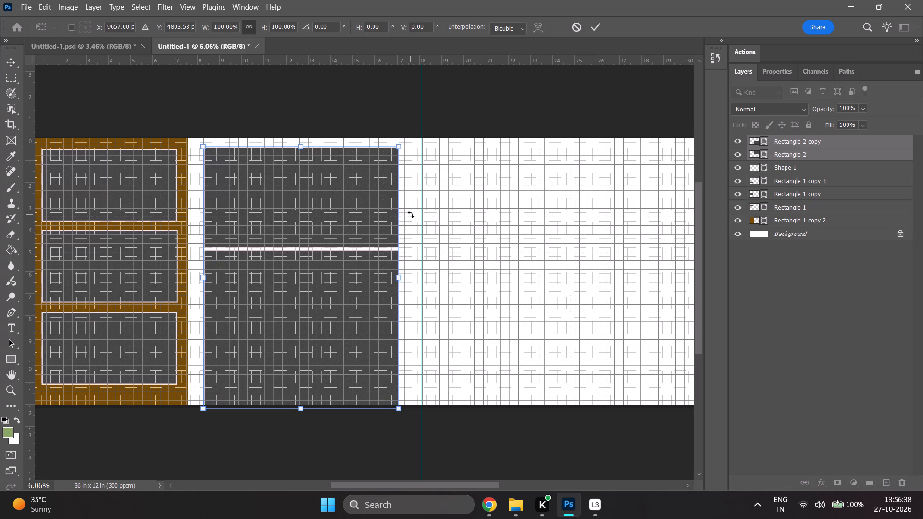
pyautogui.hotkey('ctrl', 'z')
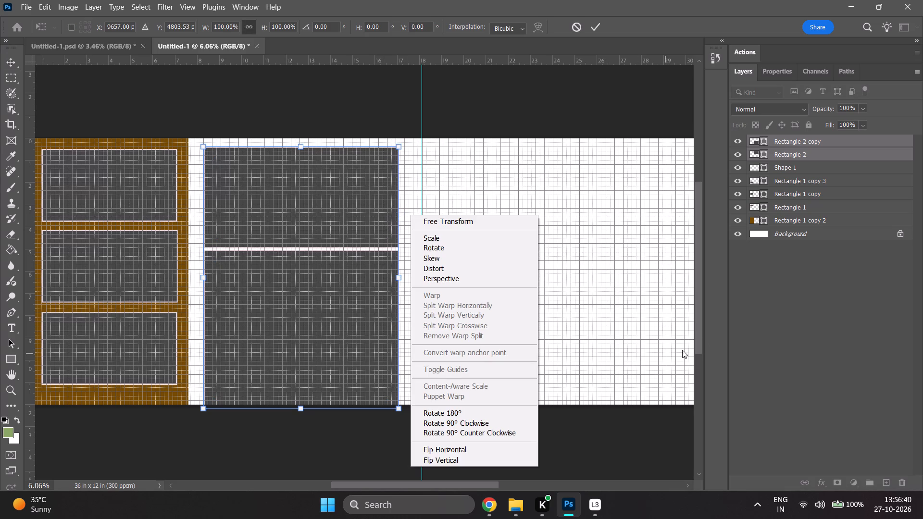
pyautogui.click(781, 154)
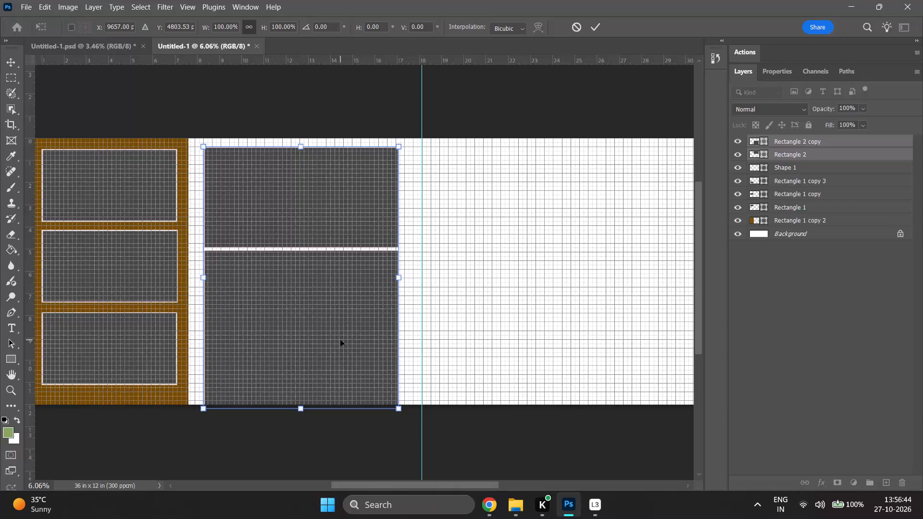
# Move both stacked frames toward the centre guide until their left edge sits at about 8.8 in.
pyautogui.keyDown('shift'); pyautogui.moveTo(340, 340); pyautogui.dragTo(357, 339); pyautogui.keyUp('shift')
pyautogui.click(823, 161)
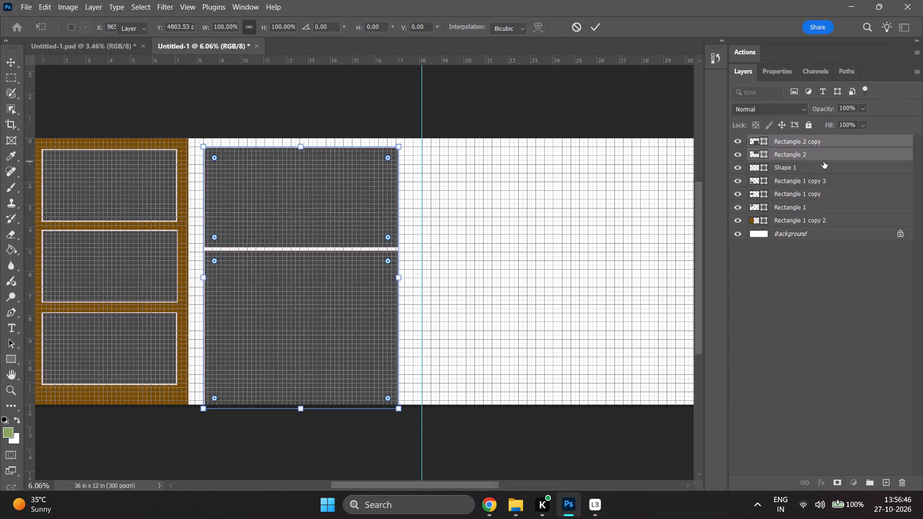
pyautogui.keyDown('shift'); pyautogui.click(812, 146); pyautogui.keyUp('shift')
pyautogui.moveTo(323, 292); pyautogui.dragTo(324, 292)
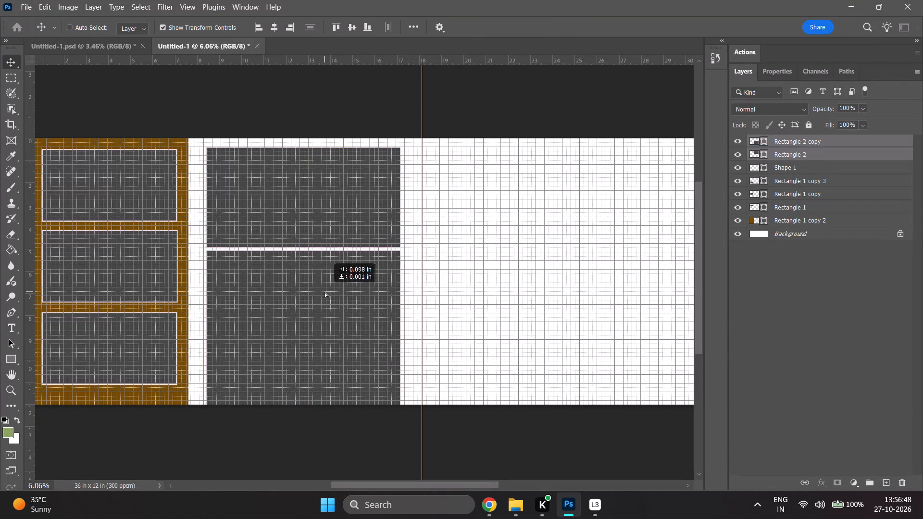
pyautogui.moveTo(324, 292); pyautogui.dragTo(337, 292)
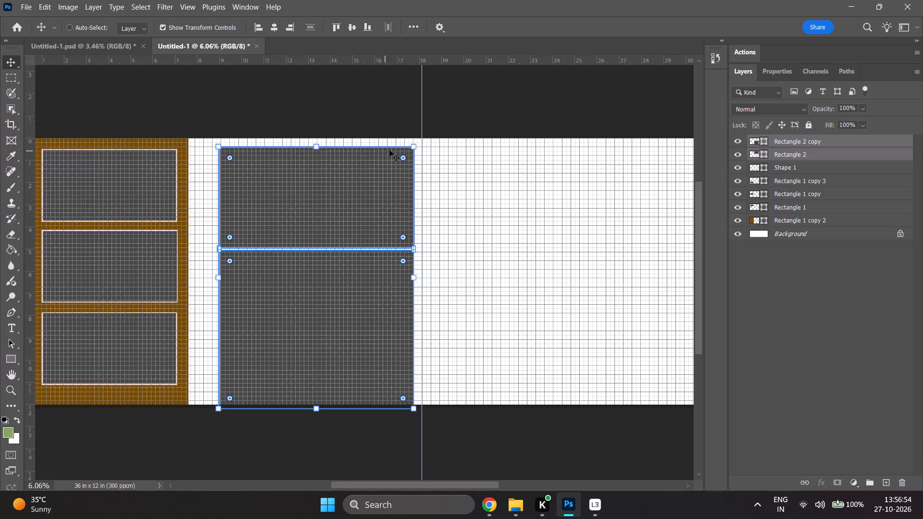
# Scale both stacked frames proportionally to about 85% and shift them slightly toward the centre guide, left edge at about 9.2 in.
pyautogui.moveTo(411, 147); pyautogui.dragTo(376, 173)
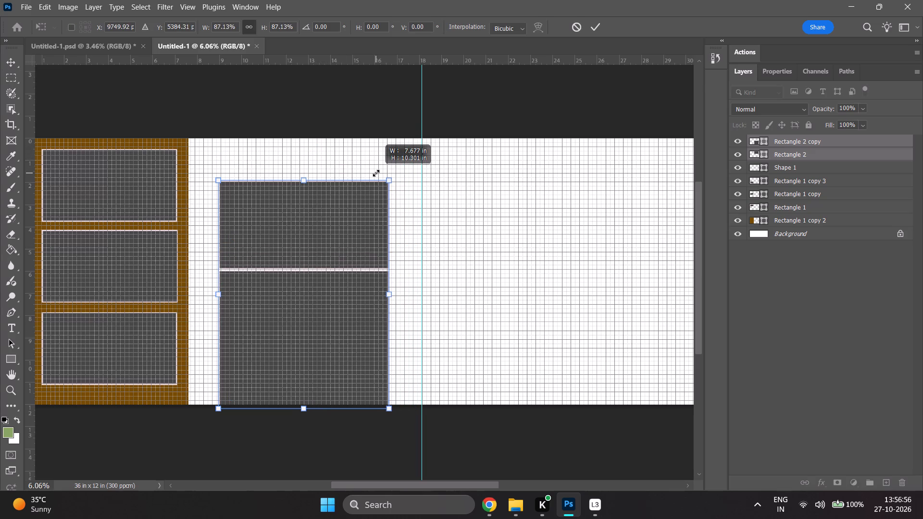
pyautogui.moveTo(376, 173); pyautogui.dragTo(371, 178)
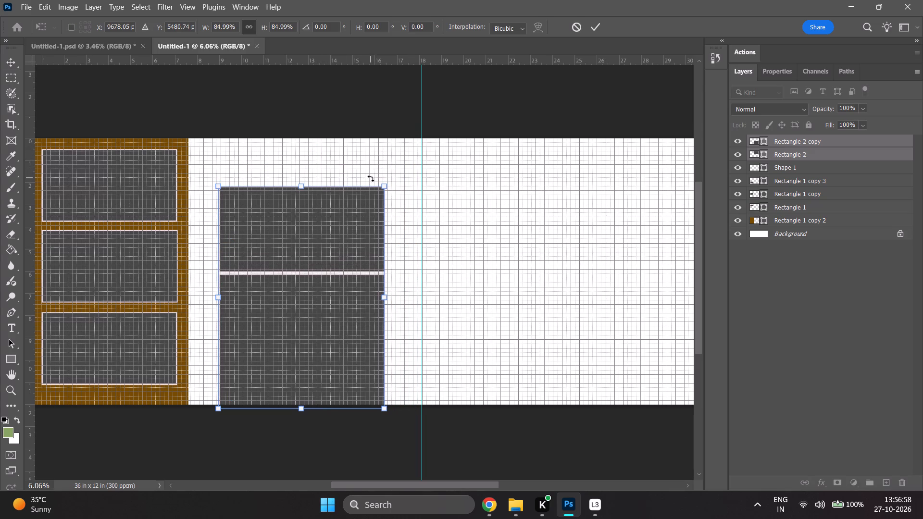
pyautogui.moveTo(336, 282); pyautogui.dragTo(341, 282)
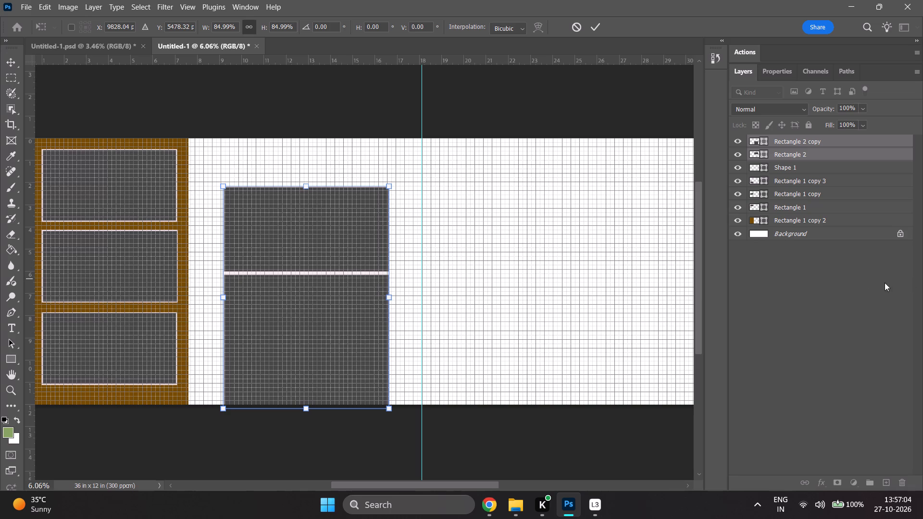
pyautogui.click(861, 280)
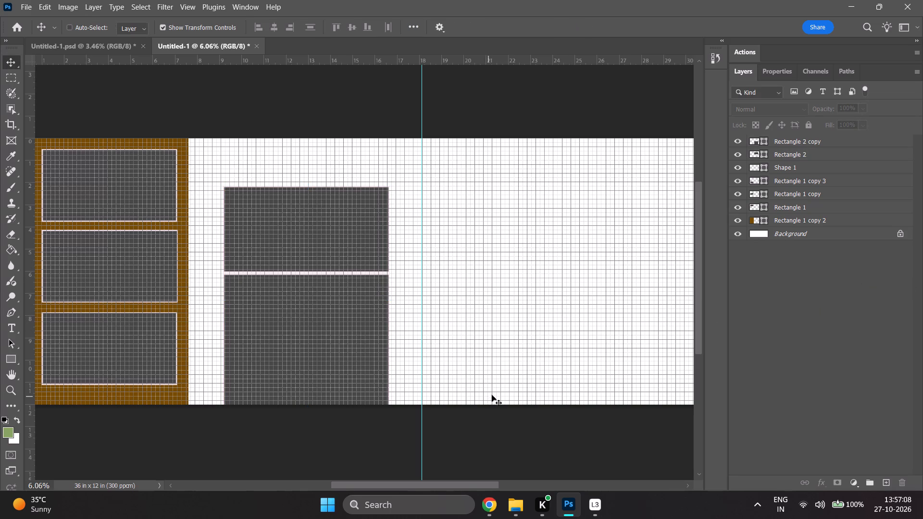
# Switch to File Explorer to review folder 5's photos against the layout, and return to Photoshop ready to draw a rectangle.
pyautogui.click(523, 504)
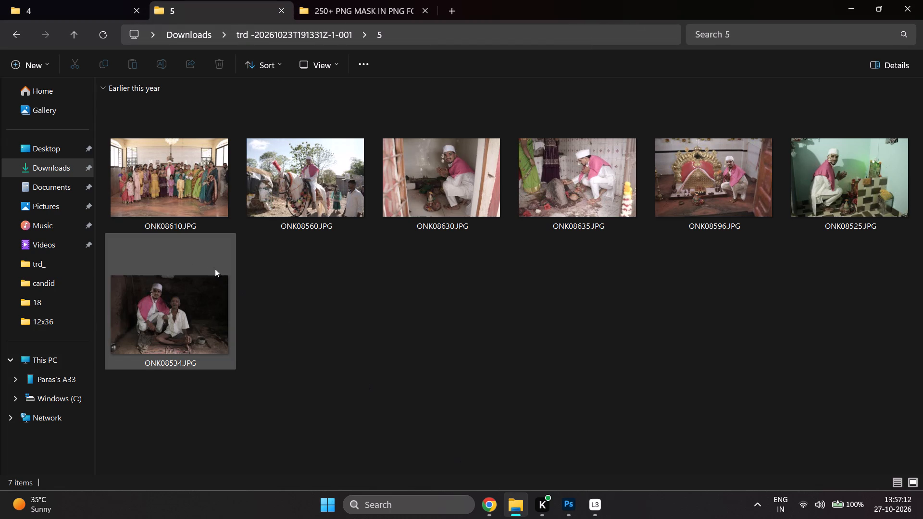
pyautogui.click(568, 508)
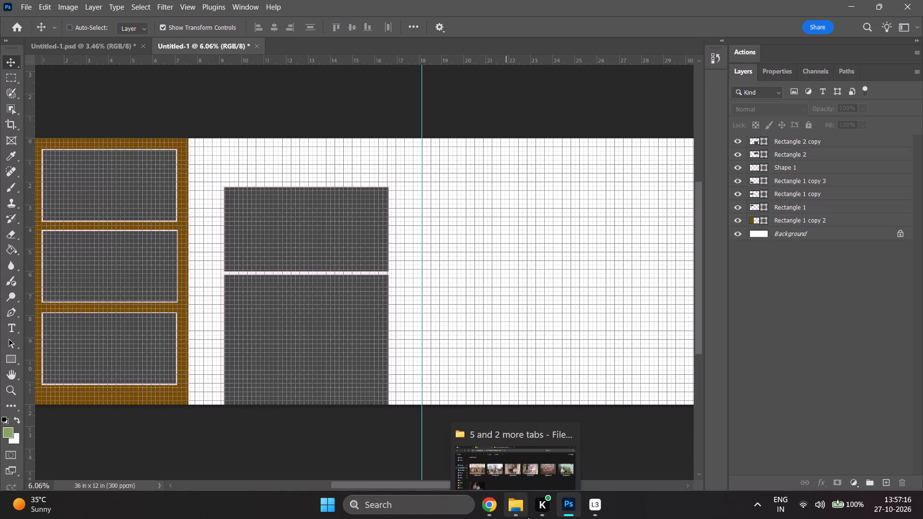
pyautogui.click(514, 511)
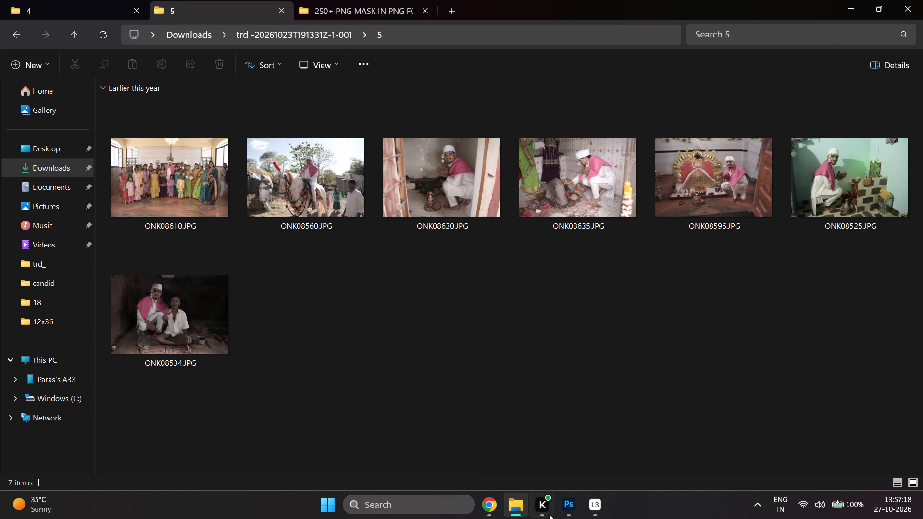
pyautogui.click(559, 517)
pyautogui.moveTo(395, 483); pyautogui.dragTo(404, 484)
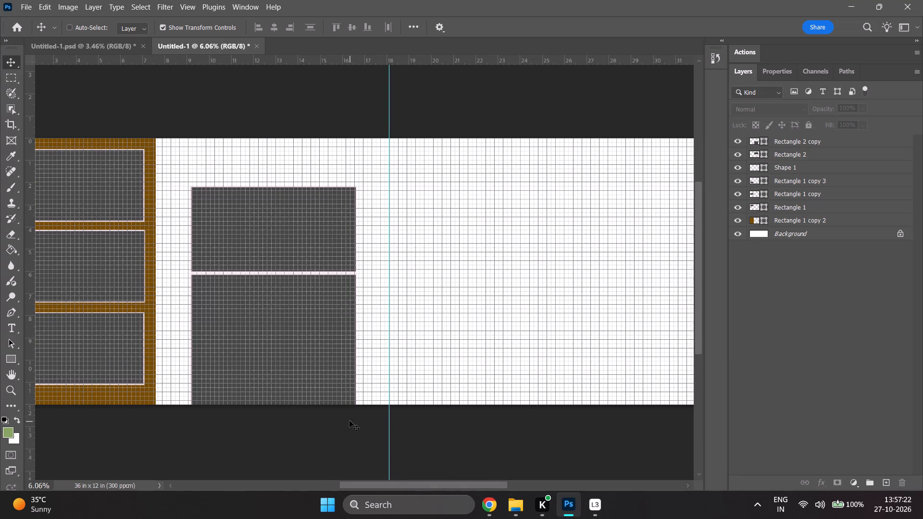
pyautogui.write('uu')
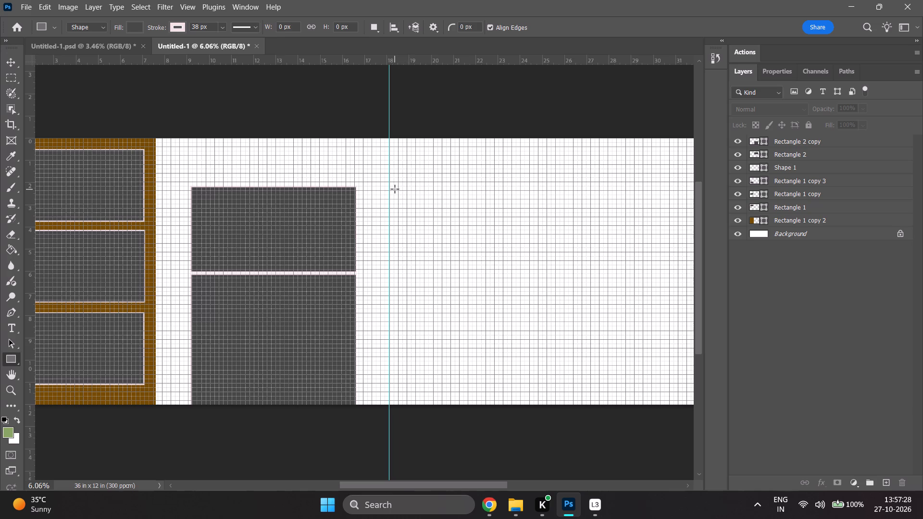
pyautogui.click(509, 509)
pyautogui.click(572, 496)
# Draw a white-filled rectangle about 4.9 x 3.4 in just past the centre guide, at about X 19.3 in, Y 3 in.
pyautogui.keyDown('alt'); pyautogui.scroll(-2, 556, 239); pyautogui.keyUp('alt')
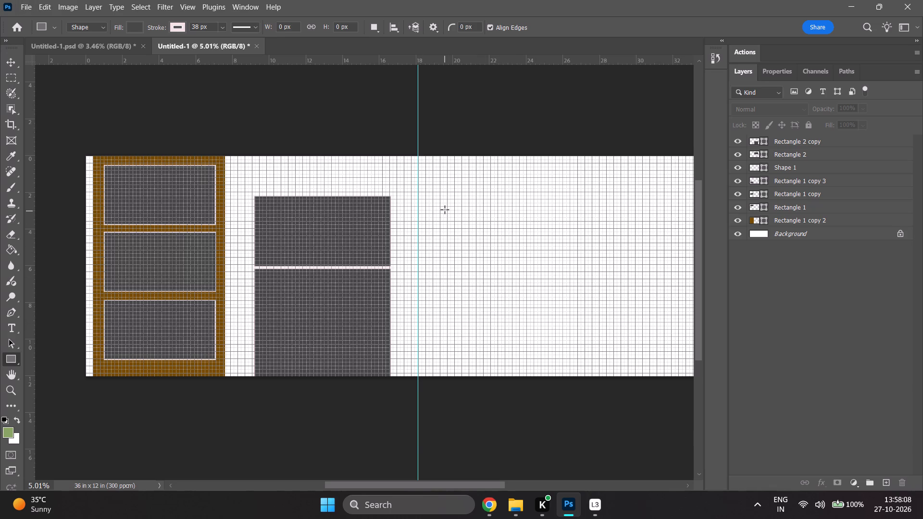
pyautogui.keyDown('alt'); pyautogui.click(440, 195); pyautogui.keyUp('alt')
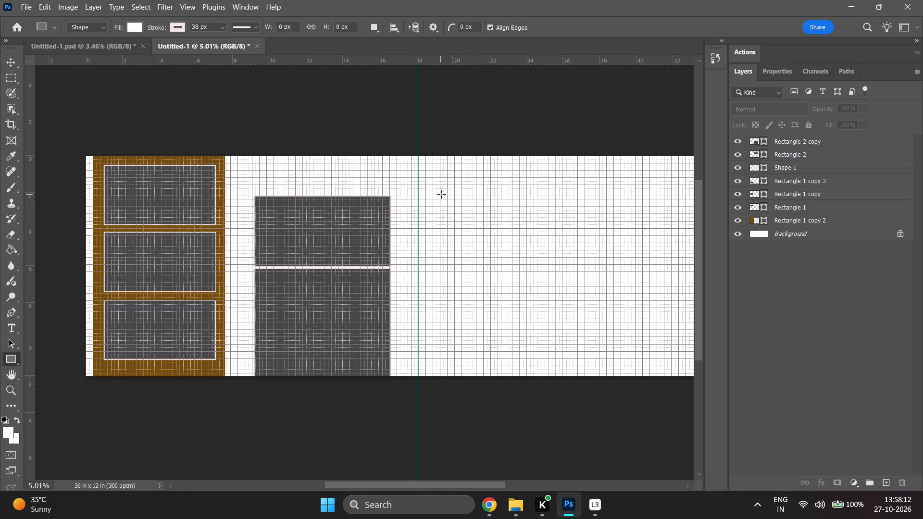
pyautogui.press('u')
pyautogui.moveTo(440, 210); pyautogui.dragTo(474, 252)
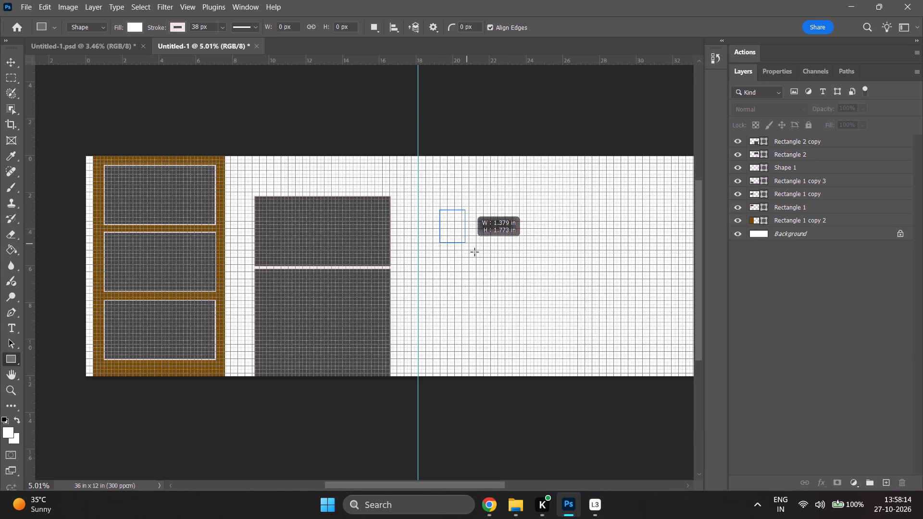
pyautogui.moveTo(474, 252); pyautogui.dragTo(530, 271)
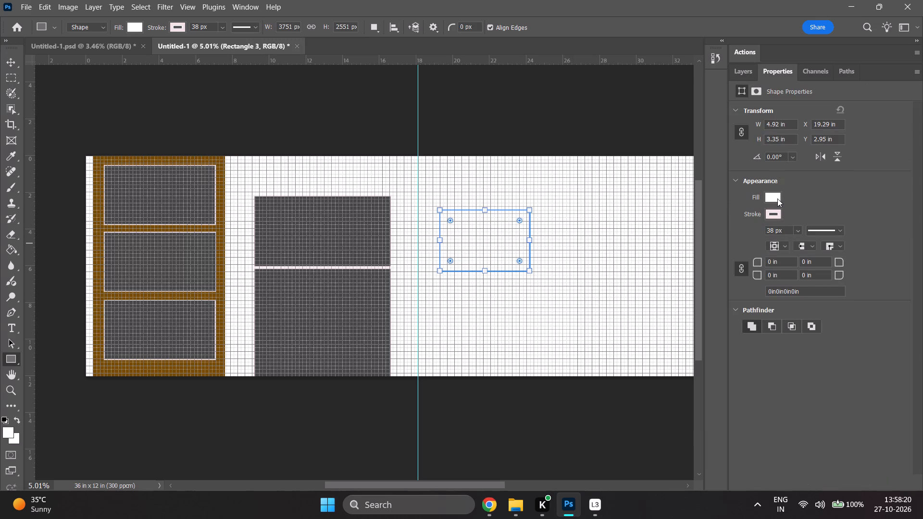
# Change the new rectangle's fill from the recently used colours to the dark grey used by the other frames.
pyautogui.keyDown('ctrl'); pyautogui.click(510, 251); pyautogui.keyUp('ctrl')
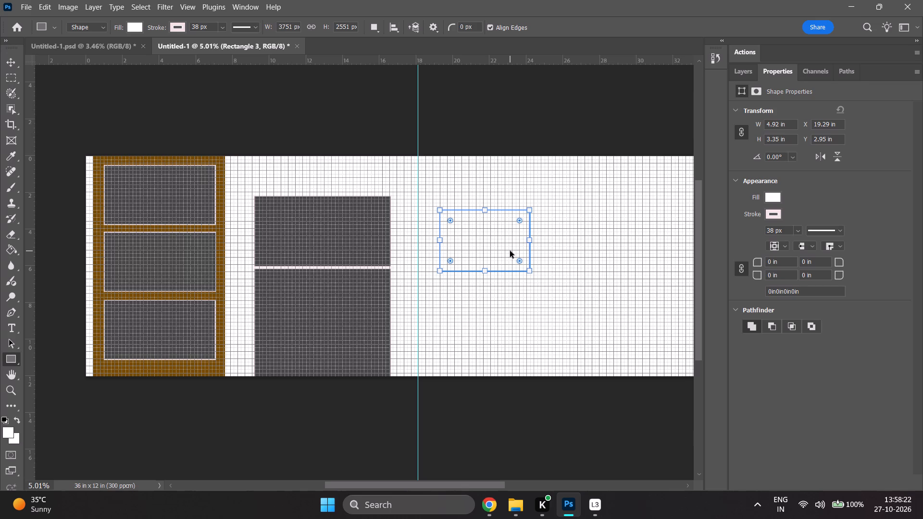
pyautogui.keyDown('ctrl'); pyautogui.rightClick(510, 251); pyautogui.keyUp('ctrl')
pyautogui.click(533, 253)
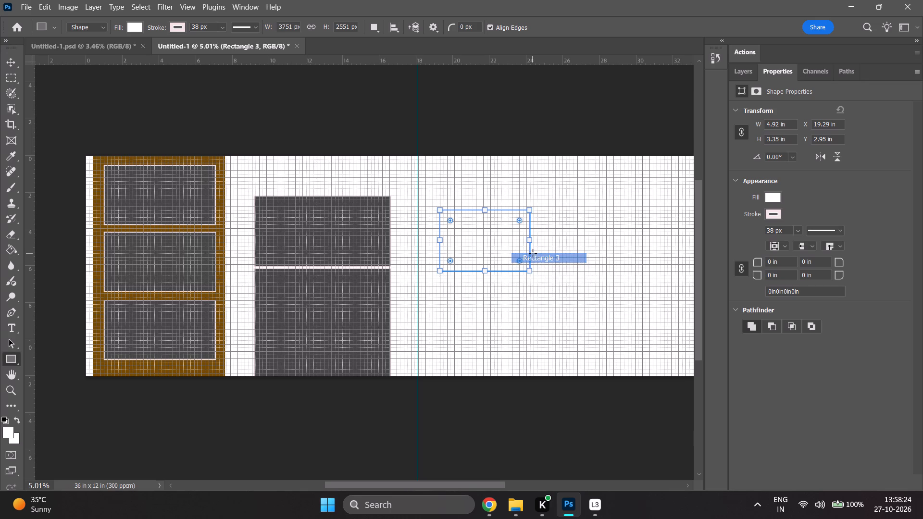
pyautogui.keyDown('ctrl'); pyautogui.rightClick(474, 235); pyautogui.keyUp('ctrl')
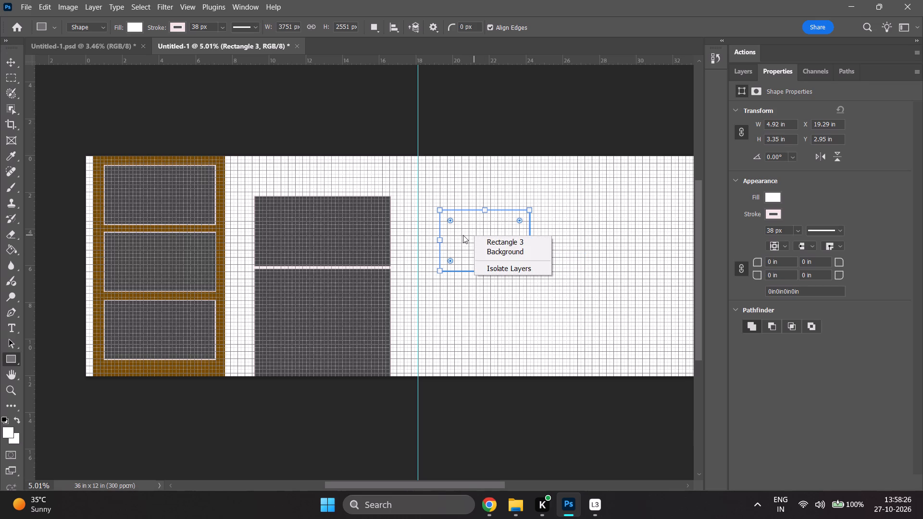
pyautogui.click(463, 235)
pyautogui.keyDown('ctrl'); pyautogui.rightClick(561, 249); pyautogui.keyUp('ctrl')
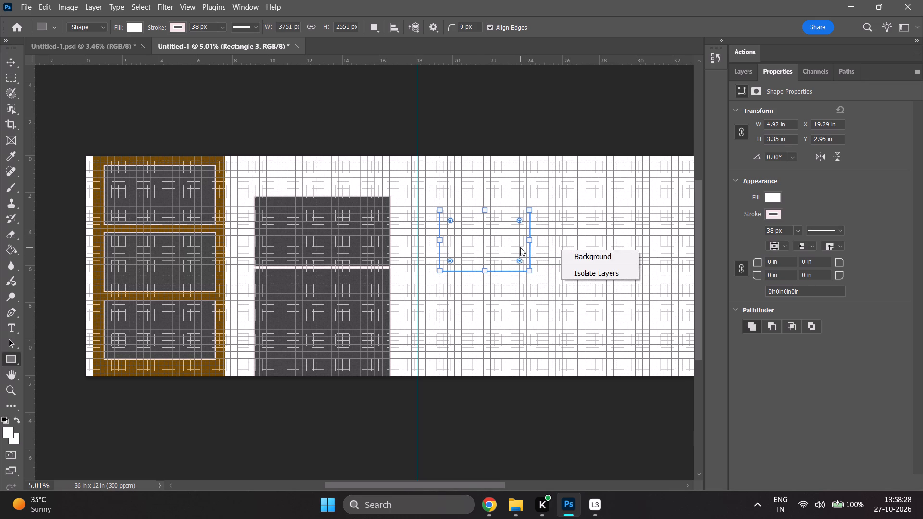
pyautogui.click(520, 247)
pyautogui.keyDown('ctrl'); pyautogui.rightClick(520, 247); pyautogui.keyUp('ctrl')
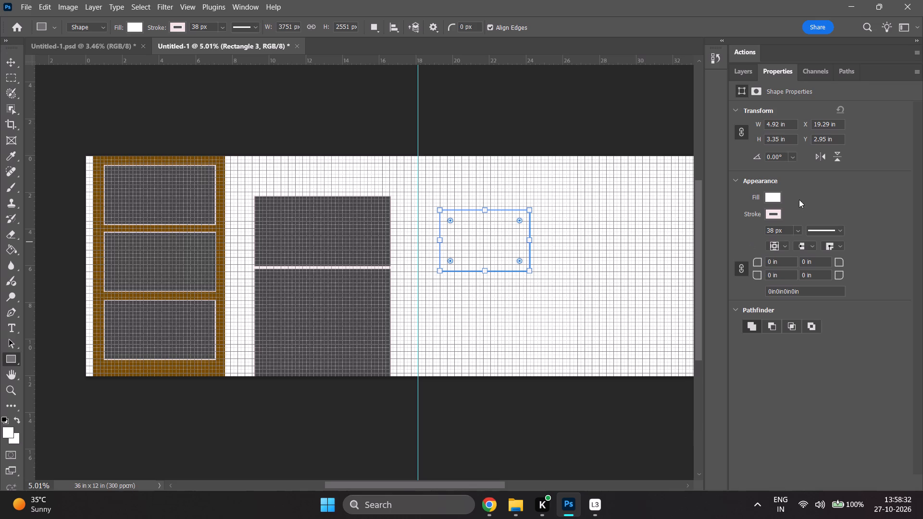
pyautogui.click(773, 199)
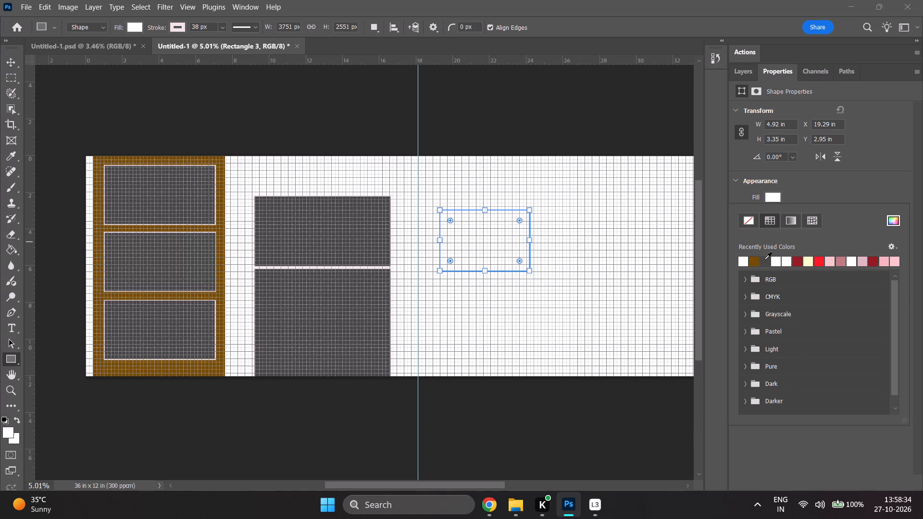
pyautogui.click(764, 259)
pyautogui.click(777, 459)
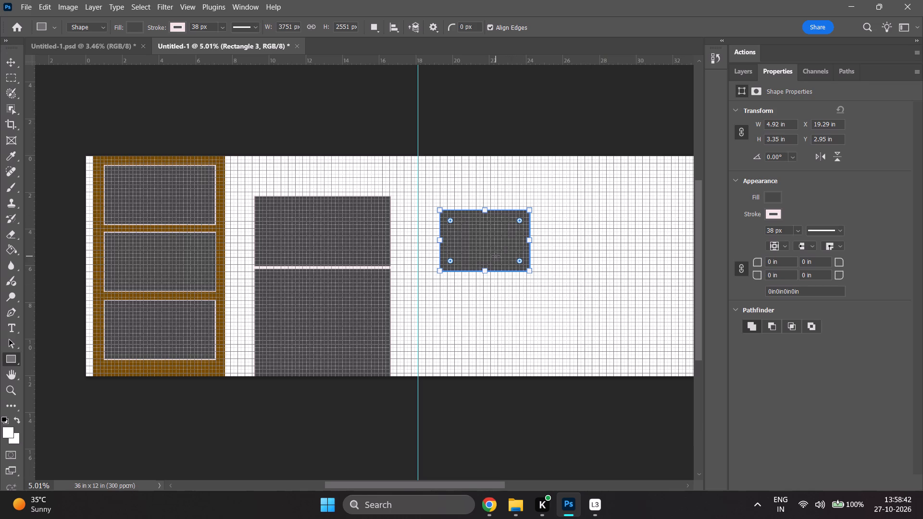
# Move the grey rectangle straight up until its top edge sits at about Y 1.2 in.
pyautogui.press('v')
pyautogui.moveTo(487, 252); pyautogui.dragTo(490, 236)
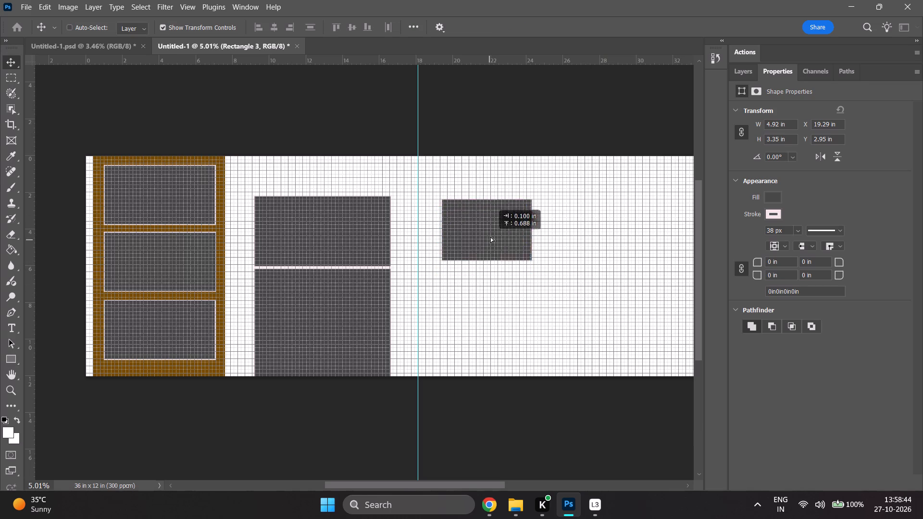
pyautogui.moveTo(490, 236); pyautogui.dragTo(487, 219)
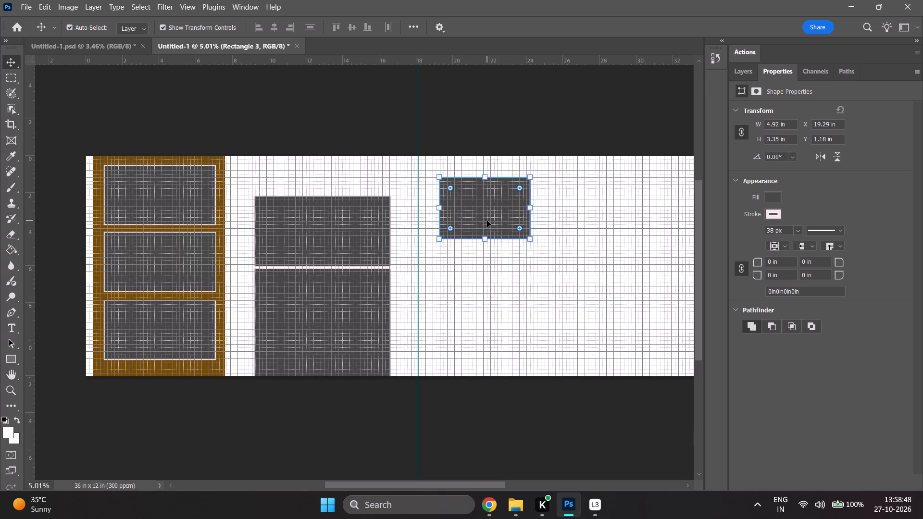
# Duplicate the grey rectangle and place the copy diagonally below it, overlapping its corner, at about X 23.2 in, Y 3.8 in.
pyautogui.hotkey('ctrl', 'j')
pyautogui.moveTo(487, 222); pyautogui.dragTo(542, 268)
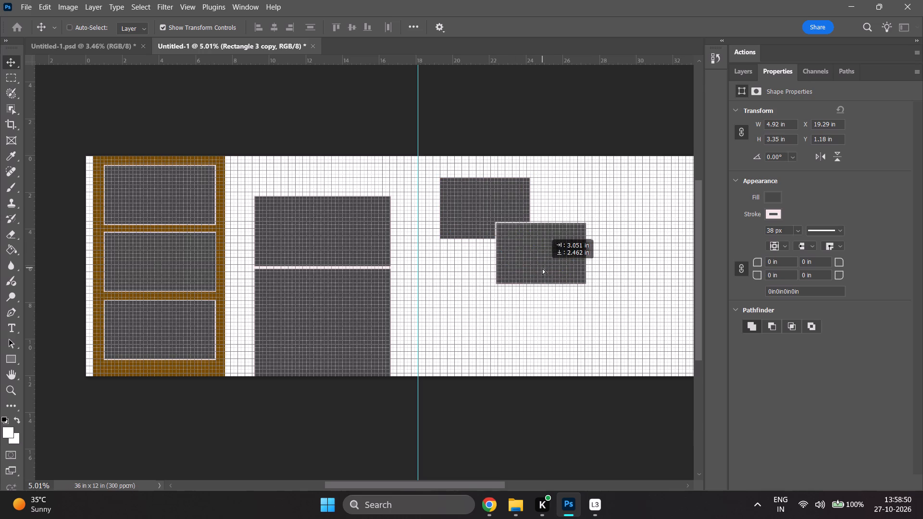
pyautogui.moveTo(542, 268); pyautogui.dragTo(559, 271)
pyautogui.click(559, 271)
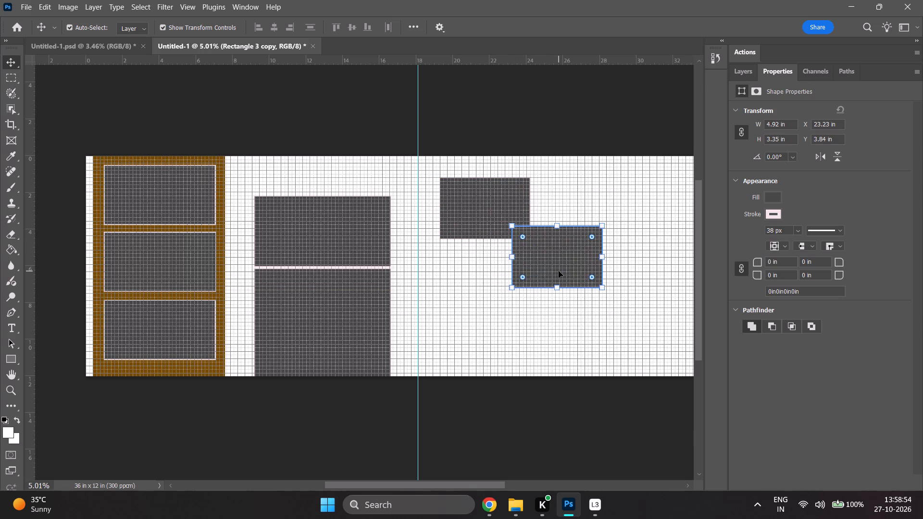
# Duplicate the second rectangle and place the new copy diagonally below it, at about X 27.7 in, Y 6.7 in.
pyautogui.hotkey('ctrl', 'j')
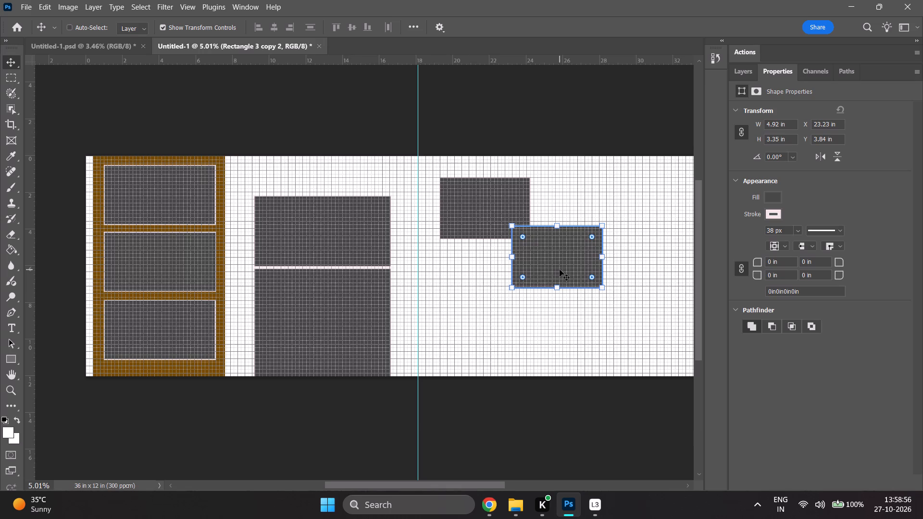
pyautogui.keyDown('alt'); pyautogui.scroll(-3, 559, 270); pyautogui.keyUp('alt')
pyautogui.keyDown('alt'); pyautogui.scroll(2, 558, 270); pyautogui.keyUp('alt')
pyautogui.keyDown('ctrl'); pyautogui.scroll(-6, 558, 270); pyautogui.keyUp('ctrl')
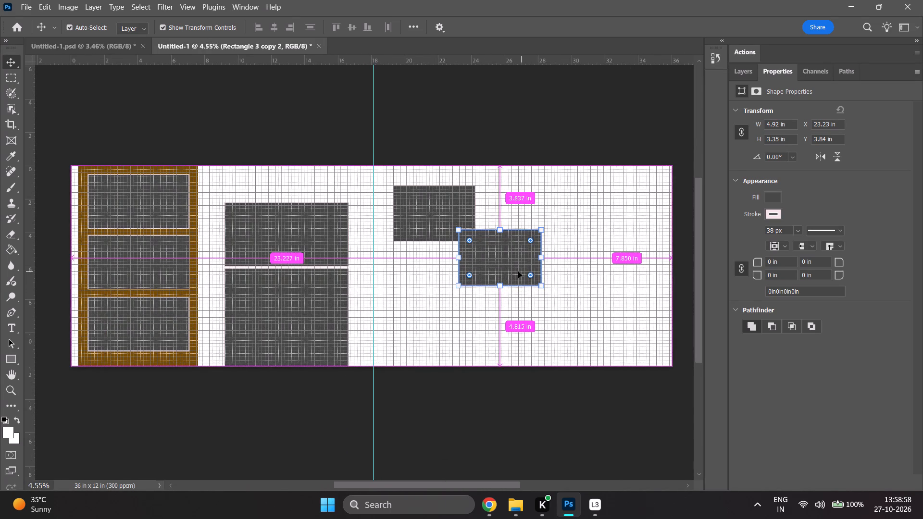
pyautogui.moveTo(508, 265); pyautogui.dragTo(590, 315)
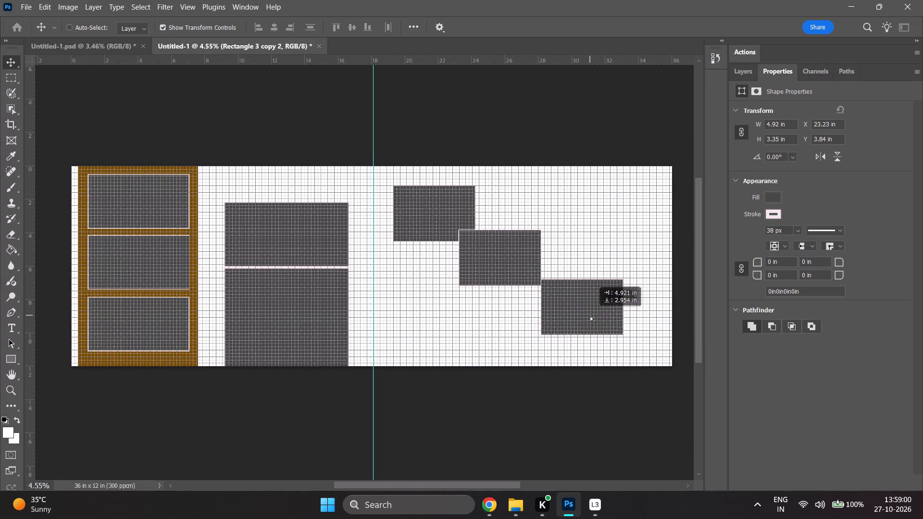
pyautogui.moveTo(590, 315); pyautogui.dragTo(582, 313)
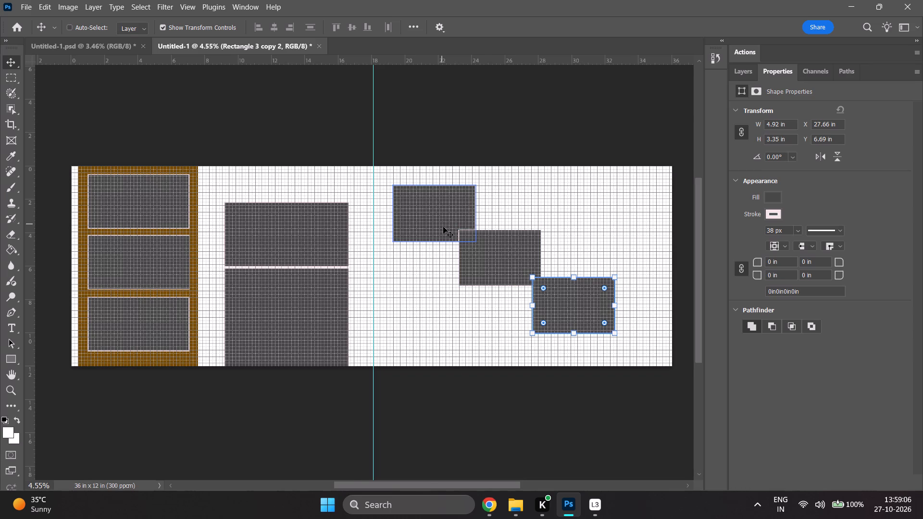
# Shift the lowest staggered frame slightly outward and down, to about X 27.85 in, Y 6.9 in, comparing it with the previous position.
pyautogui.keyDown('alt'); pyautogui.scroll(14, 443, 227); pyautogui.keyUp('alt')
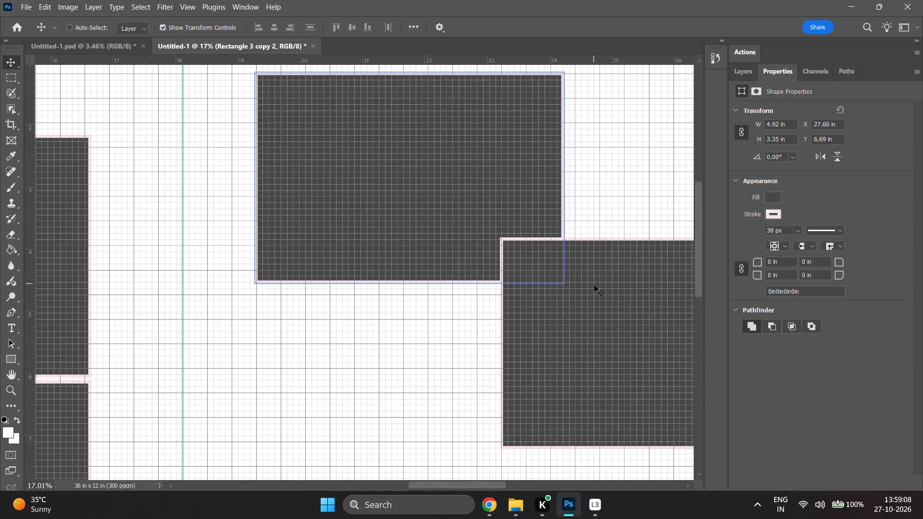
pyautogui.scroll(-3, 492, 348)
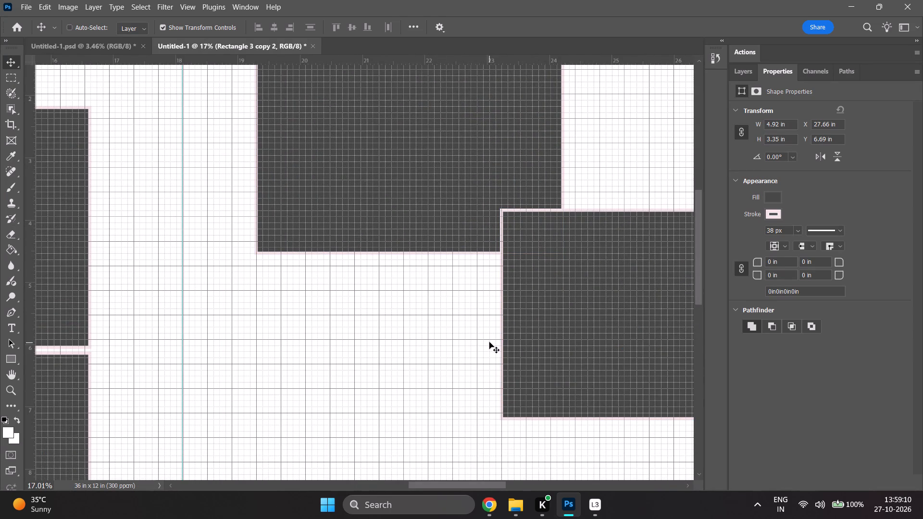
pyautogui.keyDown('ctrl'); pyautogui.scroll(-17, 489, 341); pyautogui.keyUp('ctrl')
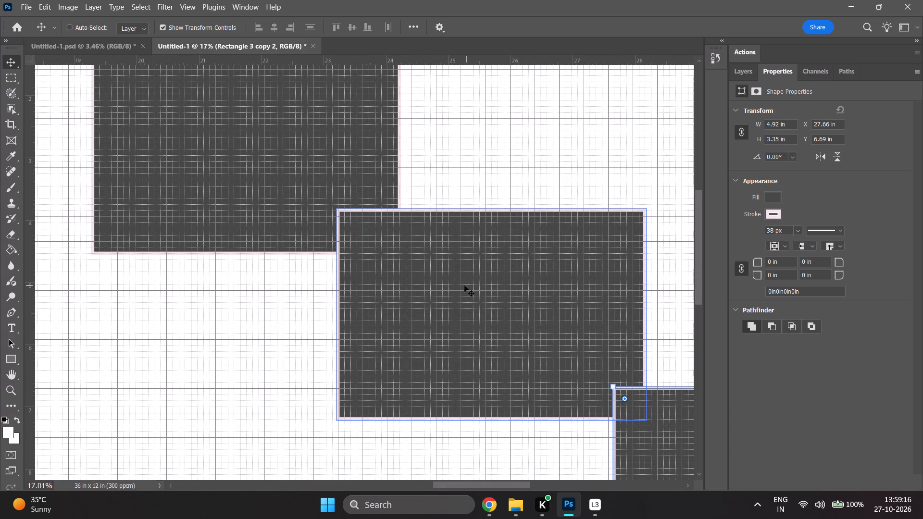
pyautogui.moveTo(464, 285); pyautogui.dragTo(478, 297)
pyautogui.hotkey('ctrl', 'z')
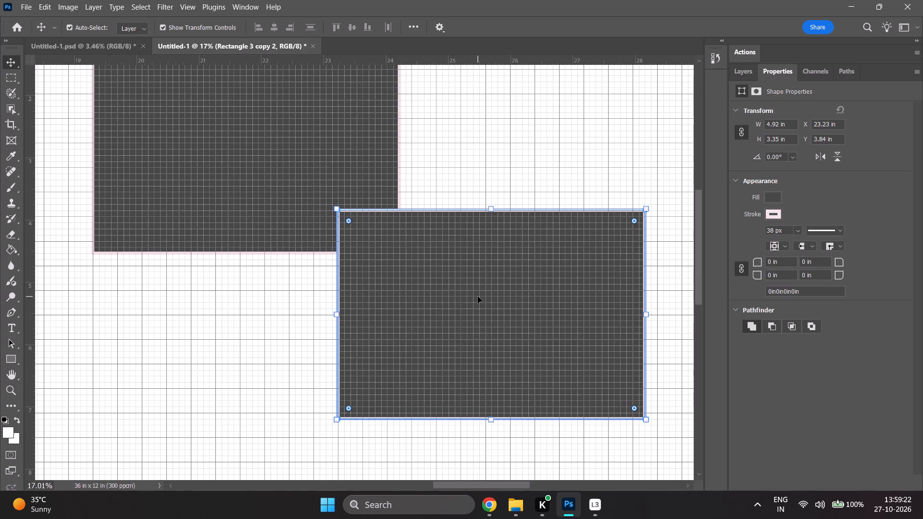
pyautogui.hotkey('ctrl', 'shift', 'z')
pyautogui.hotkey('ctrl', 'z')
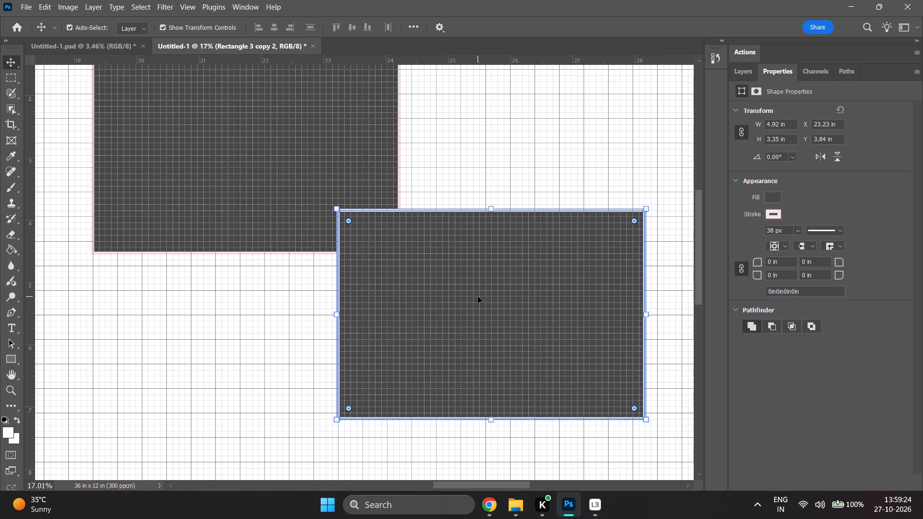
pyautogui.hotkey('ctrl', 'shift', 'z')
# Select the middle staggered frame's layer, Rectangle 3 copy, and move it horizontally about 0.3 in away from the centre guide.
pyautogui.keyDown('ctrl'); pyautogui.keyDown('shift'); pyautogui.rightClick(478, 297); pyautogui.keyUp('shift'); pyautogui.keyUp('ctrl')
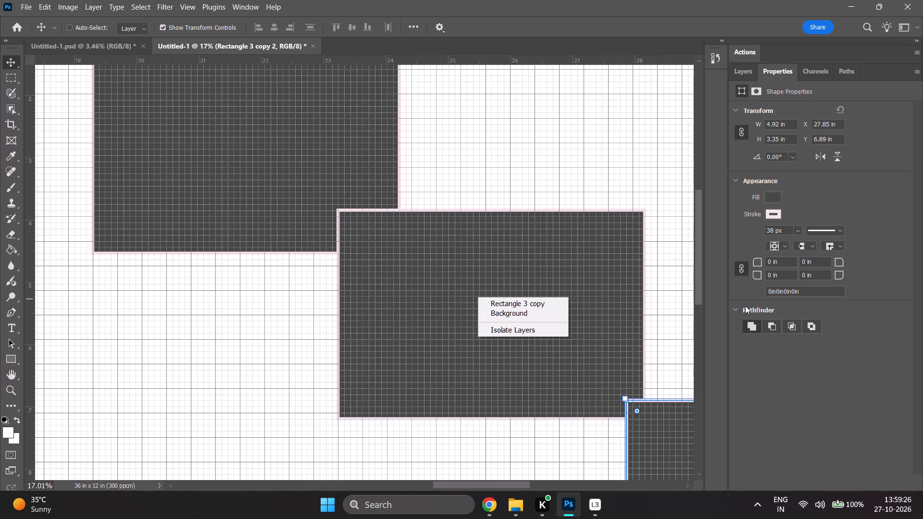
pyautogui.click(829, 366)
pyautogui.click(746, 73)
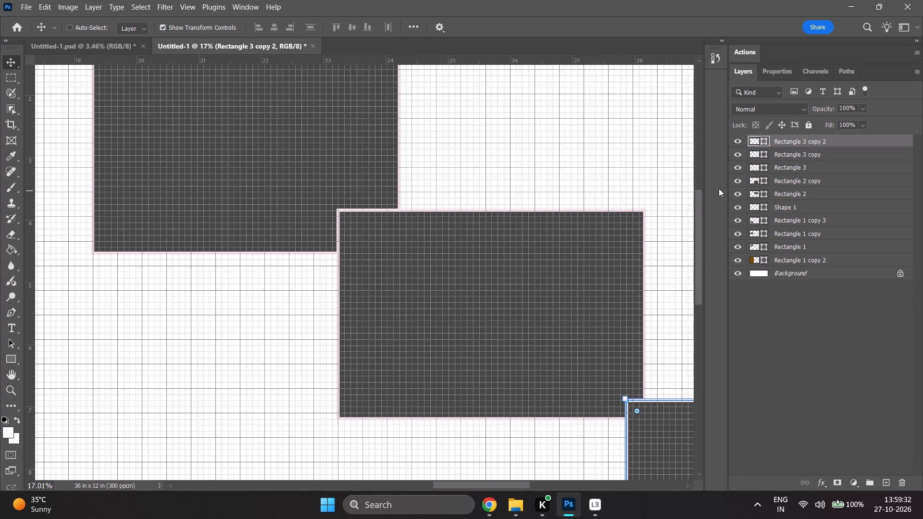
pyautogui.click(775, 160)
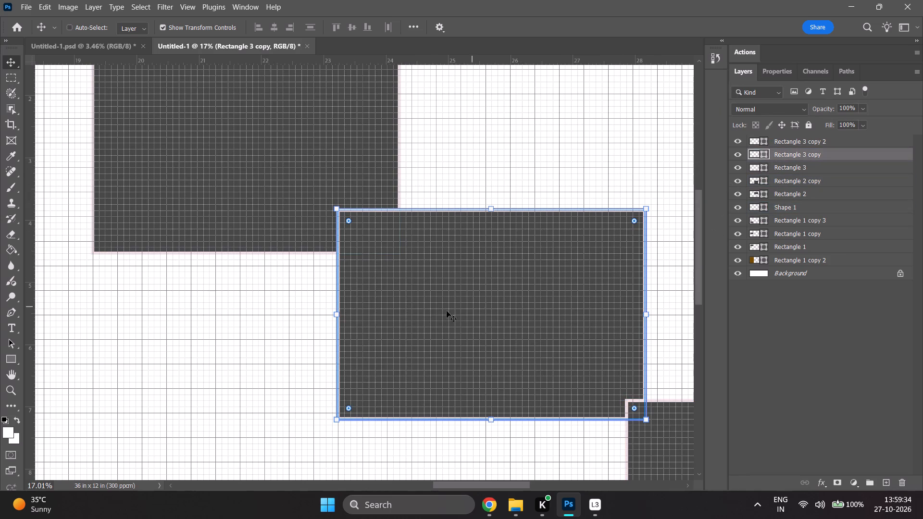
pyautogui.keyDown('shift'); pyautogui.moveTo(470, 314); pyautogui.dragTo(477, 321); pyautogui.keyUp('shift')
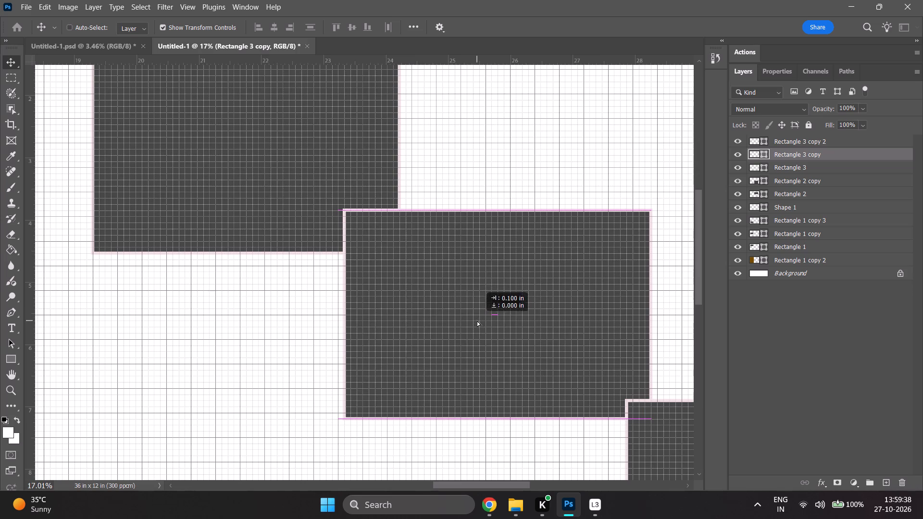
pyautogui.keyDown('shift'); pyautogui.moveTo(477, 321); pyautogui.dragTo(478, 370); pyautogui.keyUp('shift')
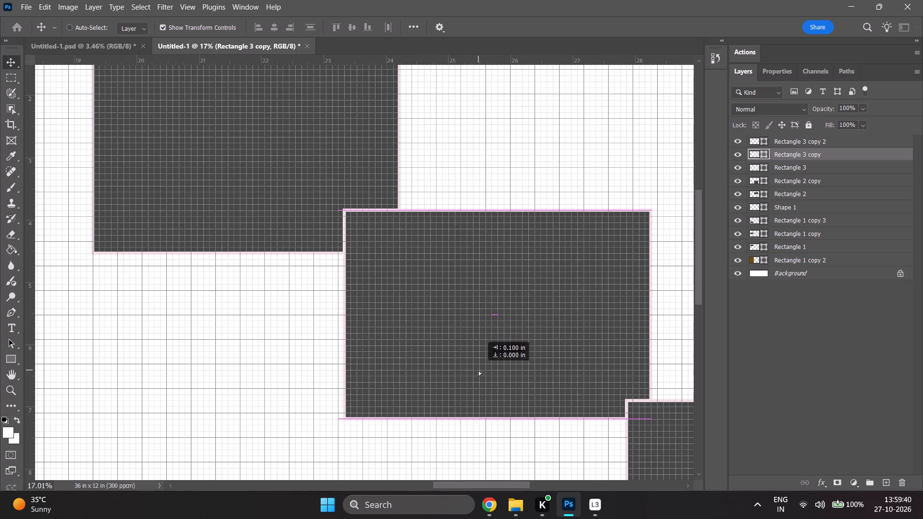
pyautogui.keyDown('shift'); pyautogui.moveTo(478, 370); pyautogui.dragTo(486, 378); pyautogui.keyUp('shift')
pyautogui.keyDown('shift'); pyautogui.rightClick(486, 378); pyautogui.keyUp('shift')
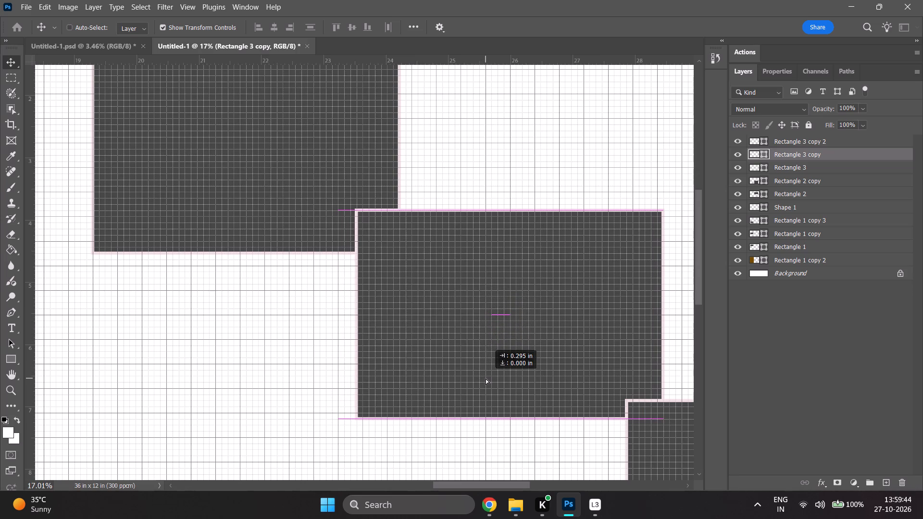
pyautogui.keyDown('shift'); pyautogui.moveTo(486, 378); pyautogui.dragTo(487, 379); pyautogui.keyUp('shift')
# Deselect the layers and examine how the three staggered frames are spaced across the full spread.
pyautogui.keyDown('alt'); pyautogui.scroll(-3, 691, 392); pyautogui.keyUp('alt')
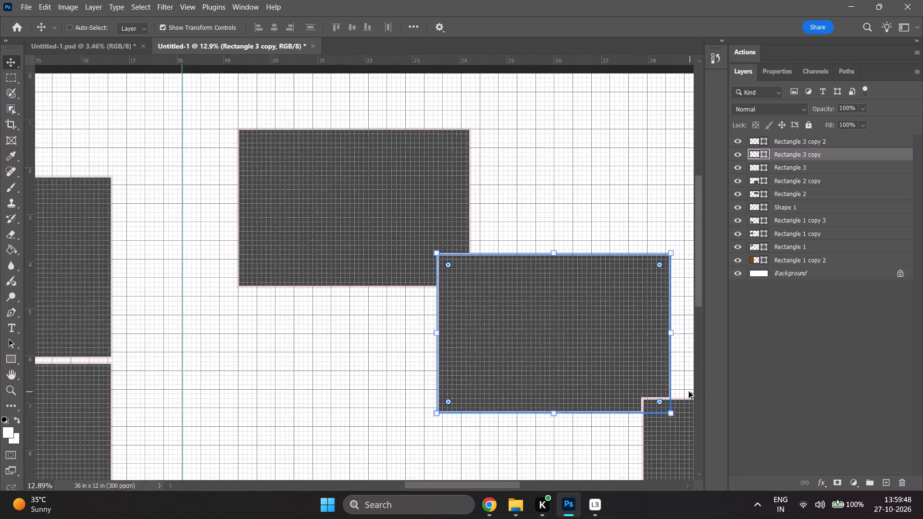
pyautogui.keyDown('alt'); pyautogui.scroll(-2, 689, 392); pyautogui.keyUp('alt')
pyautogui.scroll(-4, 688, 392)
pyautogui.keyDown('alt'); pyautogui.scroll(-1, 687, 387); pyautogui.keyUp('alt')
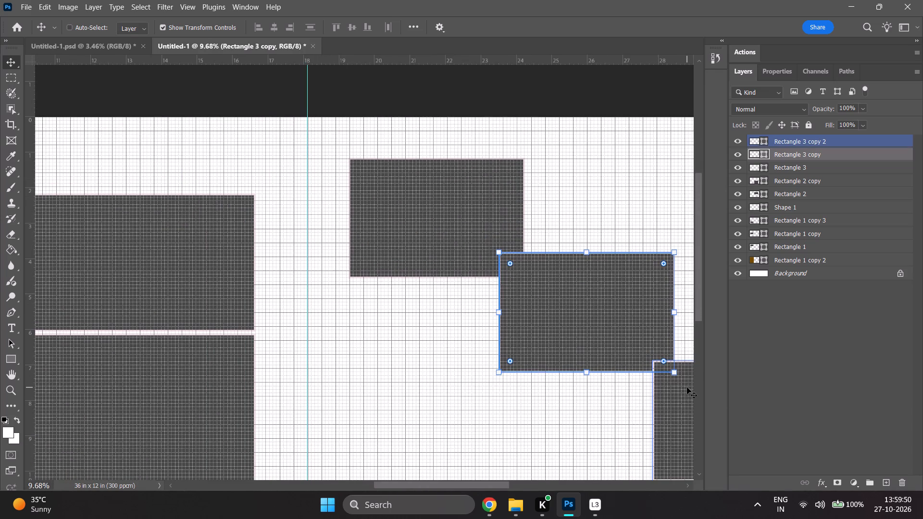
pyautogui.scroll(-10, 676, 388)
pyautogui.keyDown('alt'); pyautogui.scroll(-3, 676, 388); pyautogui.keyUp('alt')
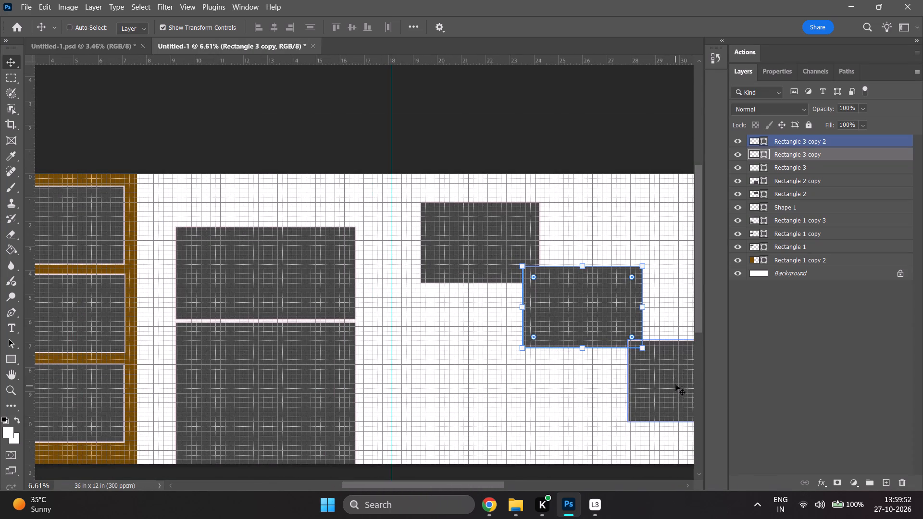
pyautogui.scroll(1, 675, 369)
pyautogui.rightClick(675, 369)
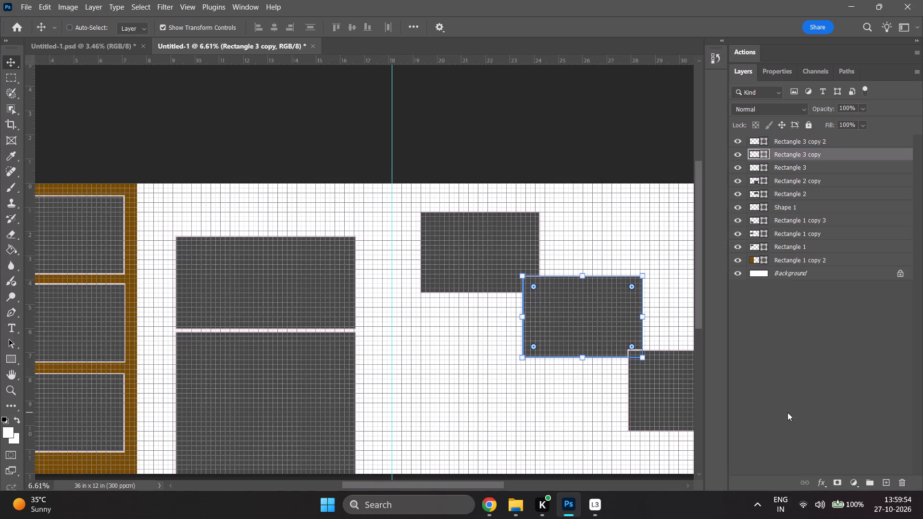
pyautogui.click(791, 406)
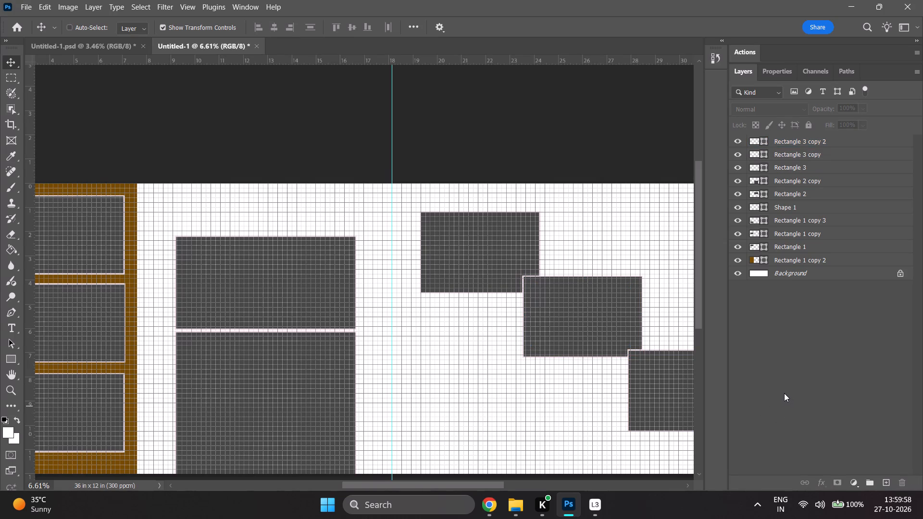
pyautogui.keyDown('alt'); pyautogui.scroll(-4, 772, 389); pyautogui.keyUp('alt')
pyautogui.scroll(-5, 507, 321)
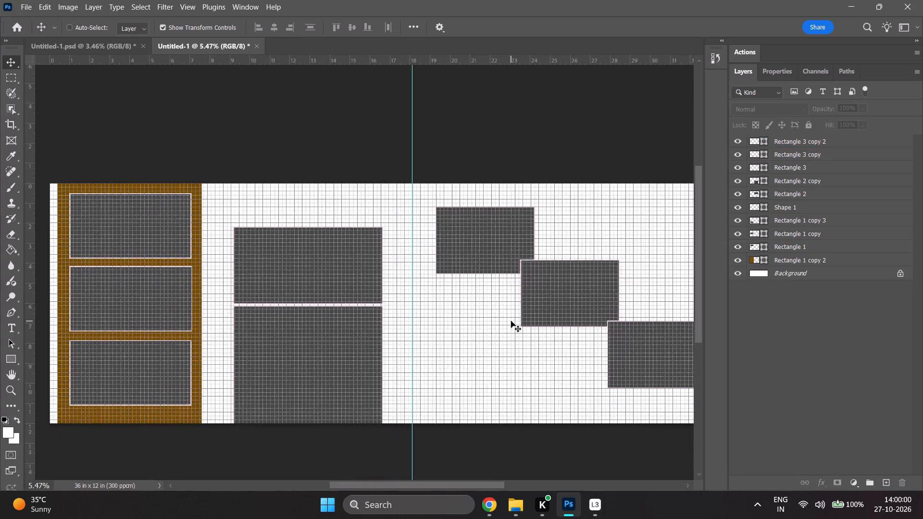
pyautogui.scroll(-1, 511, 321)
pyautogui.keyDown('ctrl'); pyautogui.scroll(1, 511, 321); pyautogui.keyUp('ctrl')
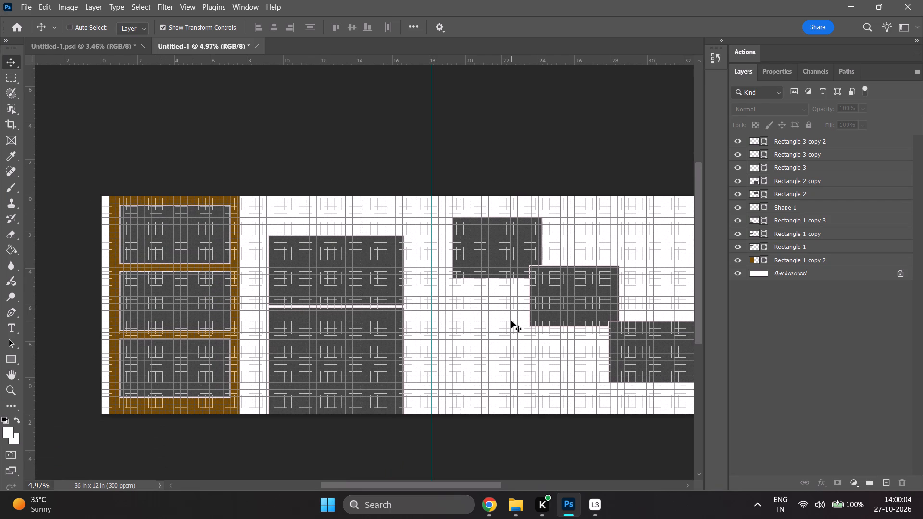
pyautogui.keyDown('alt'); pyautogui.scroll(-2, 619, 364); pyautogui.keyUp('alt')
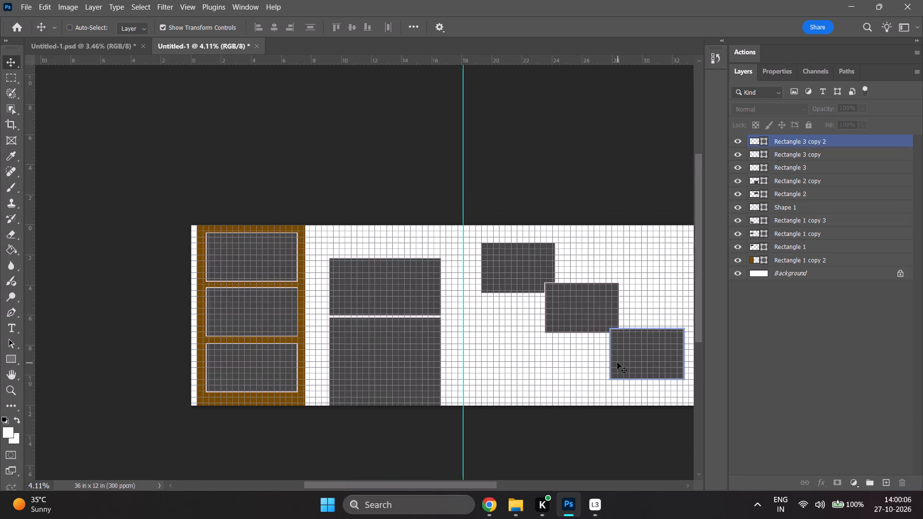
pyautogui.scroll(-10, 617, 362)
pyautogui.keyDown('ctrl'); pyautogui.scroll(-5, 617, 362); pyautogui.keyUp('ctrl')
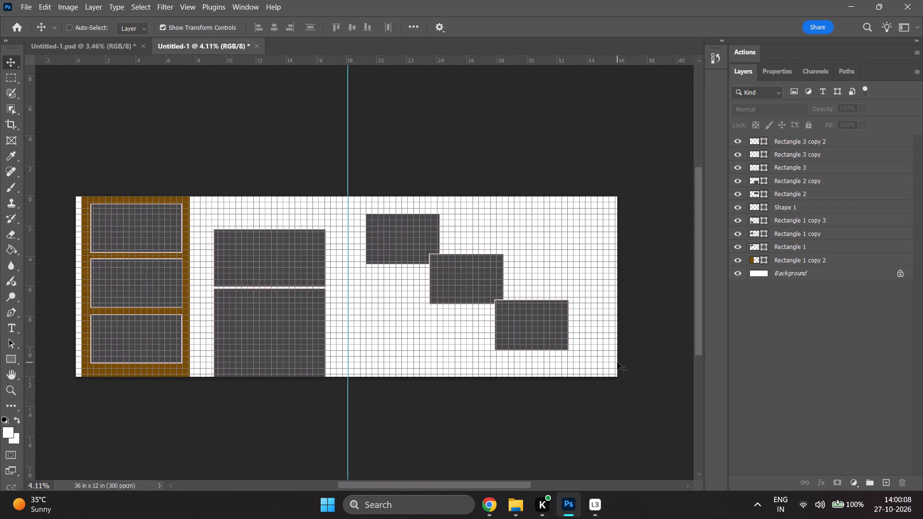
# Save the staggered-frame spread in Downloads as Untitled-5.psd in Photoshop format, with Maximize Compatibility on.
pyautogui.scroll(4, 489, 297)
pyautogui.keyDown('alt'); pyautogui.scroll(2, 489, 297); pyautogui.keyUp('alt')
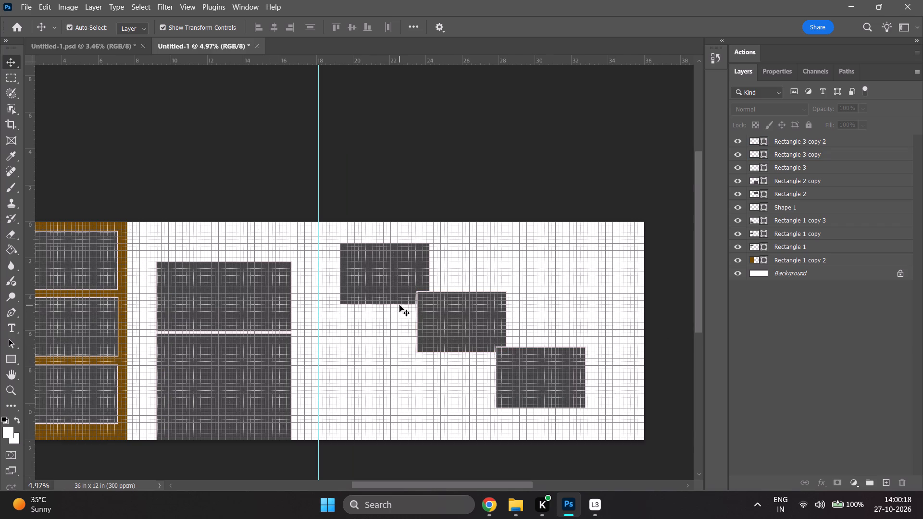
pyautogui.hotkey('ctrl', 's')
pyautogui.hotkey('ctrl', 's')
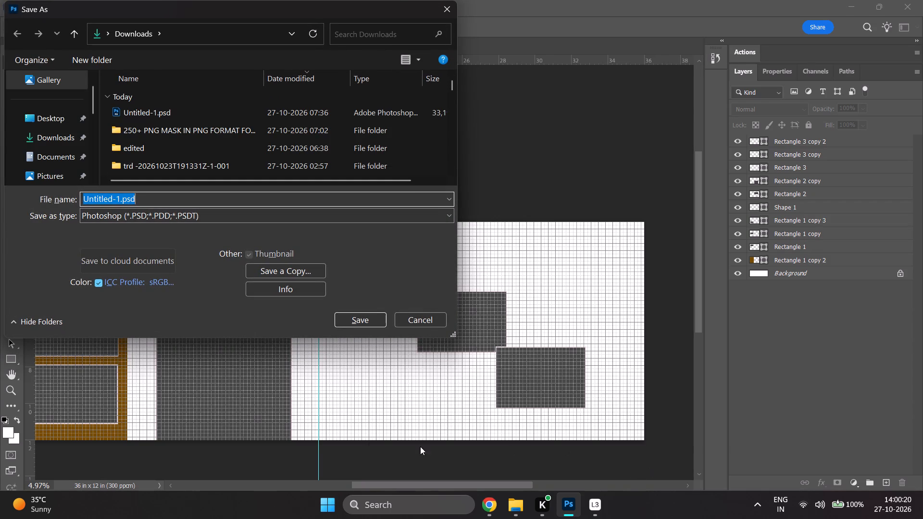
pyautogui.click(122, 198)
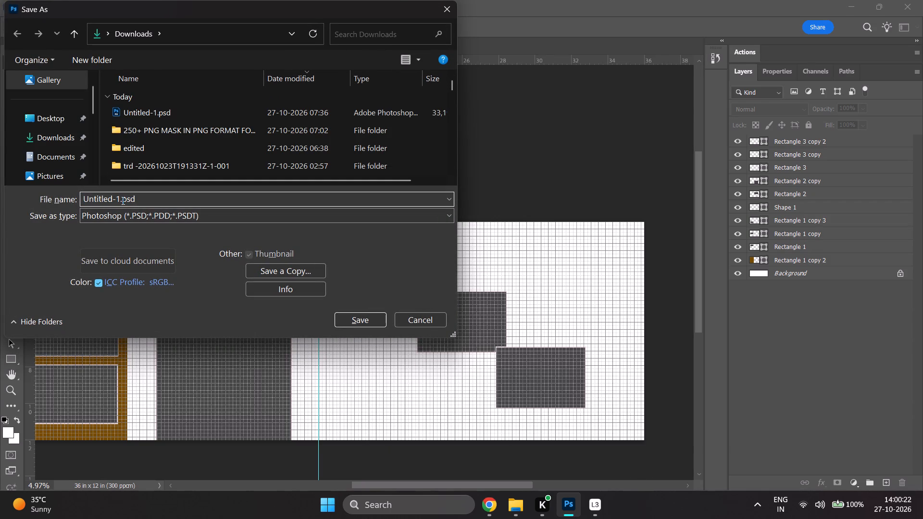
pyautogui.click(122, 200)
pyautogui.click(119, 200)
pyautogui.press('BackSpace')
pyautogui.press('5')
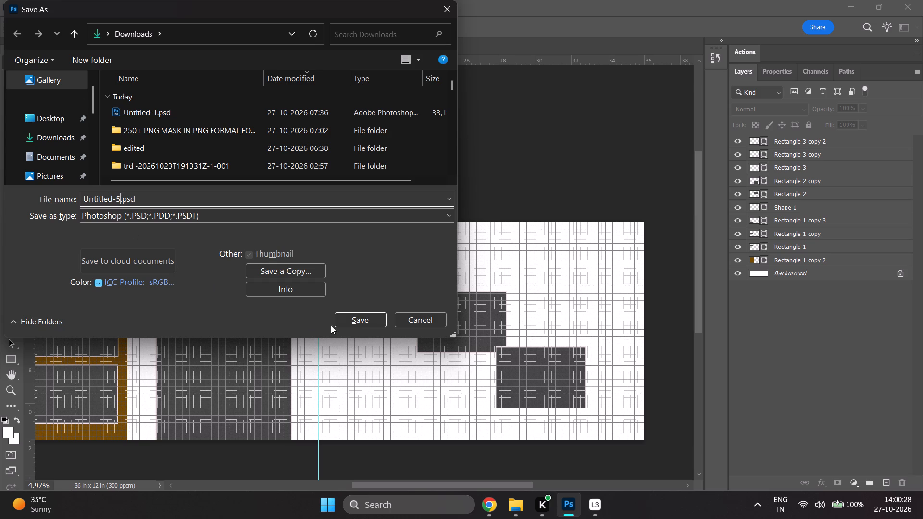
pyautogui.click(366, 322)
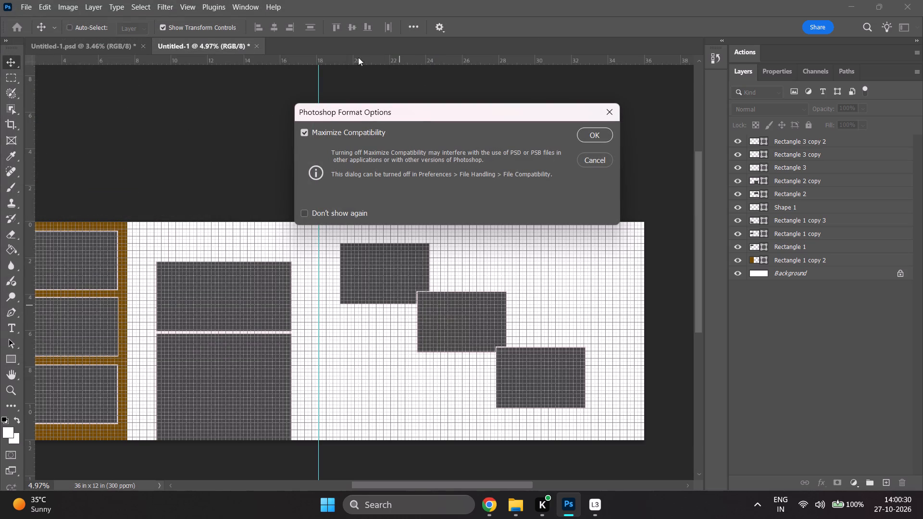
pyautogui.click(583, 134)
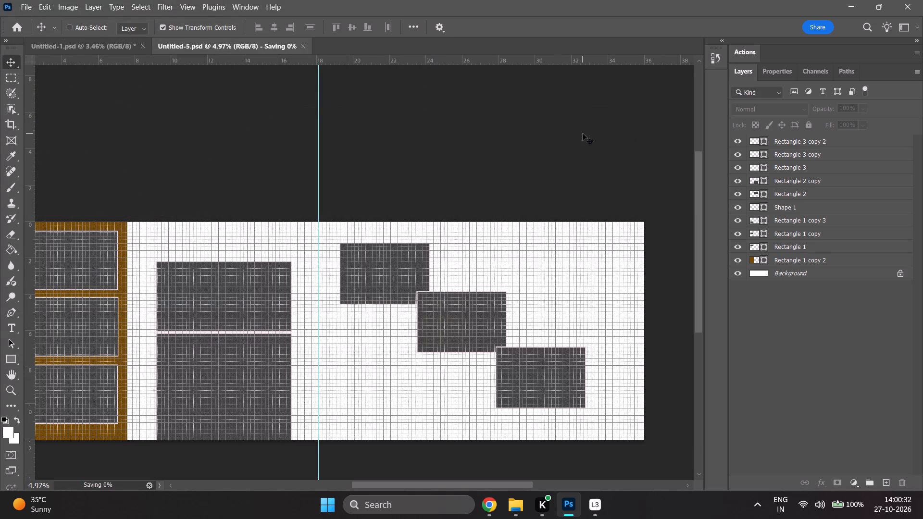
# Switch to the four-frame grid spread, Untitled-1.psd, and save its changes.
pyautogui.click(64, 39)
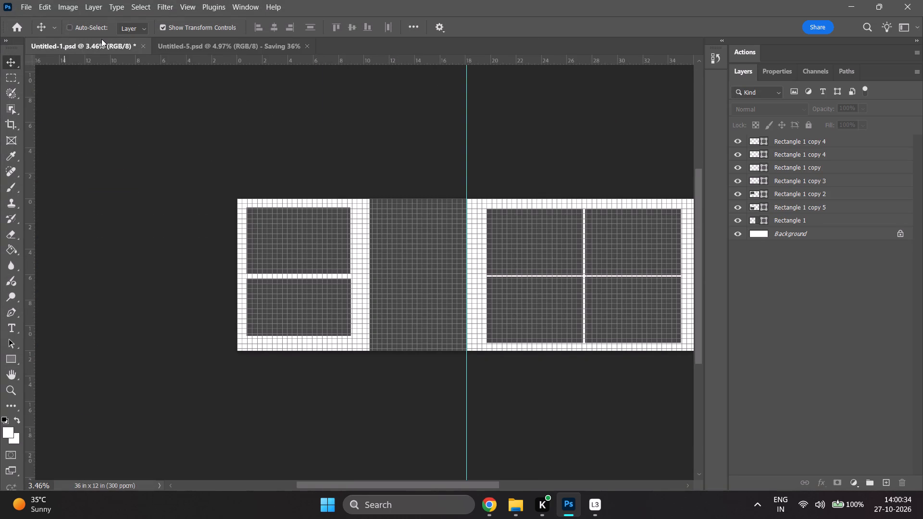
pyautogui.hotkey('ctrl', 's')
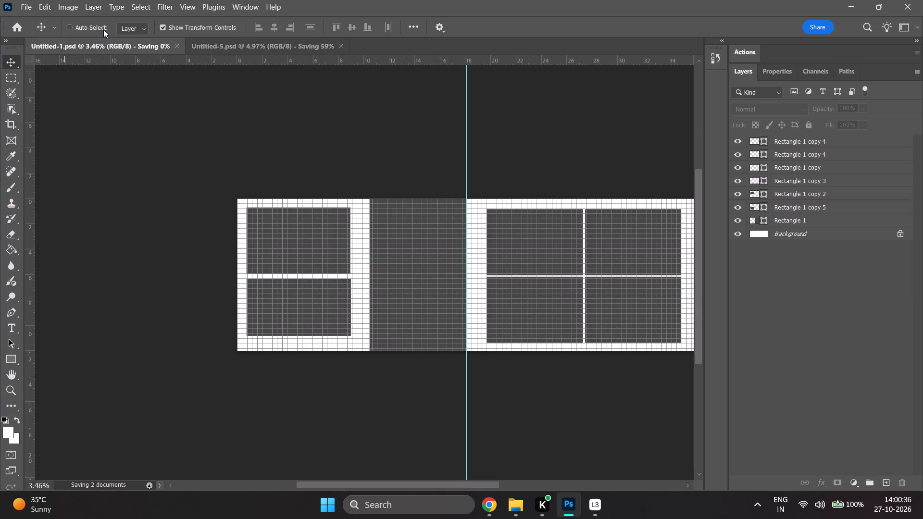
pyautogui.hscroll(1, 103, 29)
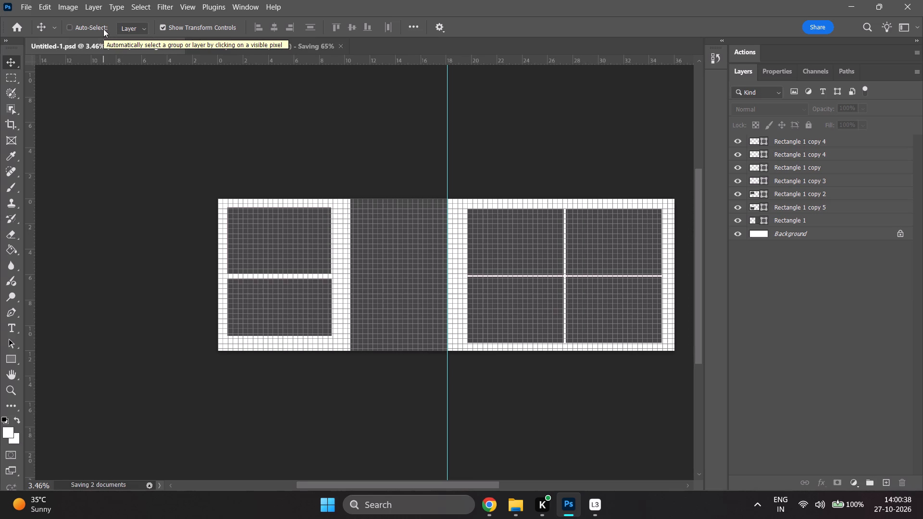
# Check both open spreads, then quit Photoshop, letting the background save of Untitled-1.psd complete.
pyautogui.click(257, 46)
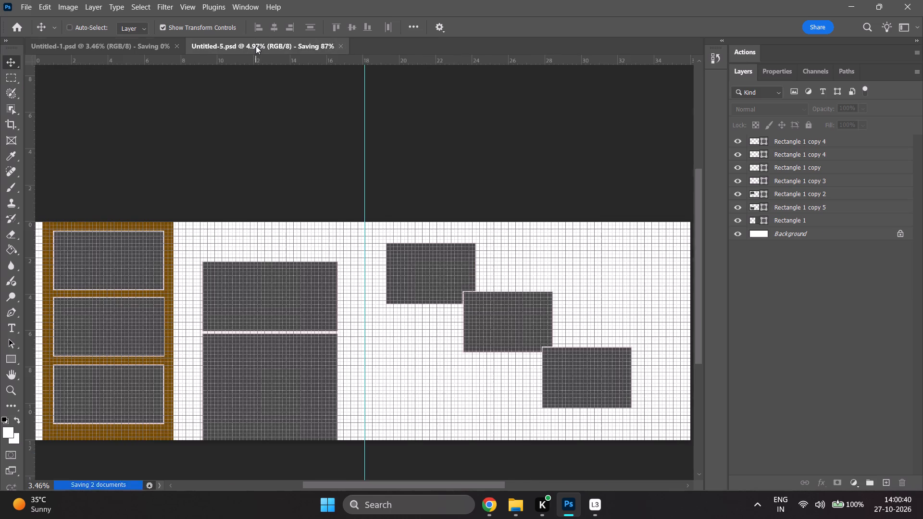
pyautogui.click(73, 47)
pyautogui.moveTo(921, 0); pyautogui.dragTo(917, 0)
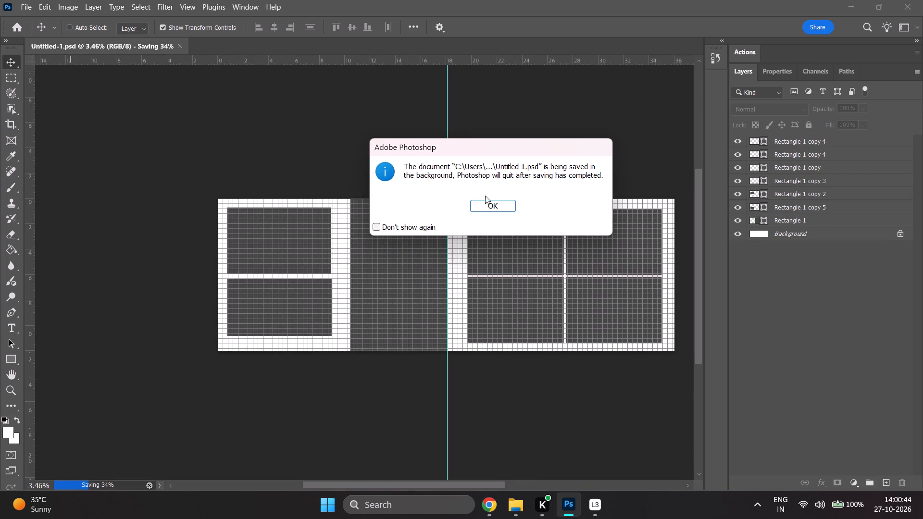
pyautogui.click(469, 203)
pyautogui.click(477, 204)
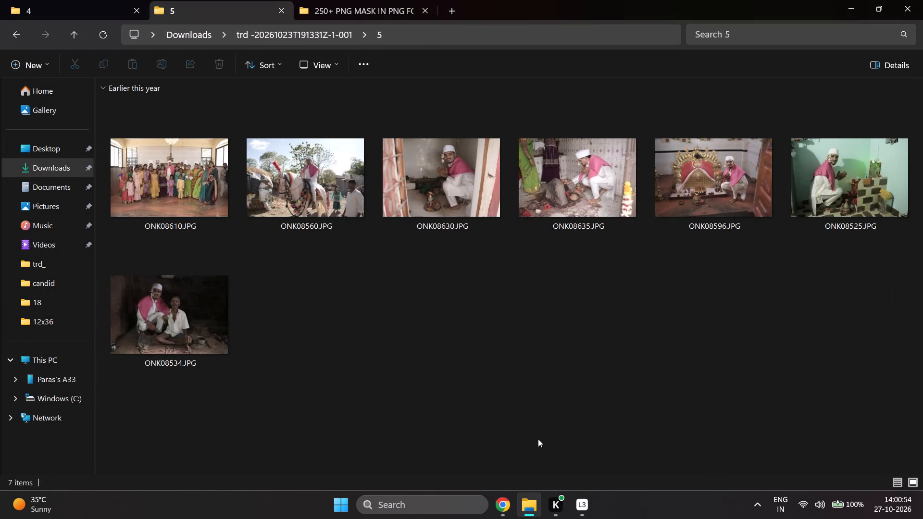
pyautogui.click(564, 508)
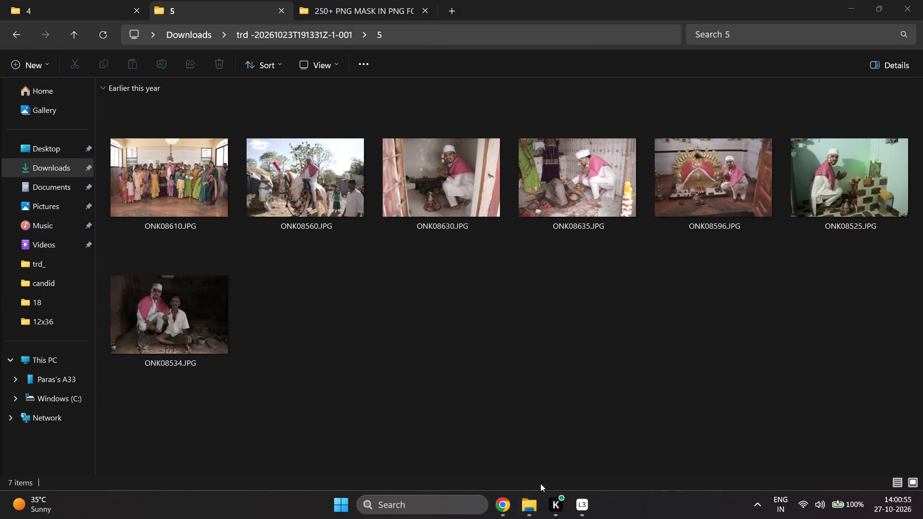